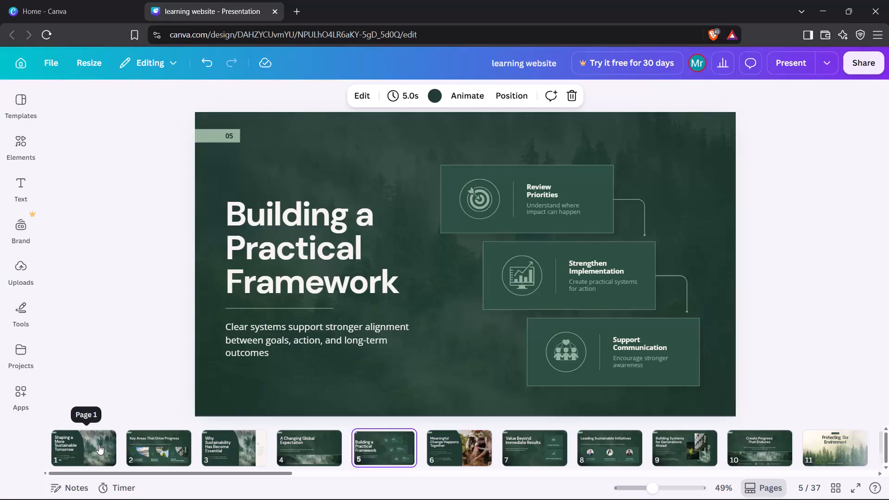
On page 1, shift the forest photo slightly right while keeping it flush with the slide's top and bottom edges.
click(99, 444)
click(106, 368)
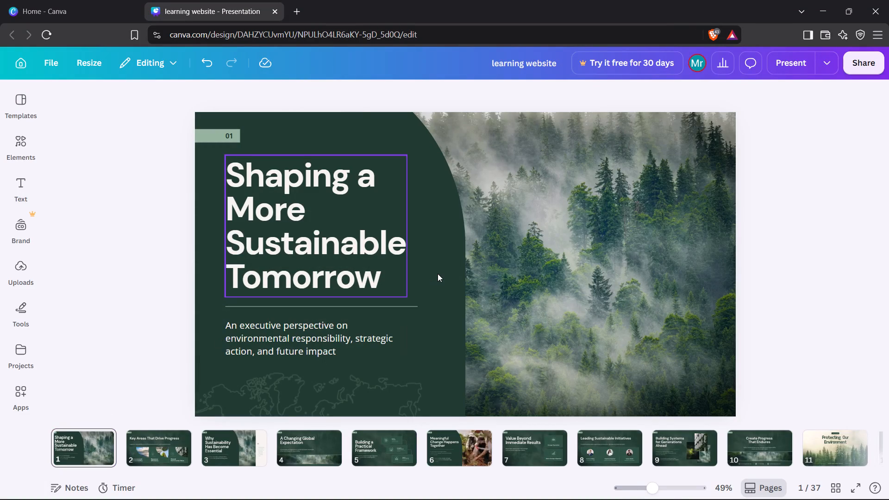
click(438, 273)
click(482, 244)
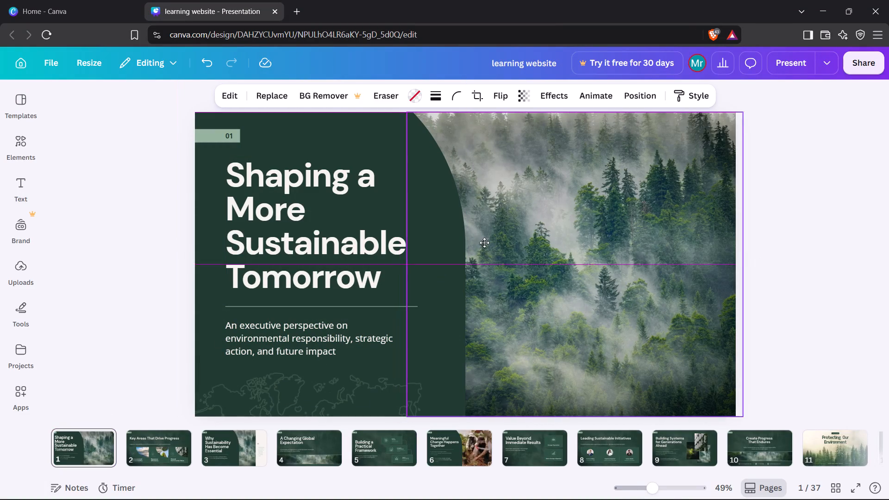
drag(482, 245, 530, 253)
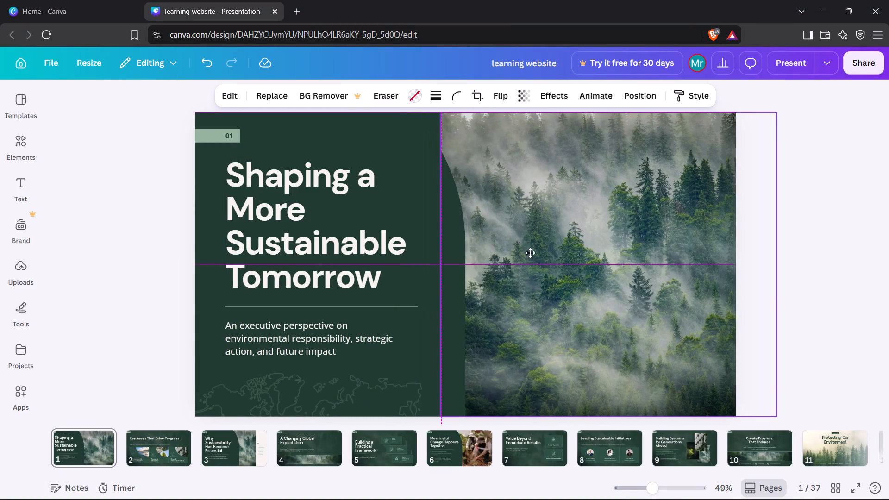
drag(530, 253, 510, 241)
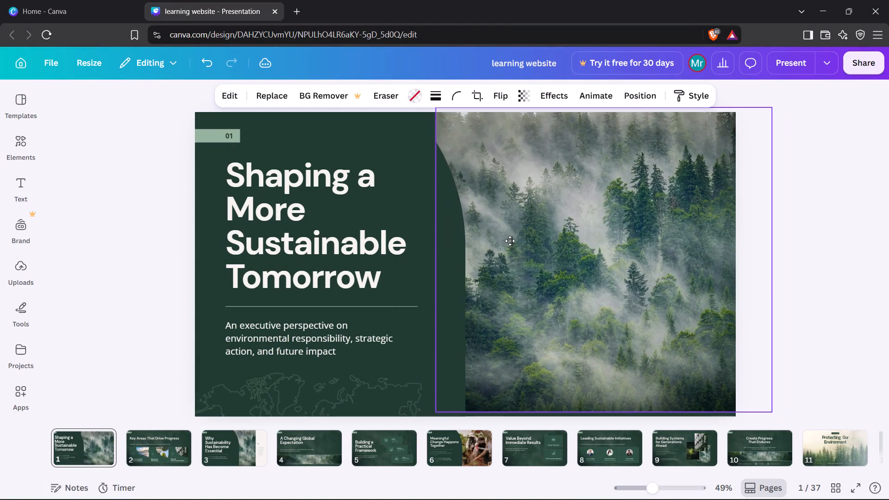
drag(510, 241, 509, 243)
click(412, 236)
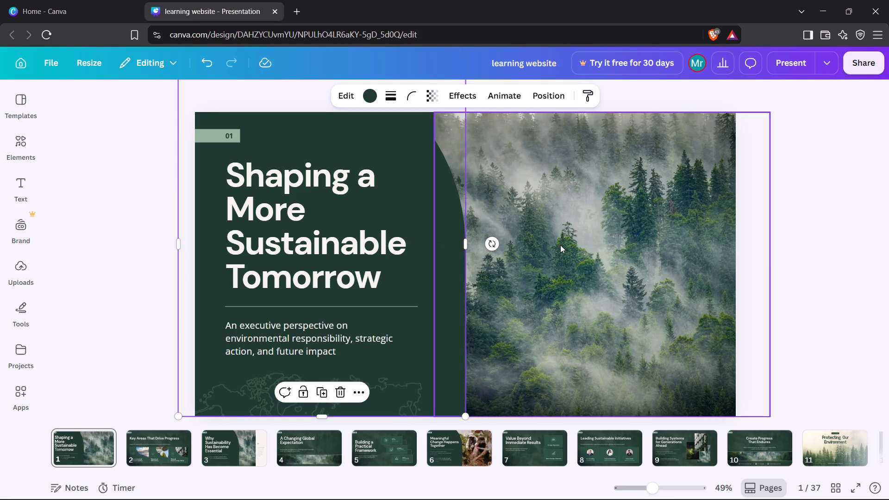
drag(560, 245, 529, 253)
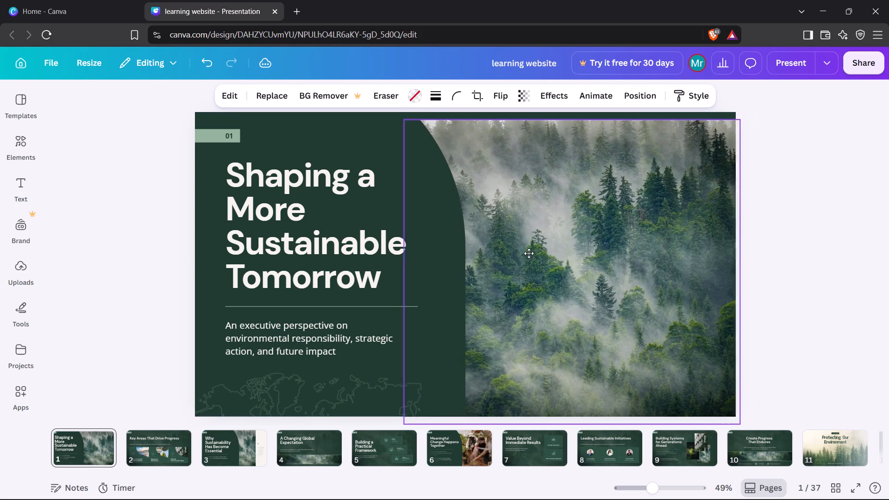
drag(529, 253, 536, 246)
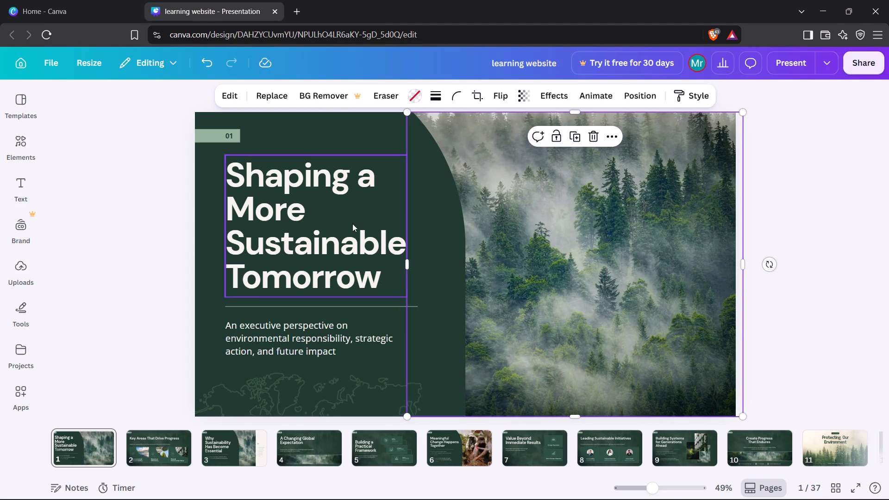
Widen the "Shaping a More Sustainable Tomorrow" title box and move it slightly up and left on the slide.
click(352, 224)
drag(409, 227, 427, 225)
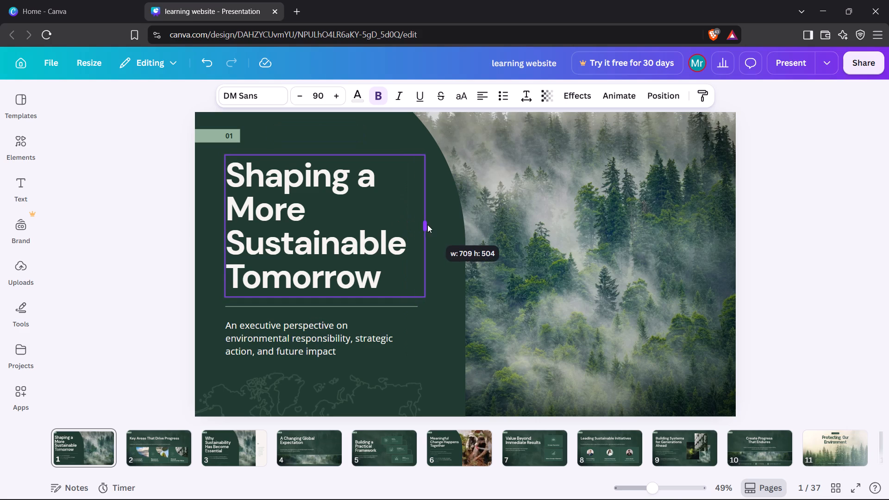
drag(427, 225, 444, 223)
drag(351, 252, 339, 245)
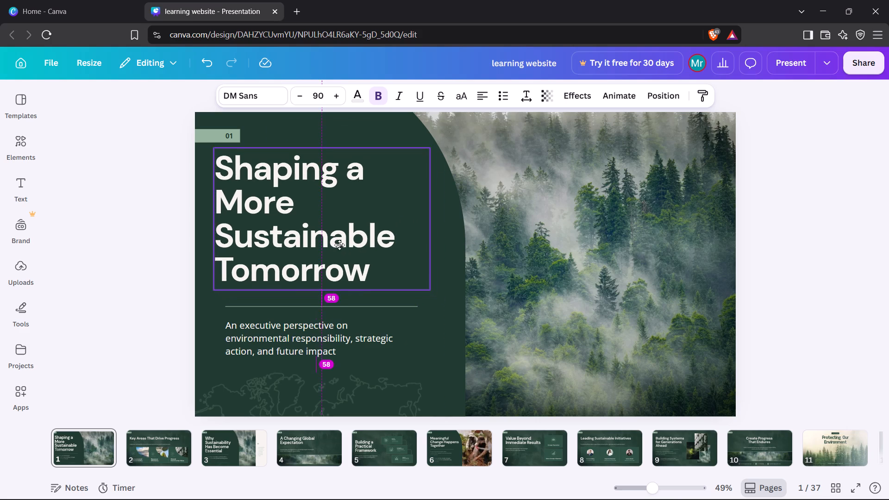
drag(339, 245, 339, 244)
Delete the green "01" page-number label from the first slide.
click(221, 138)
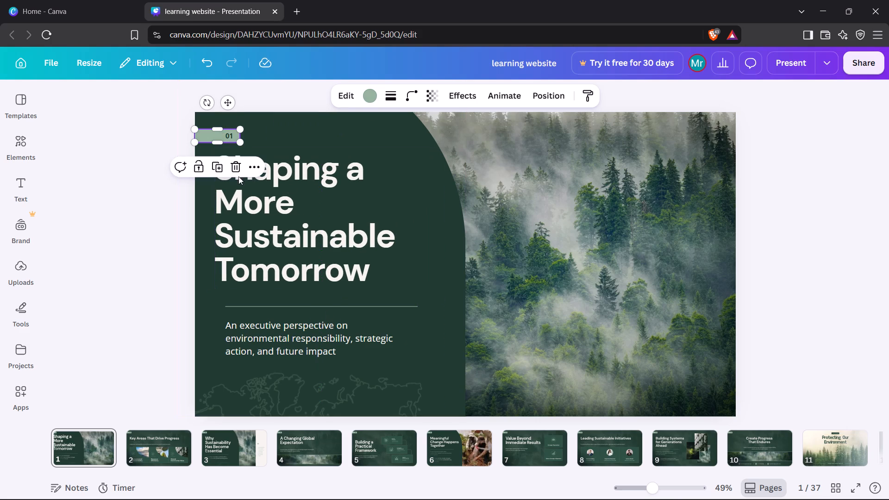
click(238, 167)
Move the "An executive perspective on…" subtitle slightly down and left beneath the divider line.
click(278, 344)
drag(278, 344, 279, 350)
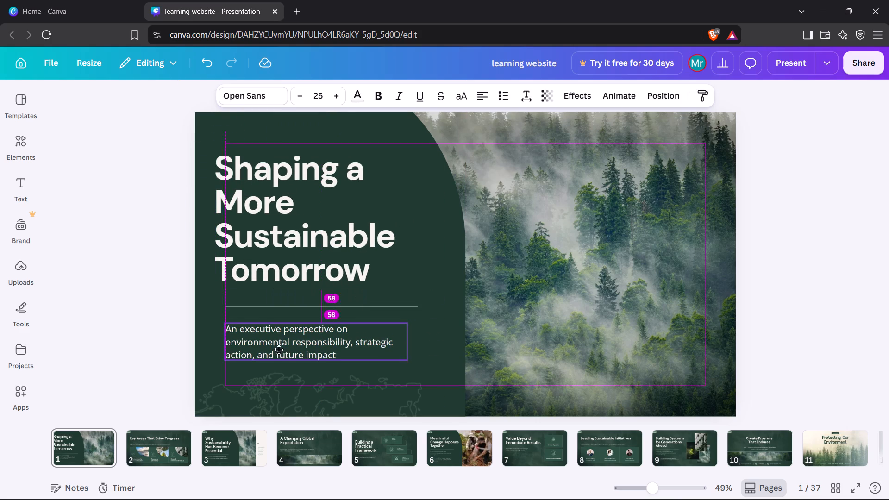
drag(279, 350, 272, 352)
Move the divider line left to align its start with the title's left edge.
click(240, 304)
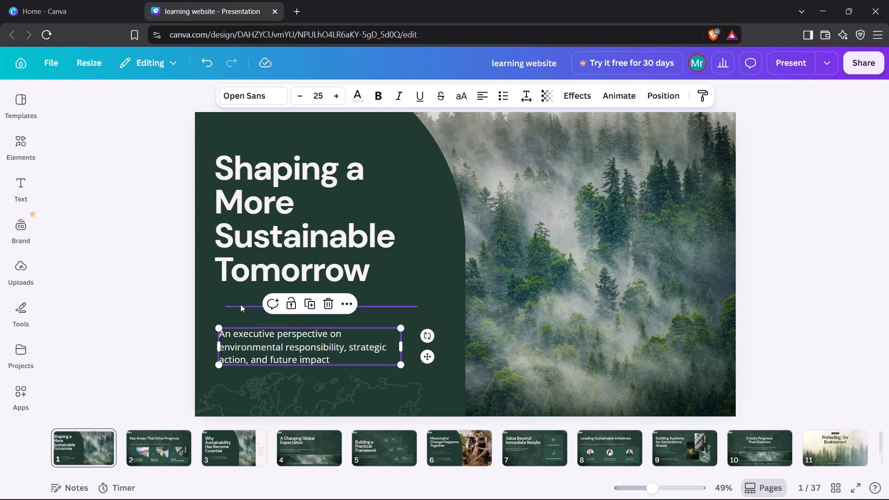
drag(240, 304, 232, 304)
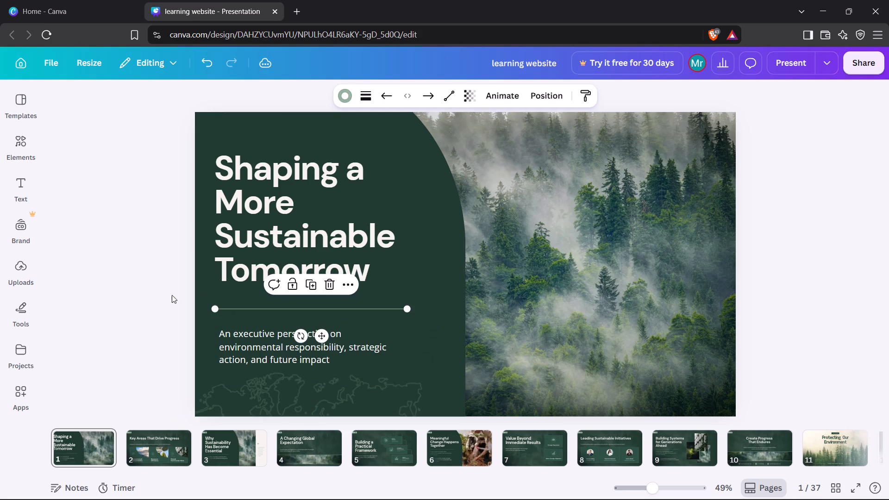
click(172, 295)
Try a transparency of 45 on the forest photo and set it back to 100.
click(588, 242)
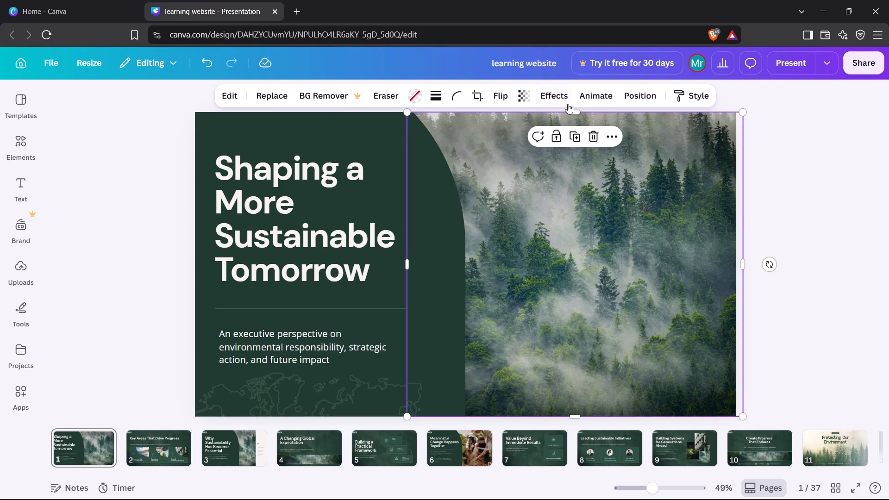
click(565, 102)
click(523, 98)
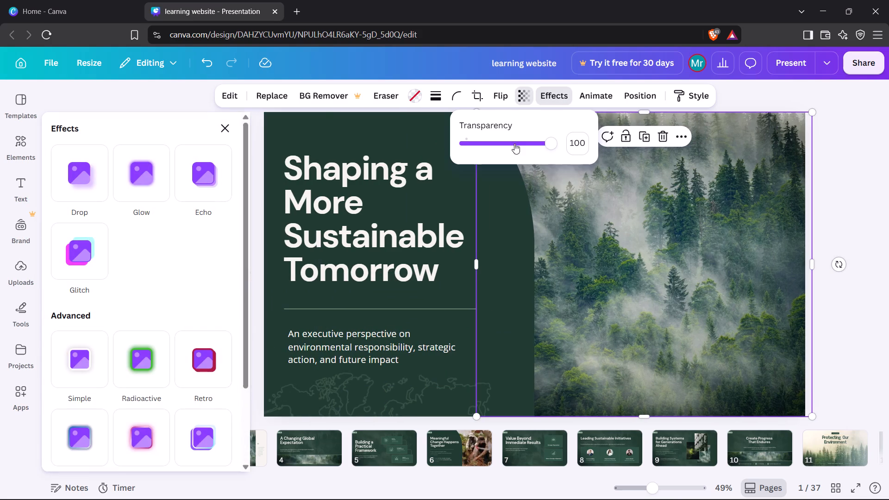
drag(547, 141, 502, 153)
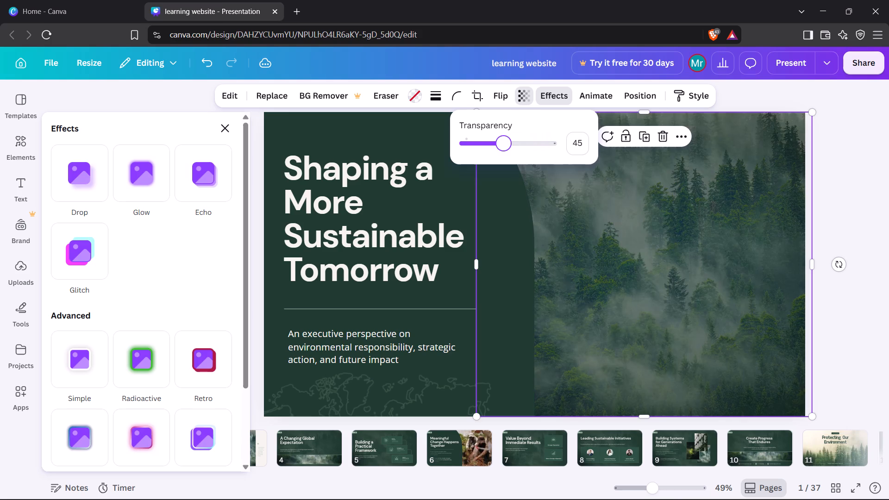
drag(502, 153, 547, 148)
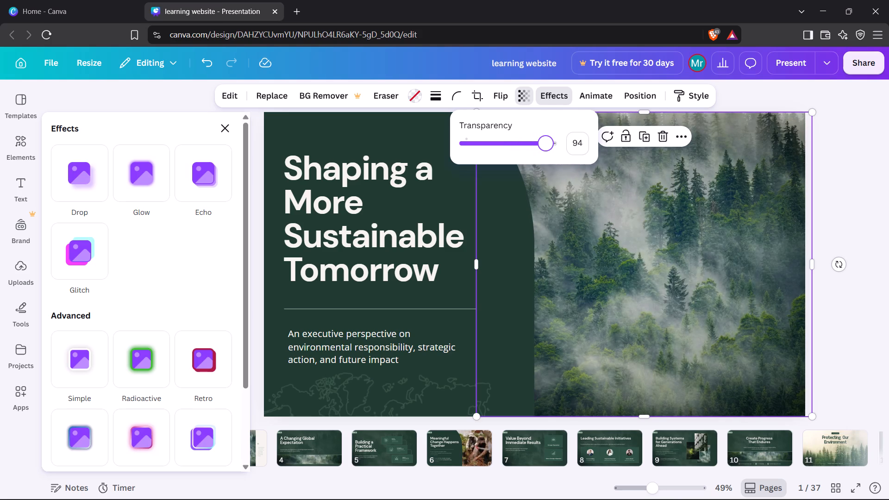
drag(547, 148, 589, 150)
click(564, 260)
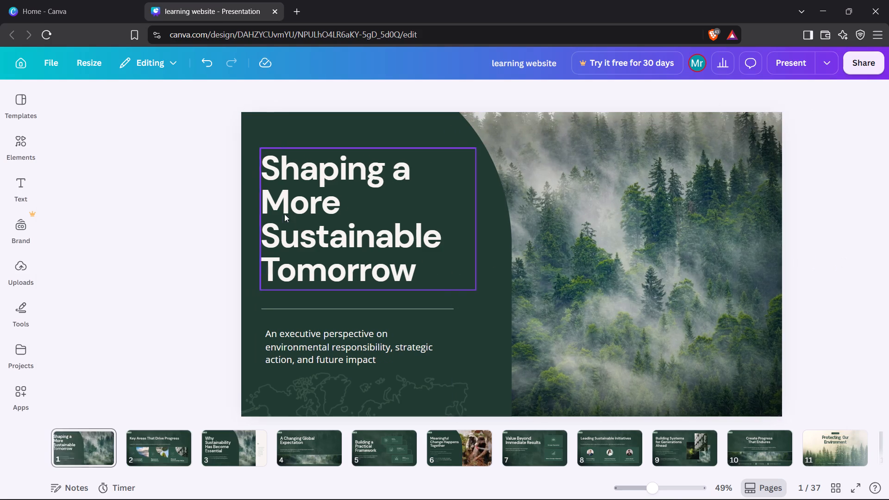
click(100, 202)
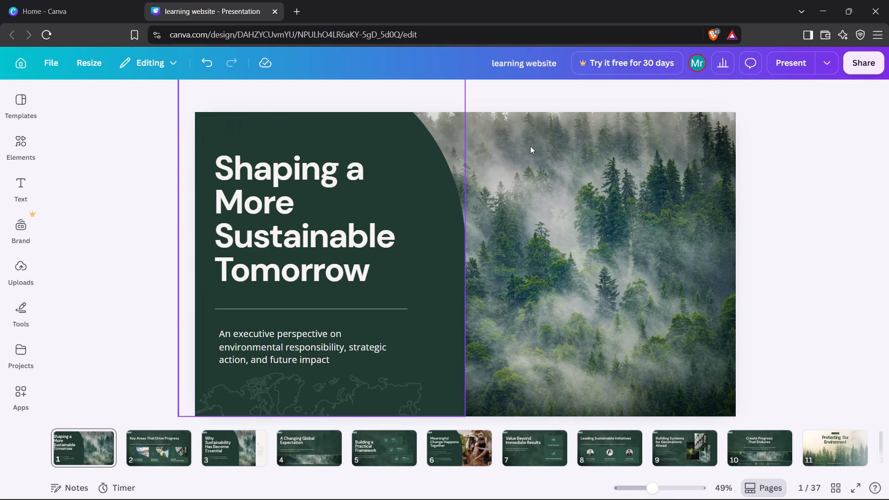
Apply the Rise animation to the dark green curved shape behind the title, after trying Fade.
click(436, 156)
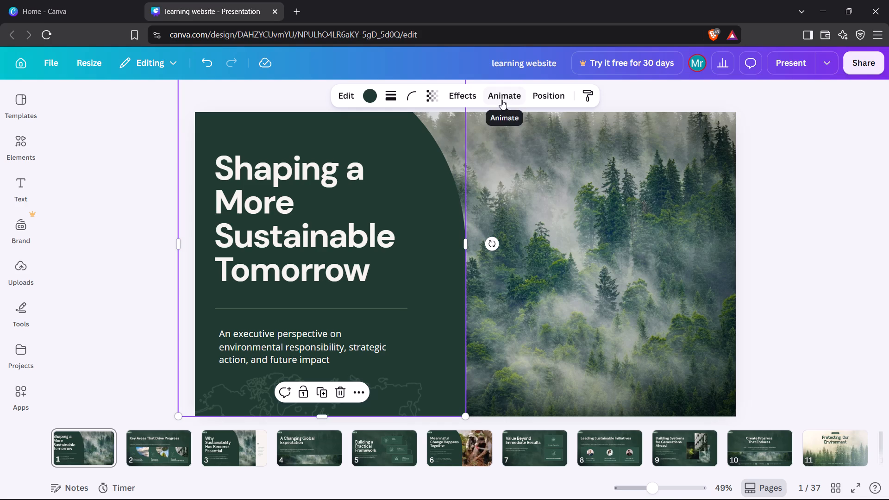
click(501, 100)
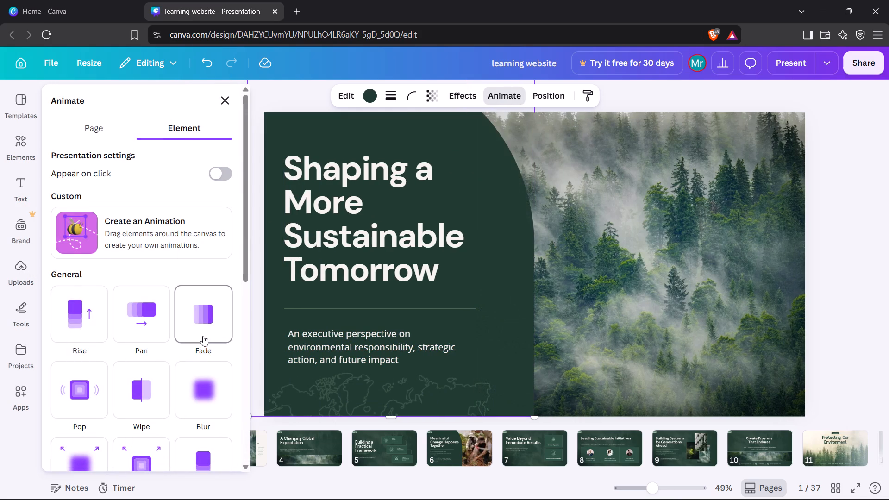
click(203, 336)
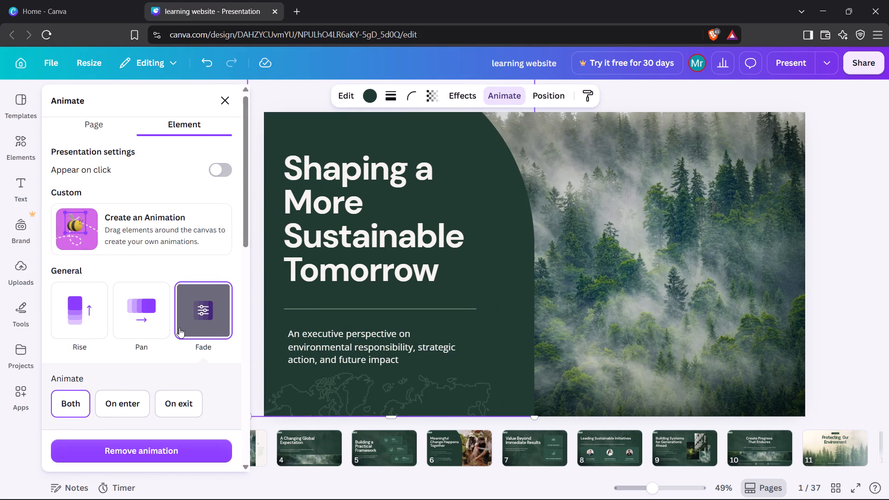
click(80, 334)
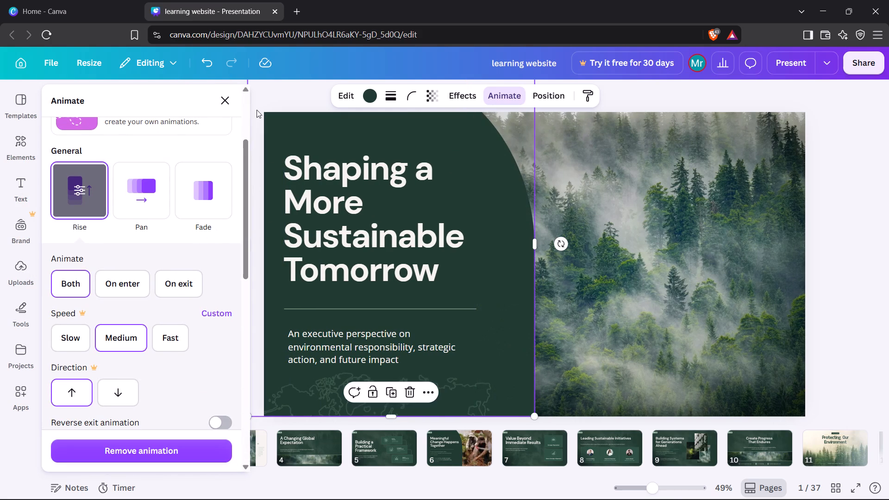
click(226, 104)
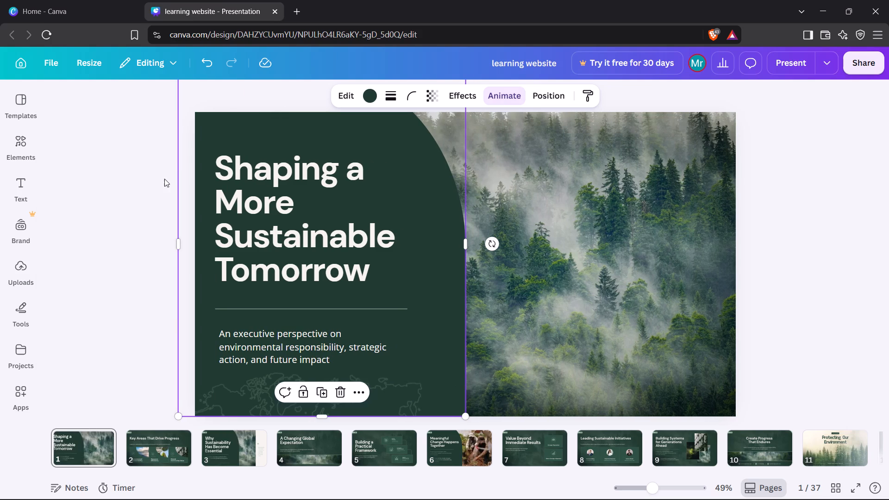
click(164, 179)
Shift the faint world map graphic at the slide's bottom to the right within the green area.
click(307, 386)
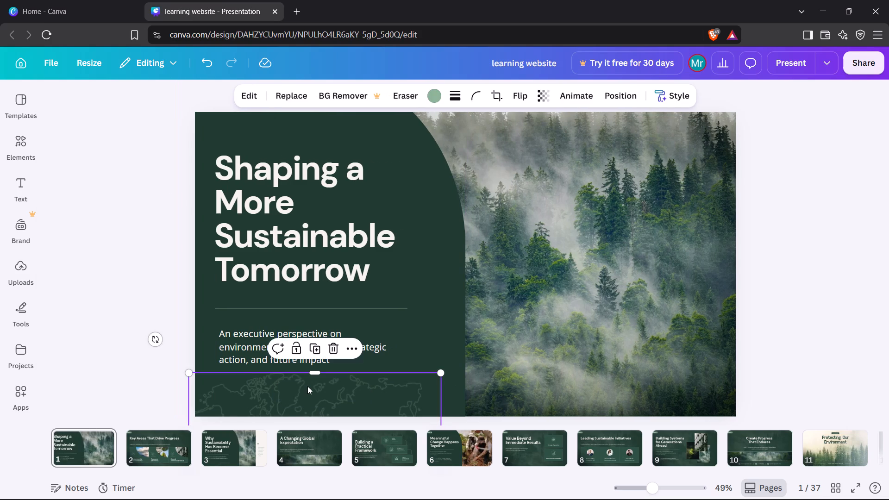
drag(307, 386, 315, 387)
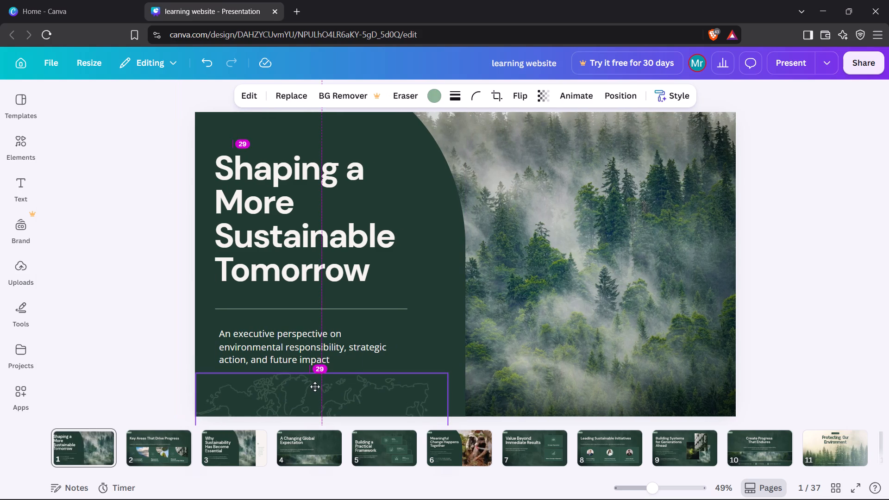
drag(315, 387, 324, 384)
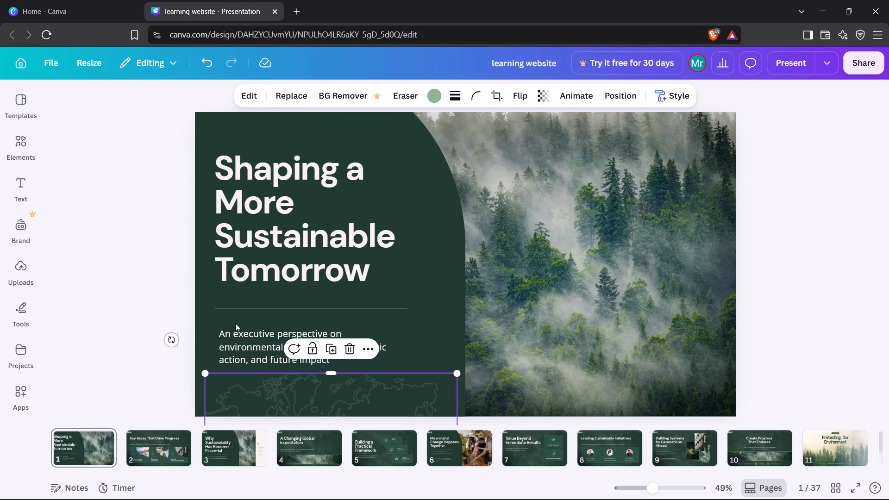
click(148, 324)
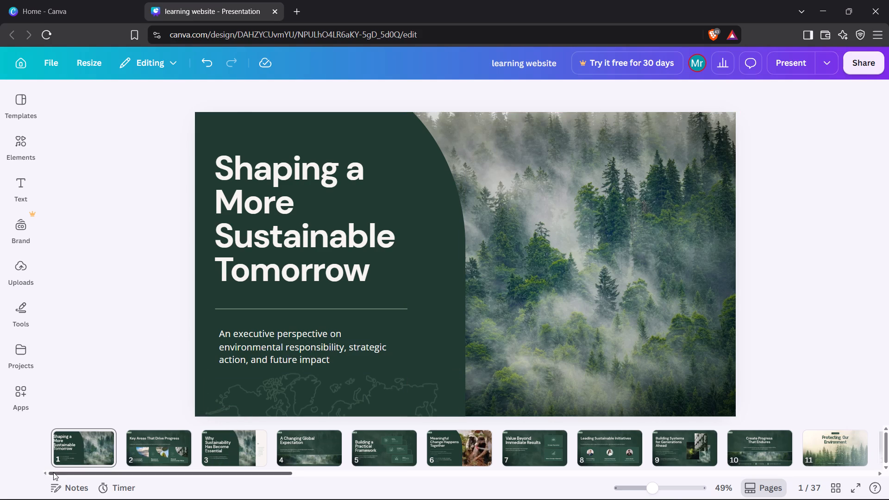
Add a Color Wipe transition between pages 1 and 2.
click(128, 459)
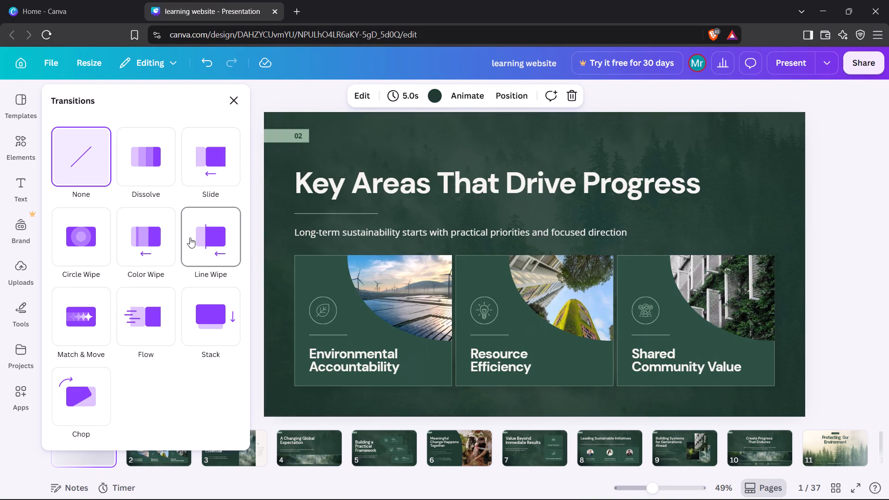
click(143, 237)
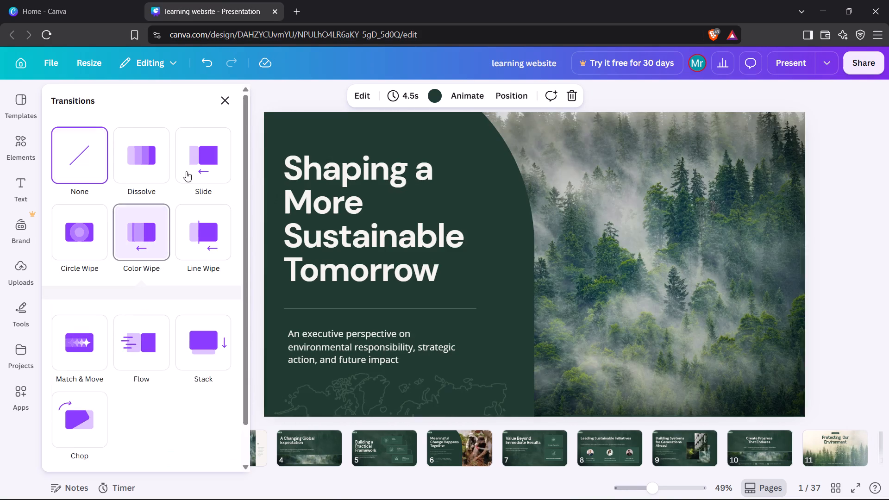
click(229, 105)
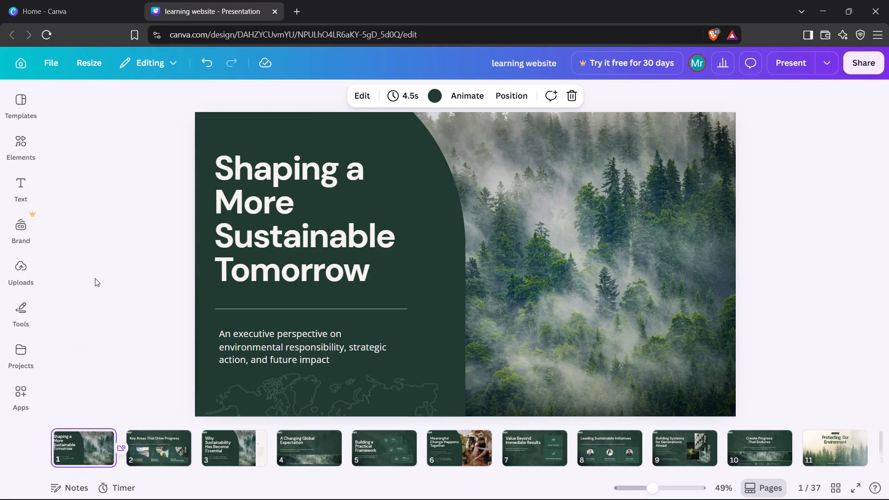
click(121, 297)
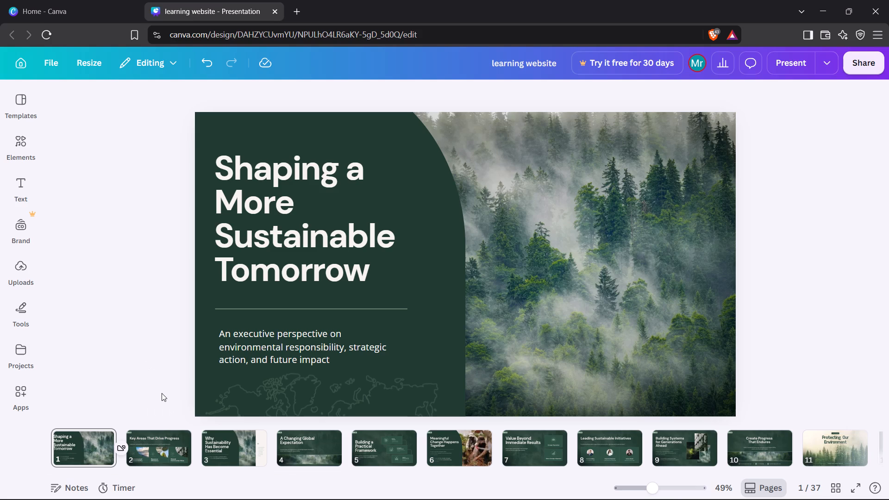
On page 2, move the Environmental Accountability card's background slightly left and down.
key(Right)
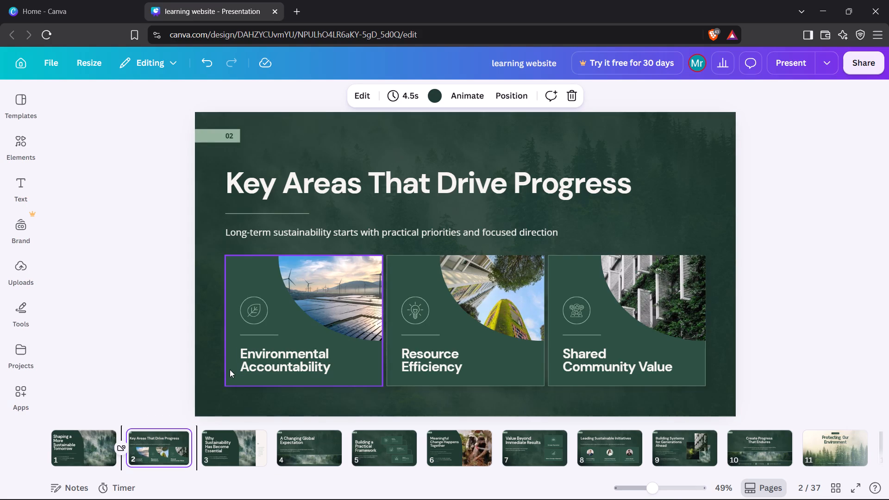
drag(228, 370, 214, 374)
Move the wind turbine and solar panel photo left and slightly down into the upper-right corner of the Environmental Accountability card.
double_click(357, 294)
drag(356, 294, 352, 302)
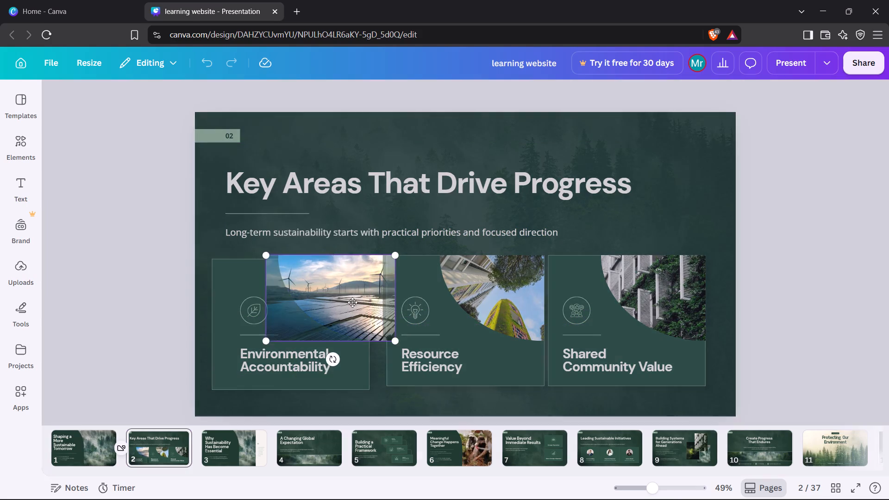
drag(352, 302, 351, 304)
drag(341, 297, 333, 316)
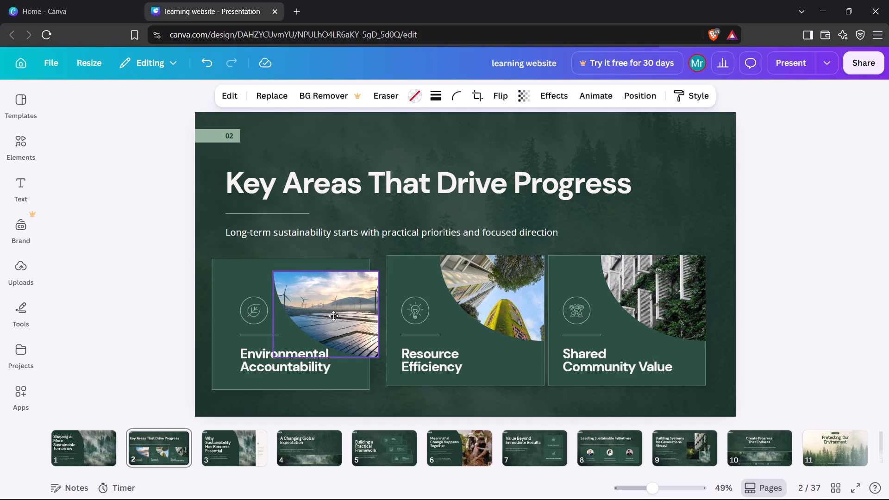
drag(333, 316, 329, 300)
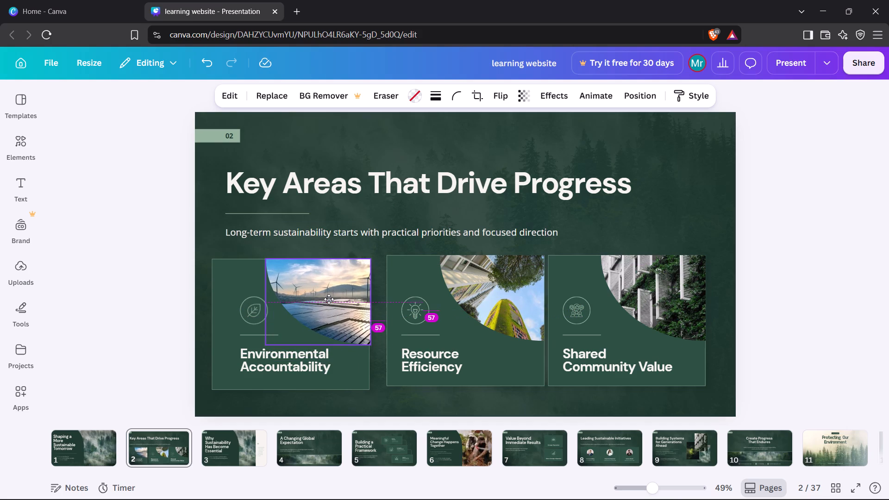
Shift the Environmental Accountability card's circle outline and leaf icon left, keeping the leaf centred inside the circle.
click(252, 314)
click(252, 313)
drag(252, 313, 243, 315)
drag(245, 321, 232, 325)
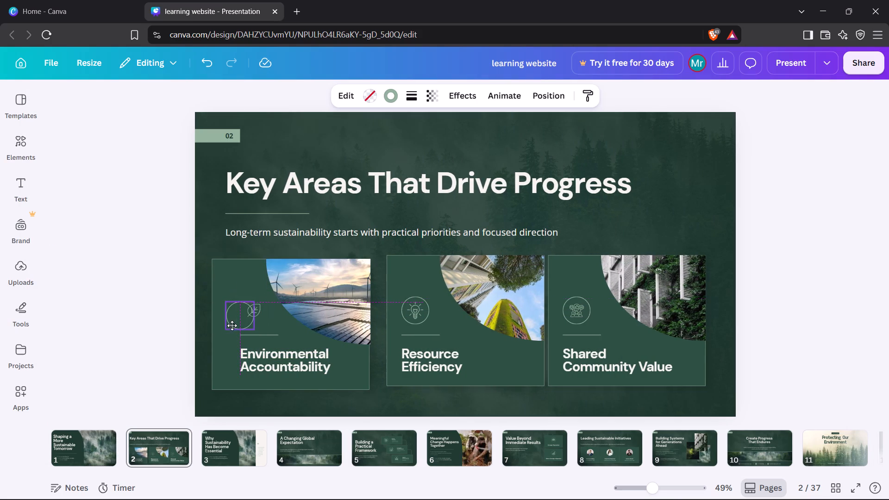
drag(232, 325, 232, 323)
drag(259, 306, 246, 308)
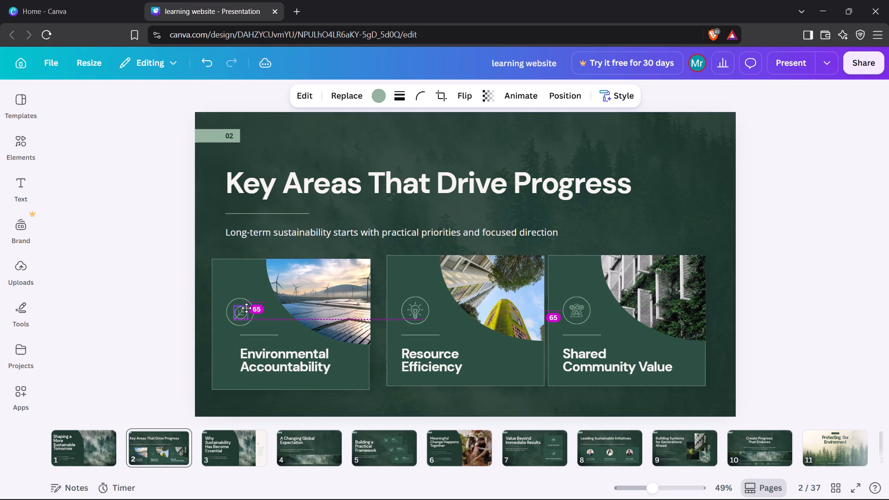
drag(246, 308, 246, 307)
click(183, 316)
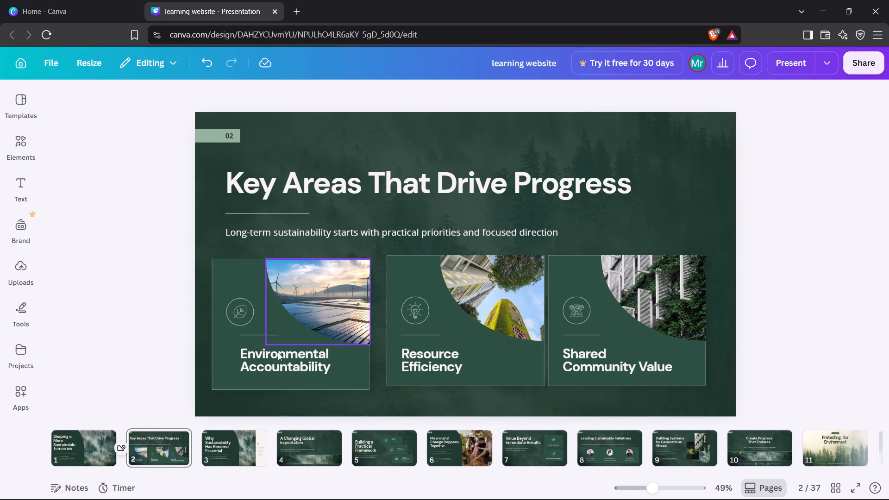
Shift the short divider line above the Environmental Accountability heading left, lining it up beneath the leaf icon's circle.
click(261, 337)
drag(256, 337, 245, 335)
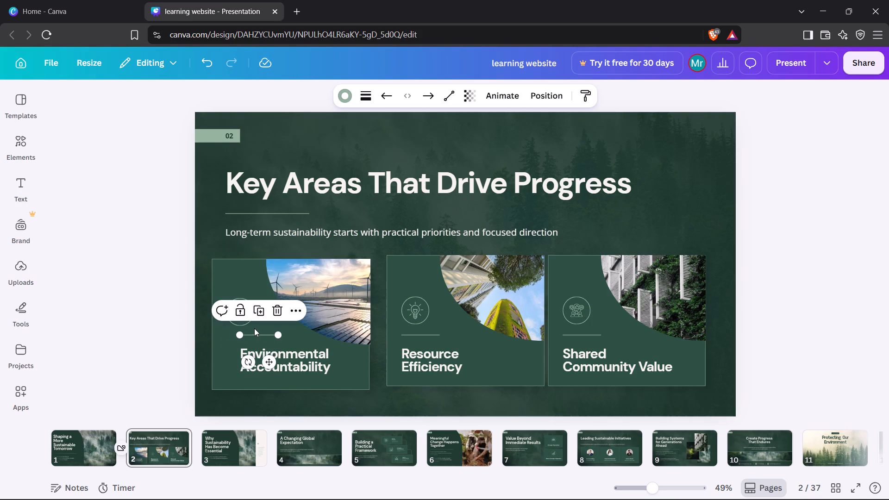
click(256, 333)
double_click(261, 335)
click(260, 333)
drag(260, 334, 248, 336)
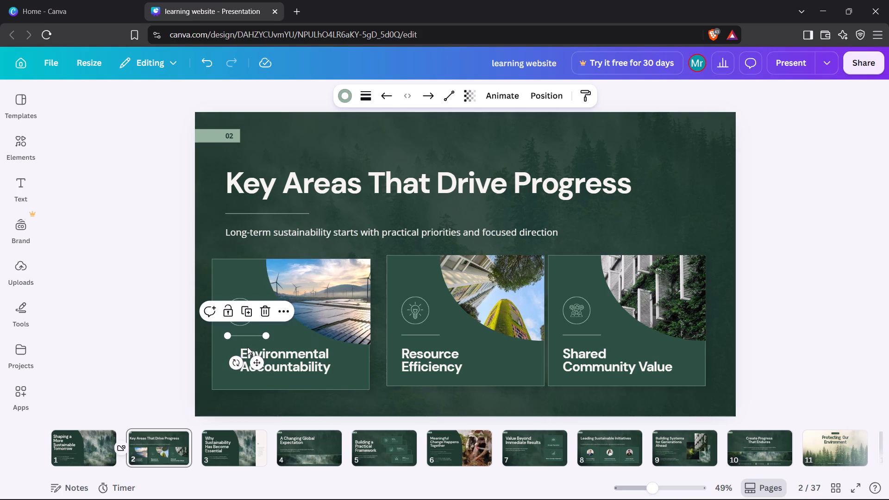
Move the Environmental Accountability heading left to line up with the divider line above it.
drag(277, 355, 270, 356)
drag(269, 356, 263, 356)
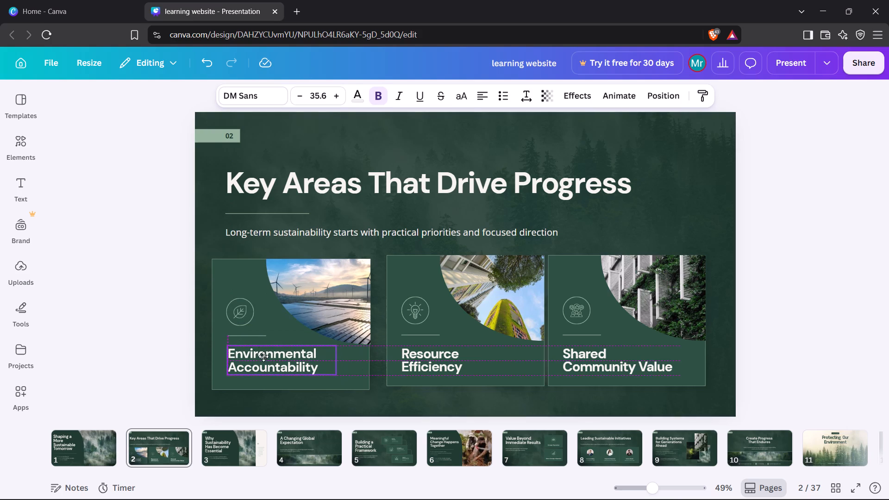
drag(263, 356, 263, 354)
click(177, 324)
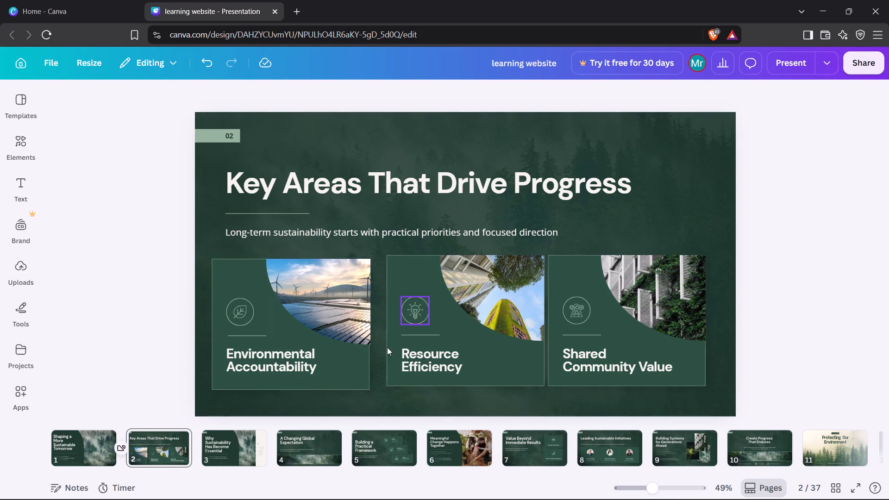
Lower the Resource Efficiency card's background and building photo slightly, level with the Environmental Accountability card.
drag(392, 370, 387, 374)
click(490, 310)
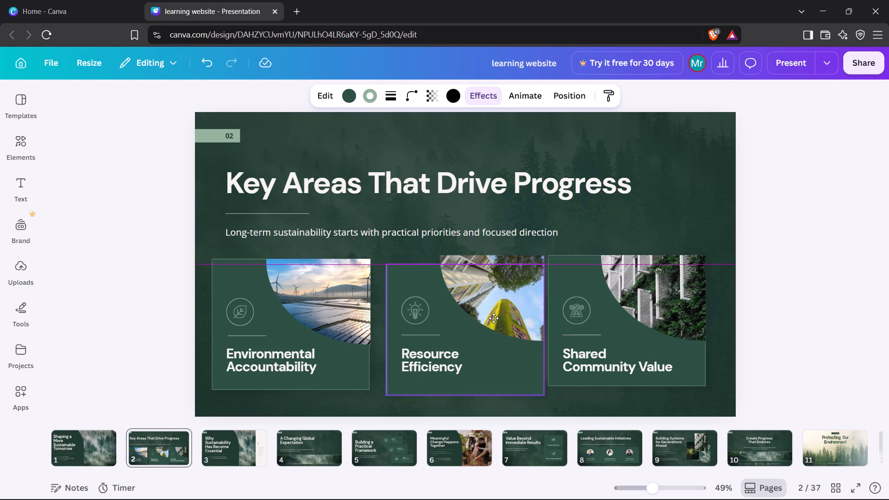
click(497, 306)
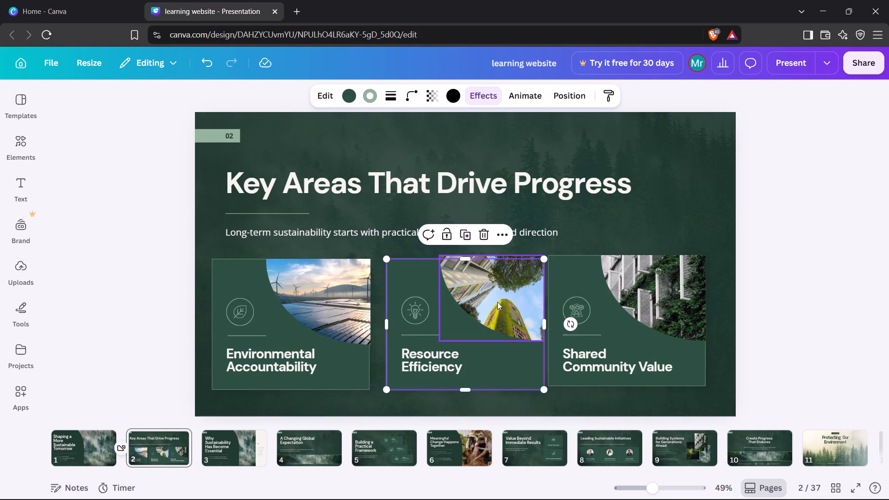
click(497, 300)
drag(497, 300, 497, 305)
click(415, 336)
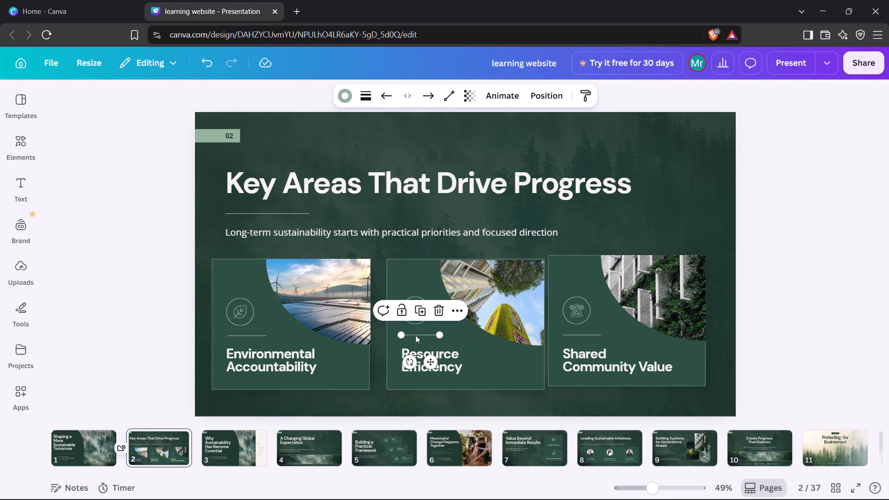
click(419, 240)
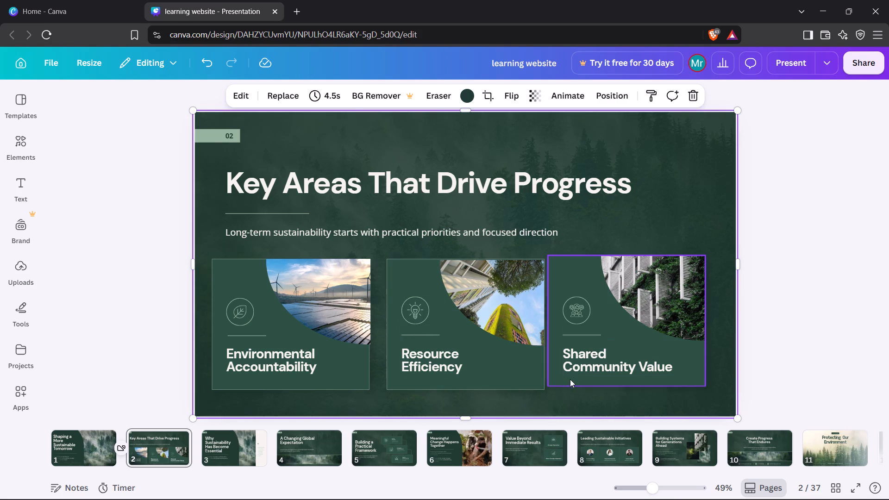
Move the Shared Community Value card's background slightly right and down, and fit its photo into the card's upper-right corner.
drag(569, 379, 575, 384)
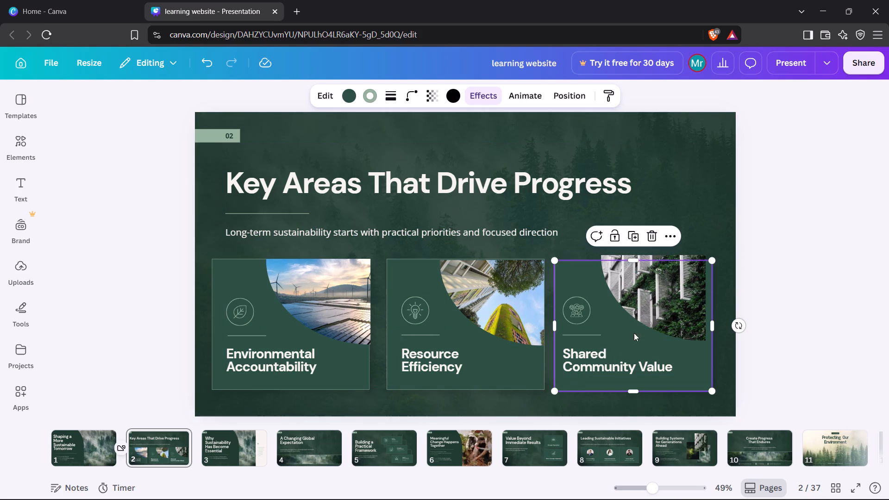
click(664, 288)
drag(664, 288, 670, 296)
click(598, 237)
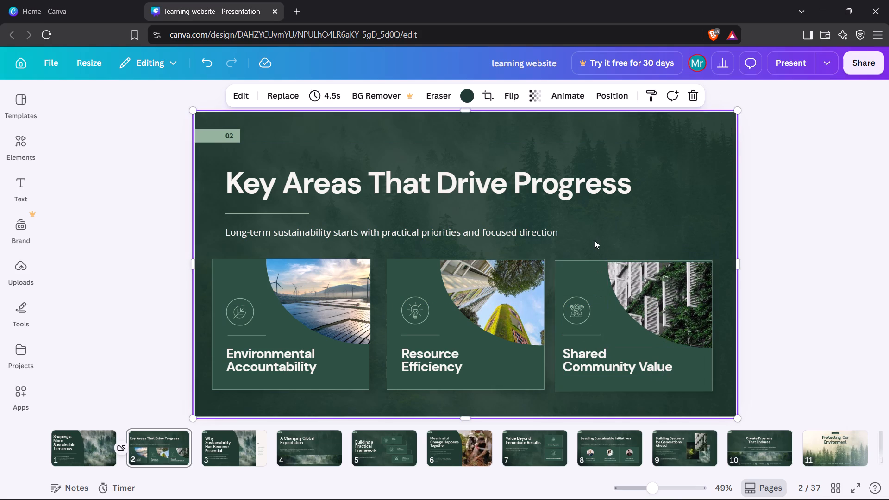
click(654, 295)
drag(654, 295, 656, 291)
click(611, 220)
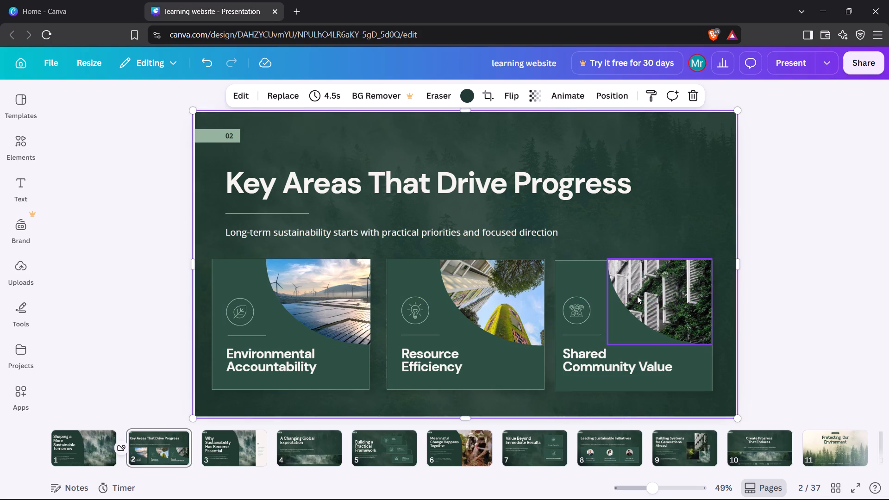
click(637, 296)
click(637, 296)
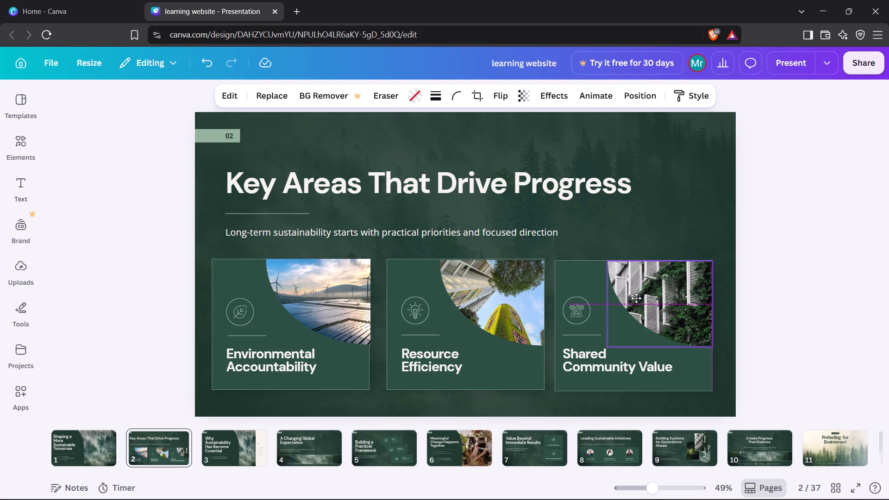
click(604, 230)
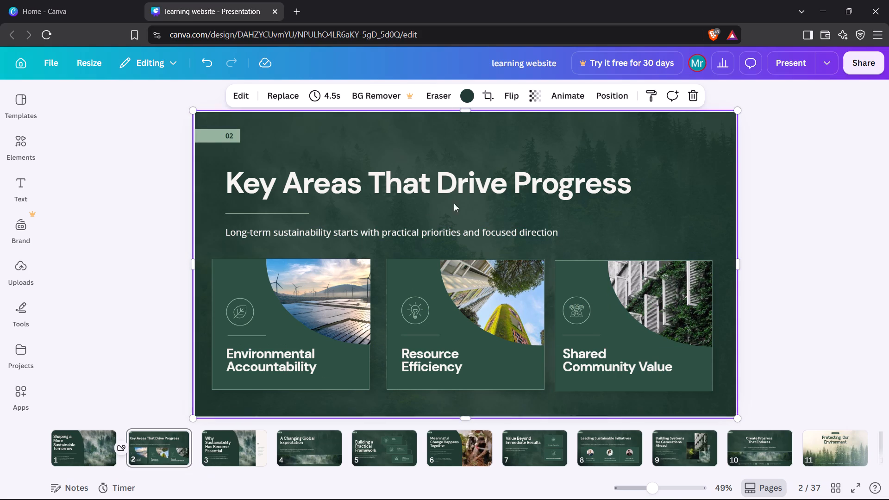
Delete the 02 page number label from page 2.
click(209, 135)
click(238, 167)
Apply the Sleek page animation to page 2.
click(301, 130)
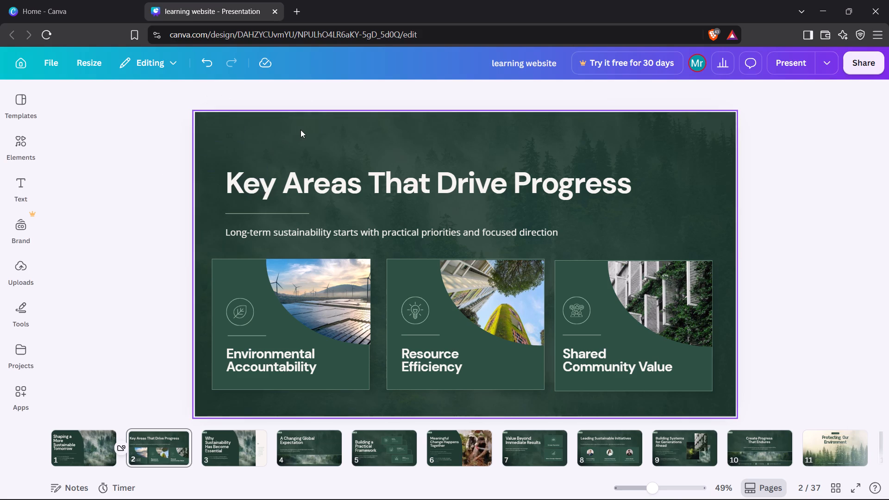
click(558, 97)
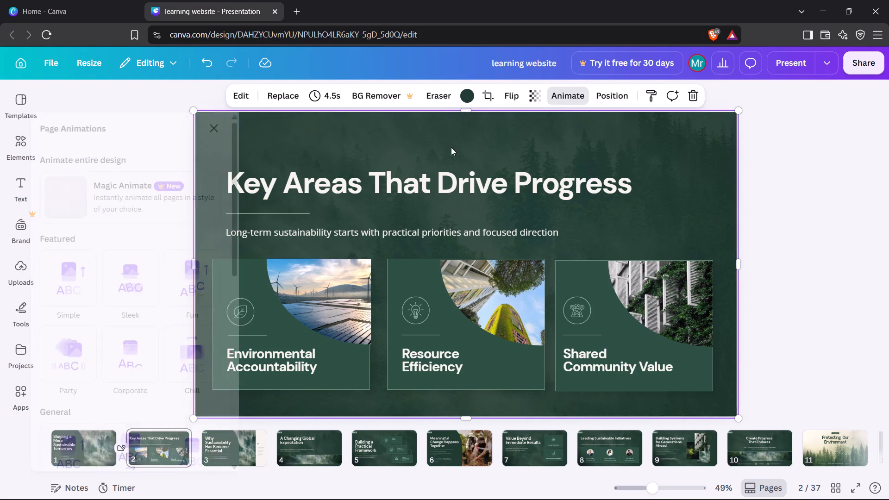
click(163, 278)
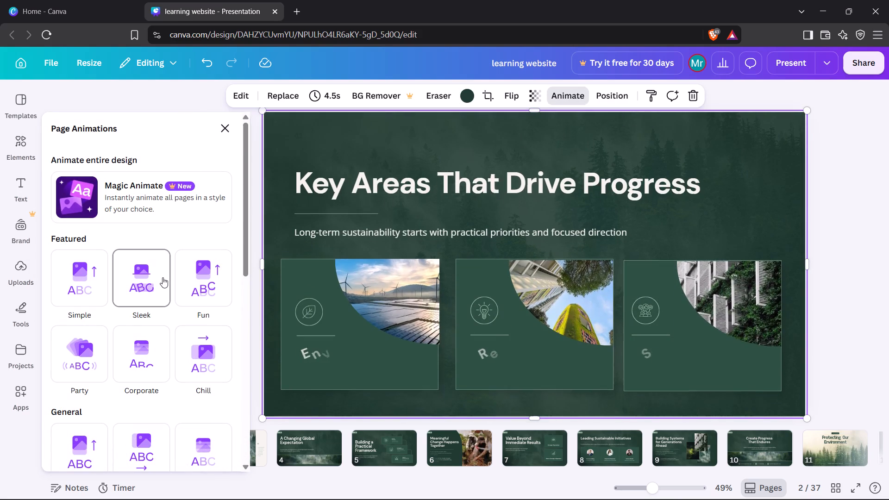
click(226, 134)
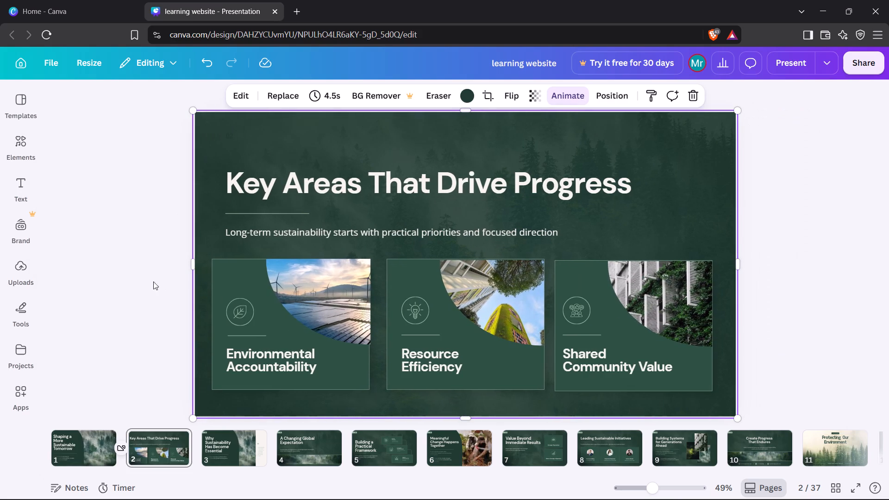
click(150, 281)
Add a Flow transition between pages 2 and 3.
click(197, 454)
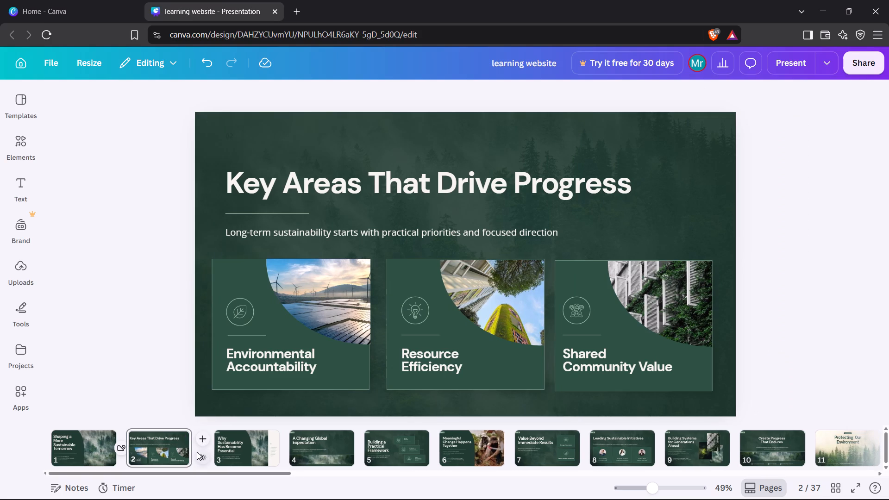
click(202, 455)
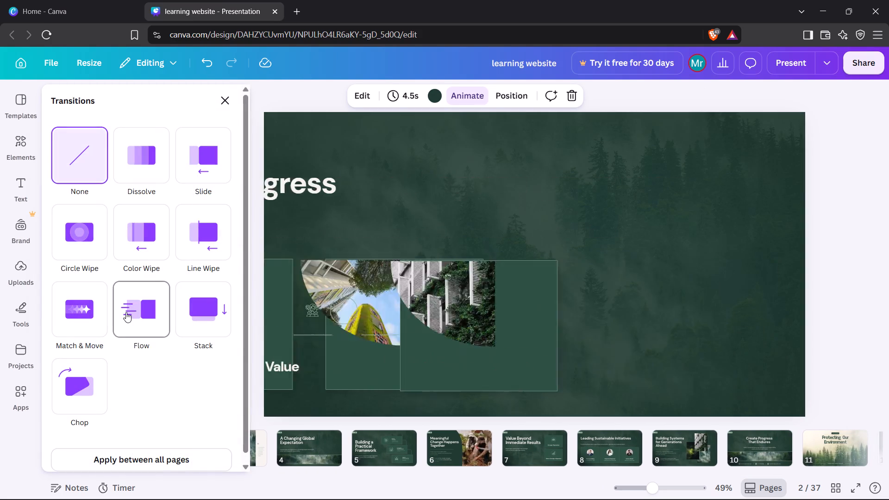
click(126, 312)
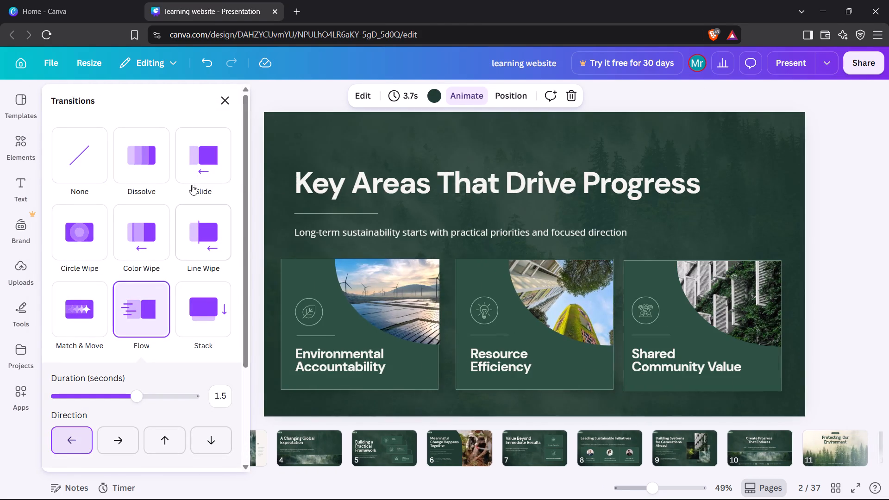
click(224, 108)
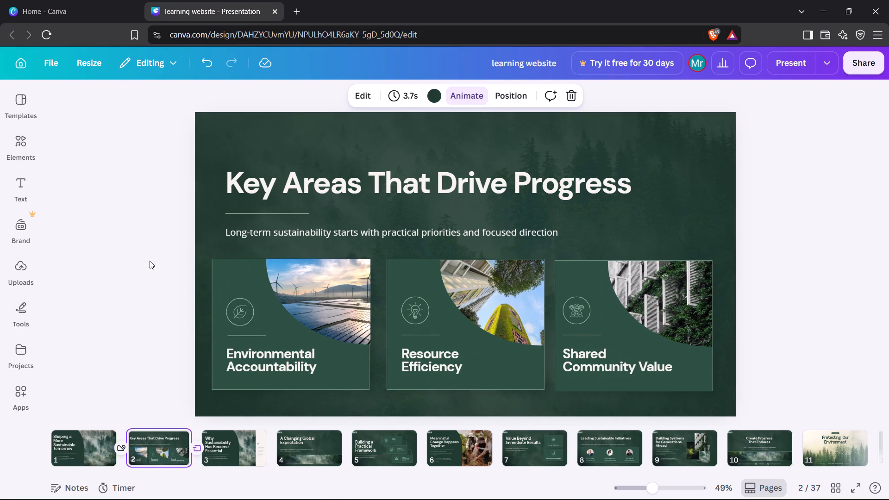
click(150, 261)
On page 3, move the dark green curved shape behind the title left to reveal more of the forest photo.
key(Right)
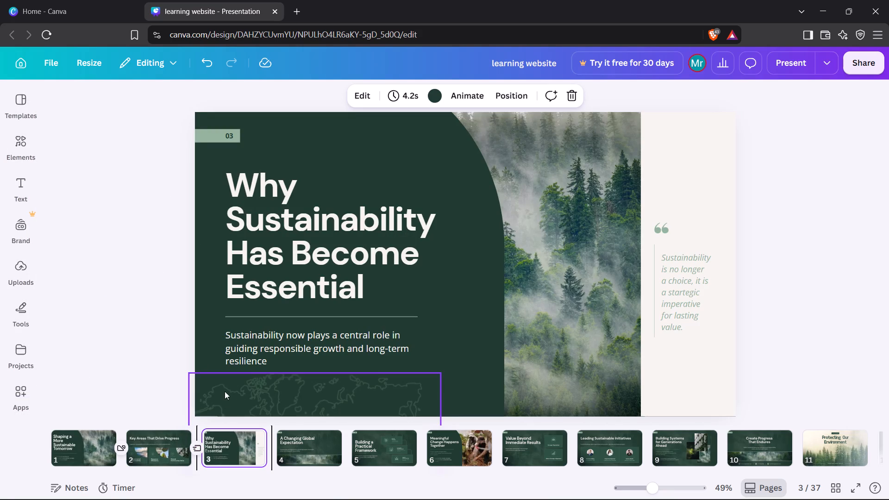
click(496, 300)
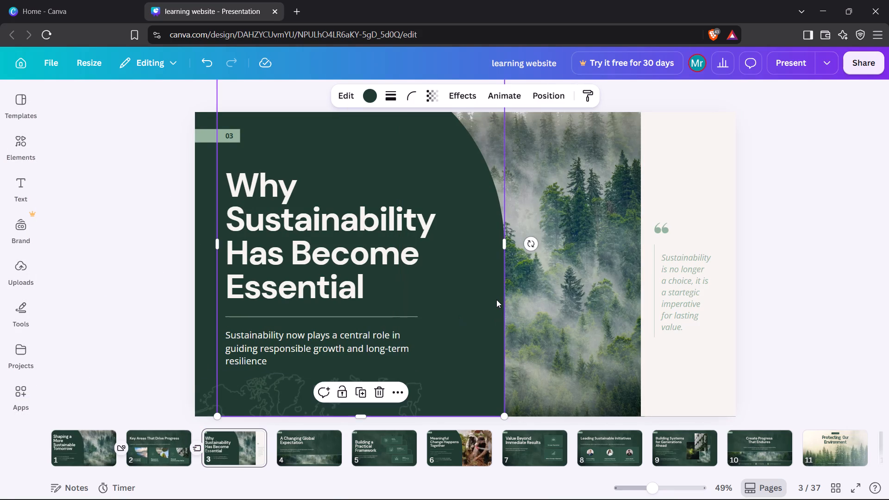
click(507, 248)
drag(493, 247, 480, 246)
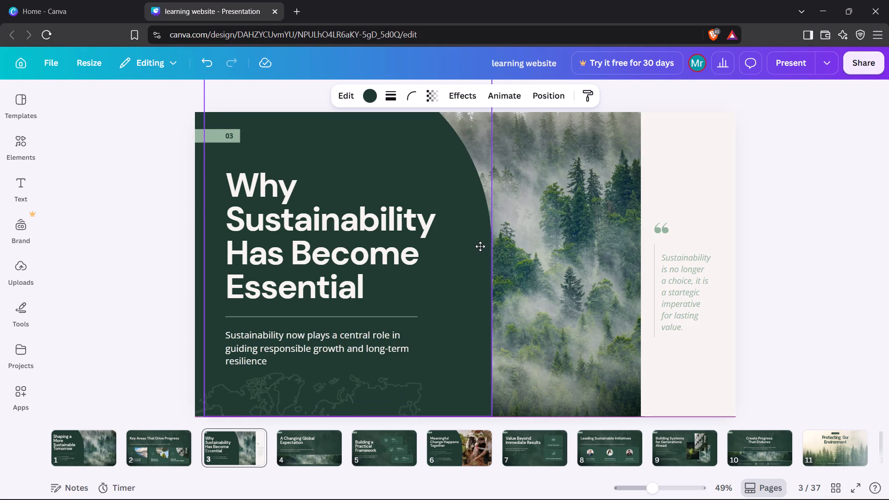
drag(480, 246, 451, 246)
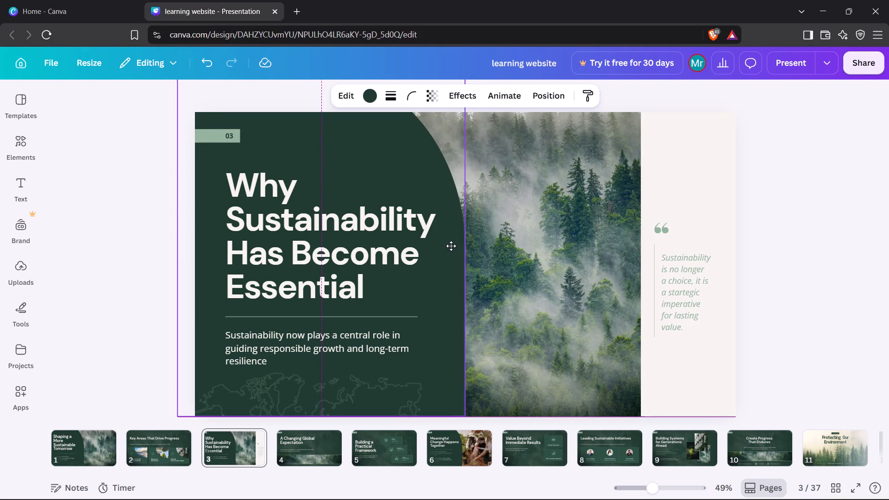
drag(451, 246, 449, 245)
Shift the title "Why Sustainability Has Become Essential" left within the dark green area.
click(301, 225)
drag(300, 228, 287, 229)
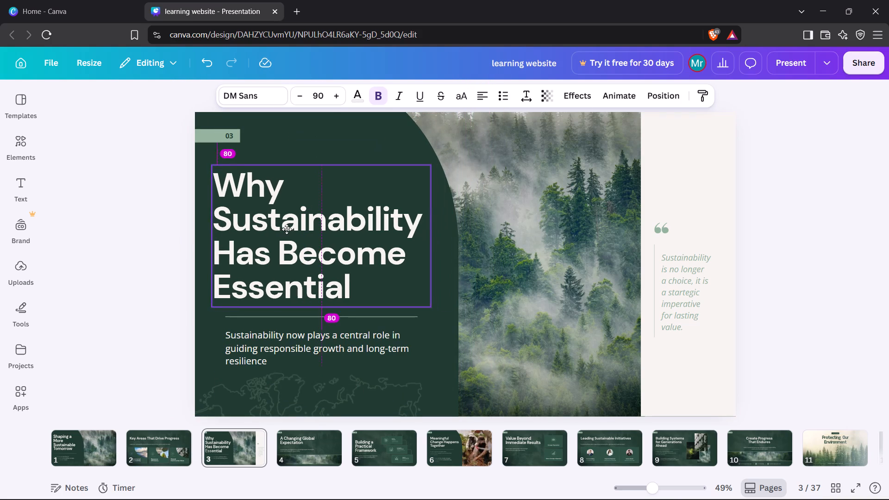
drag(287, 229, 282, 229)
click(282, 229)
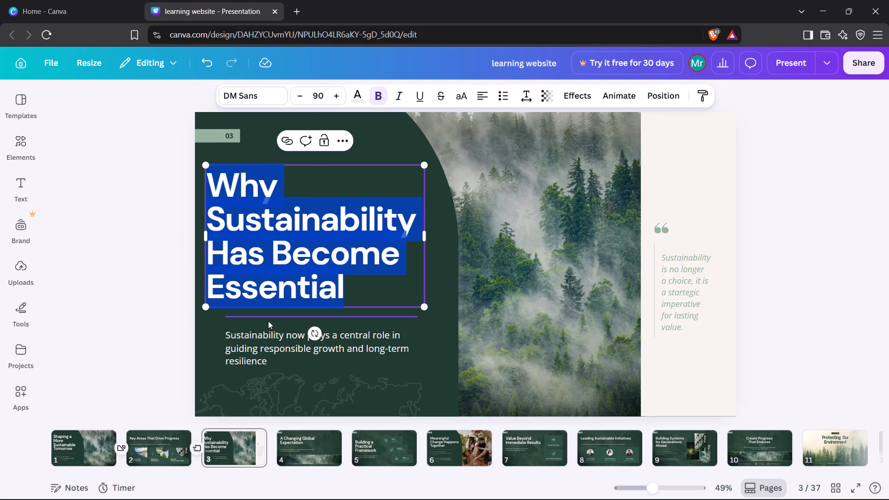
Shift the thin divider line and the paragraph below the title left to align with the title's left edge.
click(269, 313)
drag(267, 315, 252, 317)
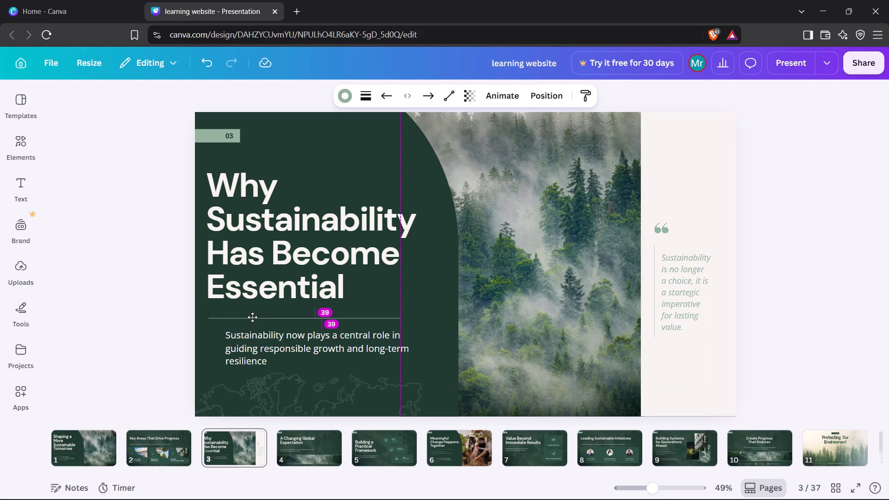
drag(252, 317, 254, 319)
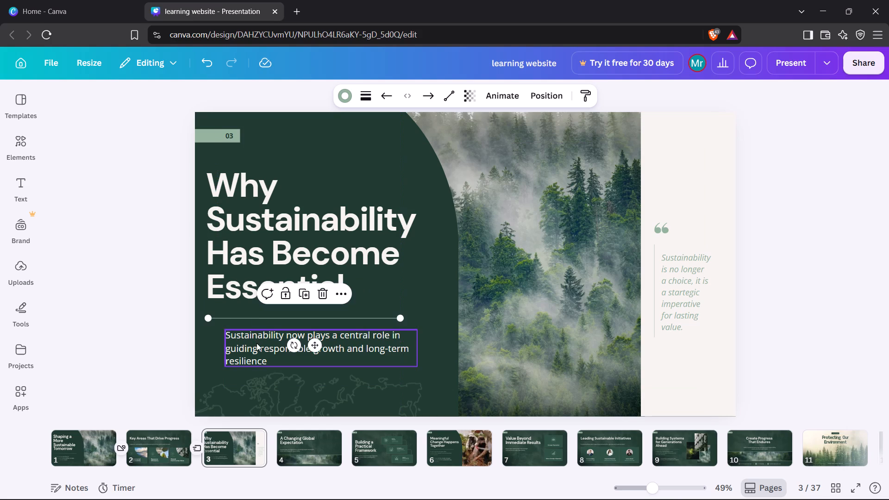
click(257, 343)
drag(257, 343, 243, 343)
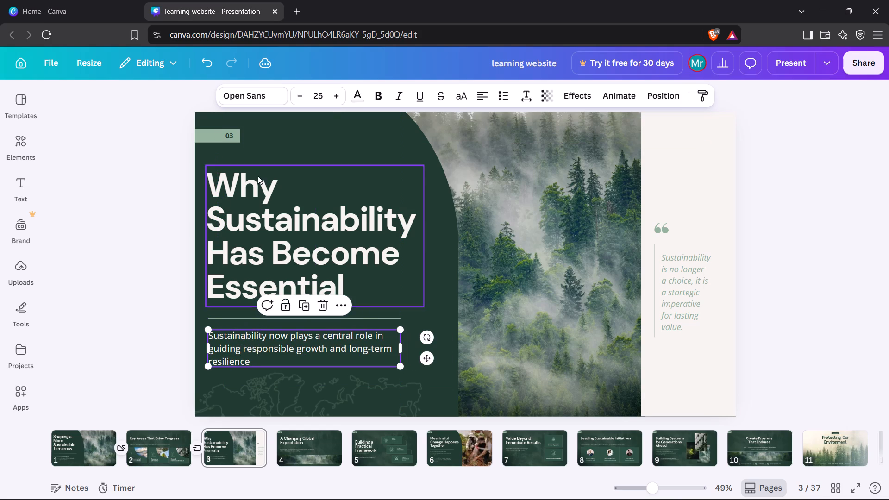
Delete the "03" page-number tag and its light green bar from page 3.
click(233, 139)
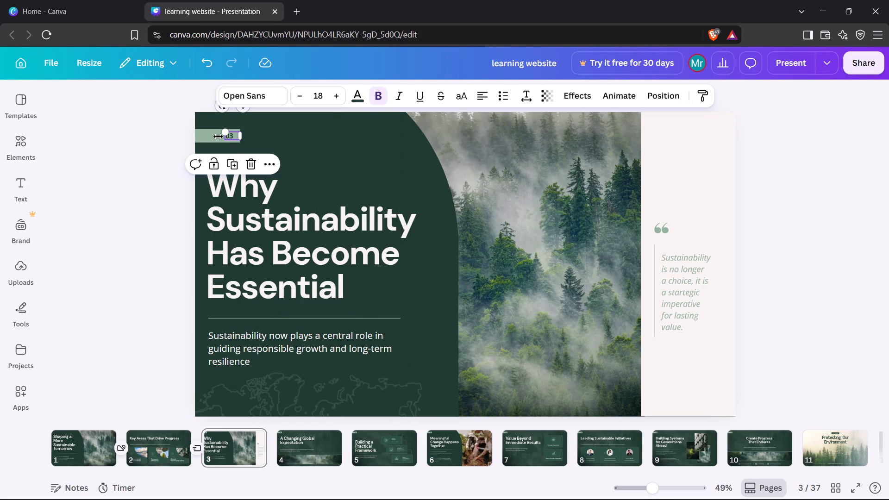
click(218, 137)
click(216, 140)
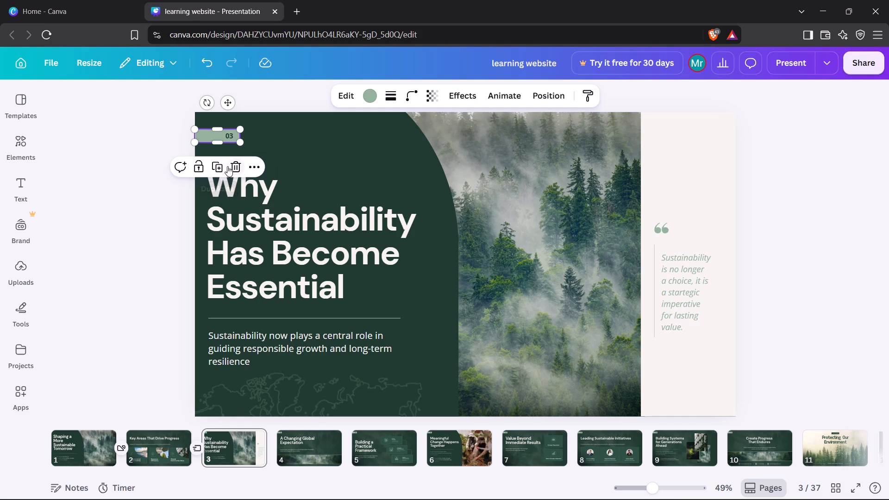
click(228, 166)
click(154, 169)
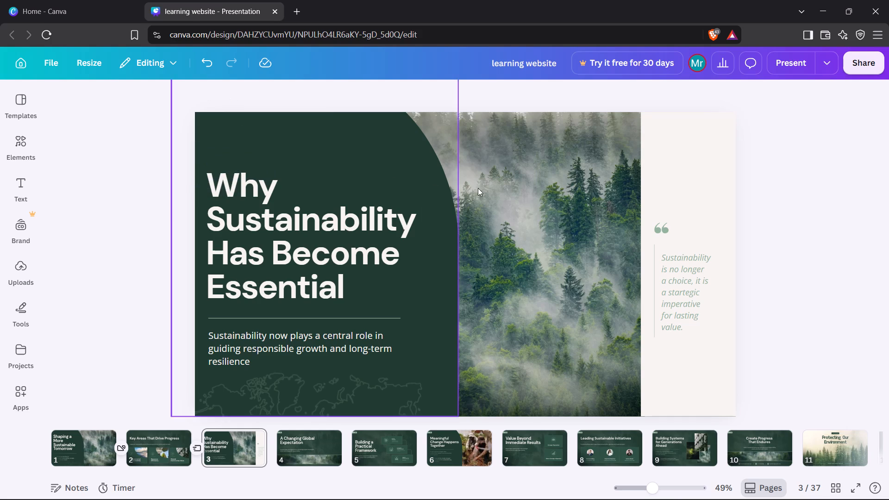
Nudge the forest photo on page 3 slightly to the right.
click(552, 206)
drag(530, 219, 534, 219)
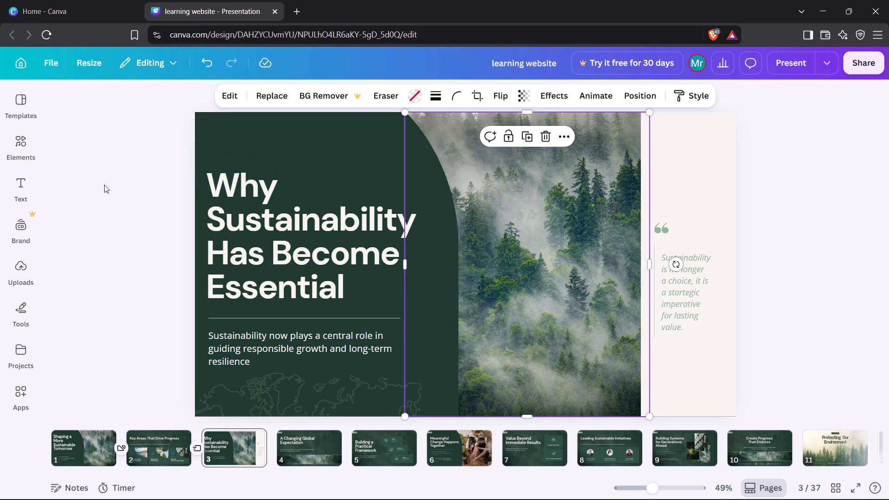
click(114, 198)
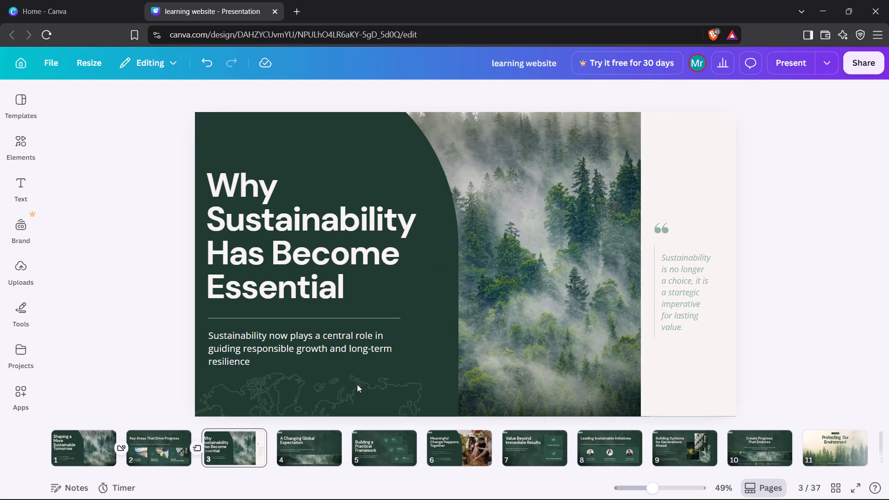
Nudge the faint world map outline below the paragraph slightly up and to the right.
drag(357, 383, 364, 377)
click(146, 344)
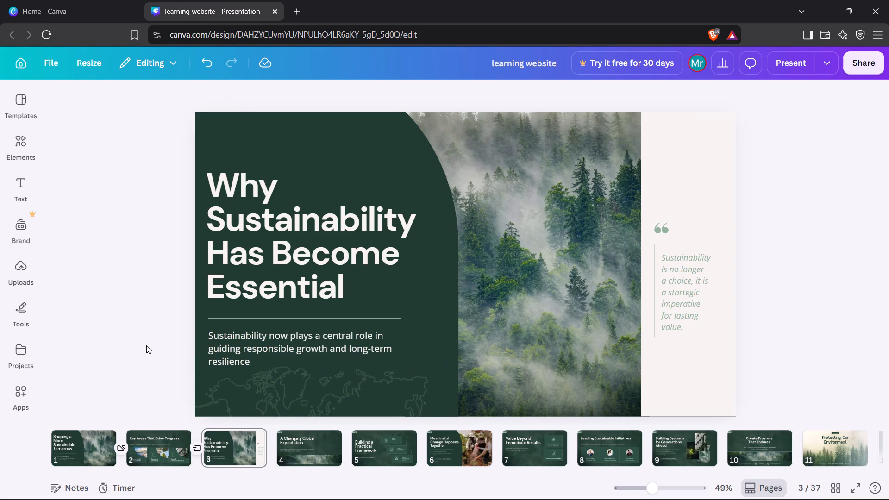
Delete the quote text, the quotation mark and the vertical line from the cream panel.
click(662, 260)
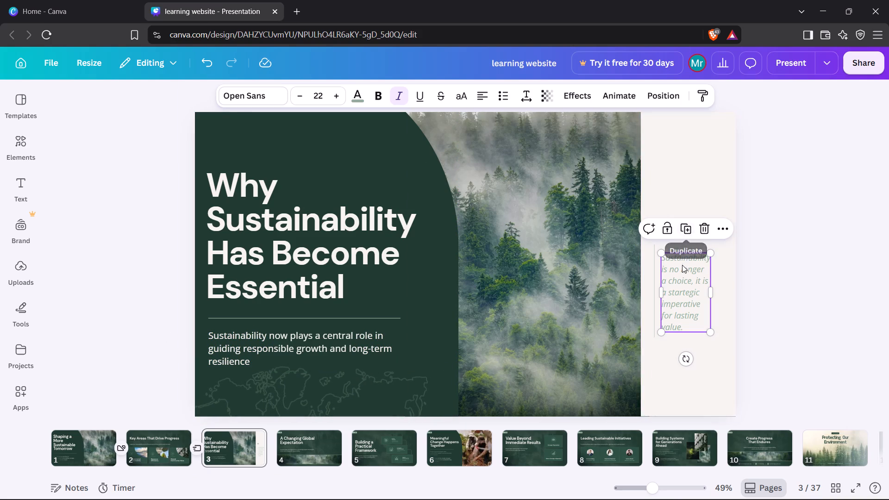
click(709, 227)
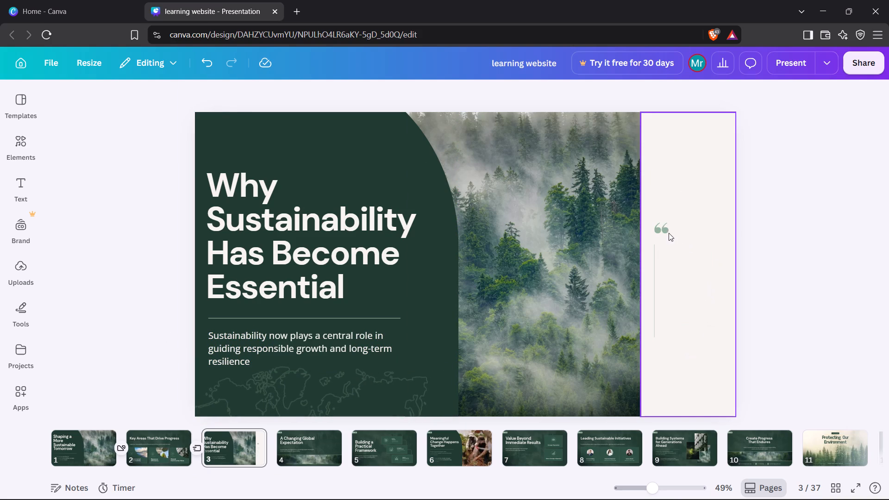
click(669, 233)
click(662, 230)
click(678, 202)
click(649, 279)
click(670, 220)
Collapse the cream panel to the page's right edge and widen the forest photo to fill the freed space.
click(570, 254)
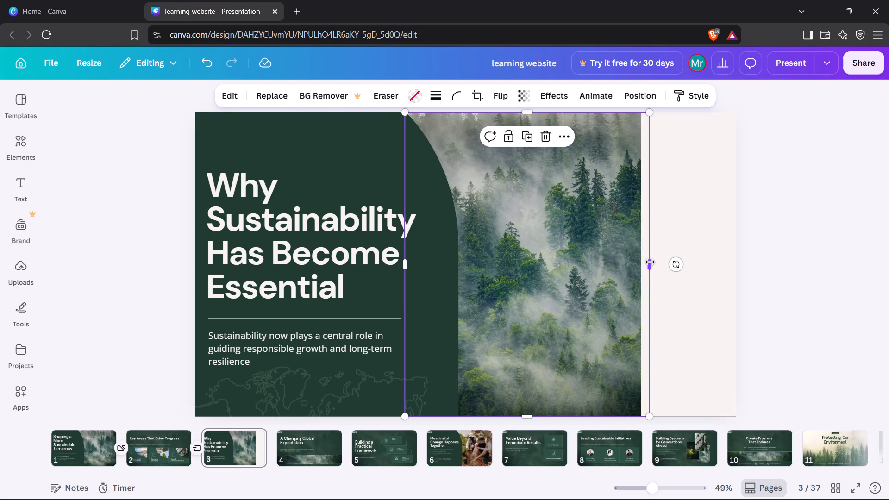
drag(651, 262, 670, 259)
drag(683, 257, 761, 267)
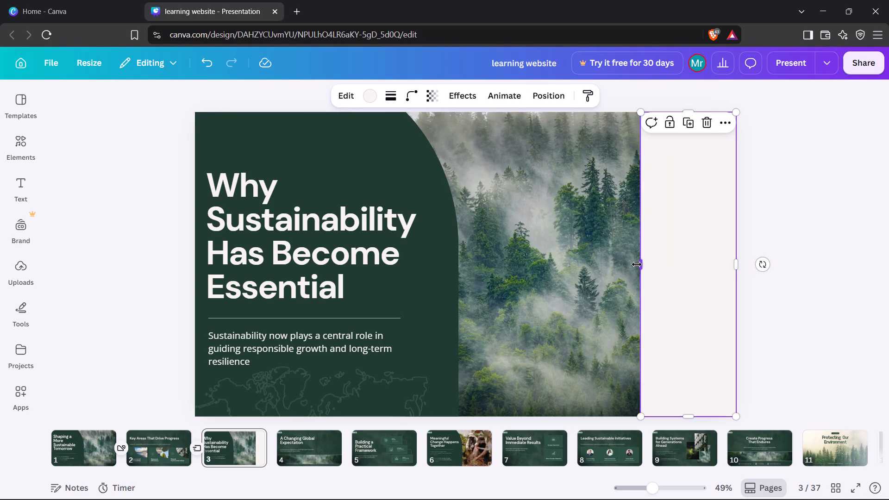
drag(636, 263, 740, 265)
click(766, 206)
click(627, 263)
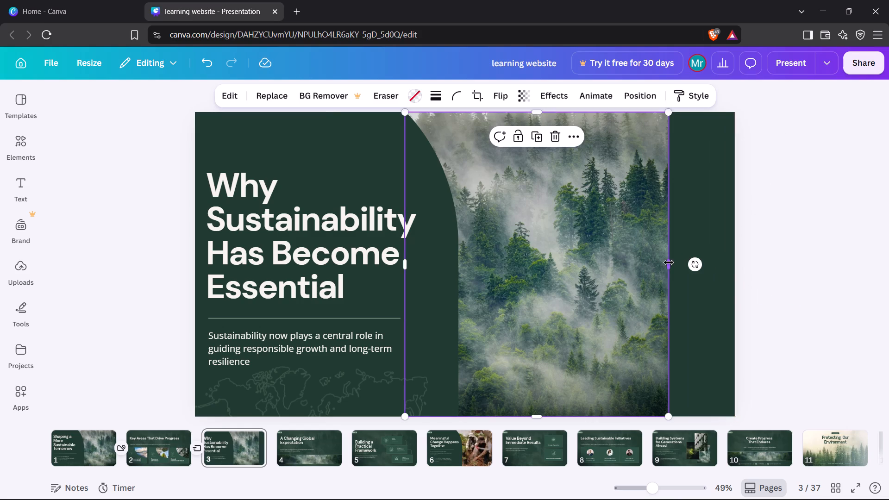
drag(669, 262, 735, 262)
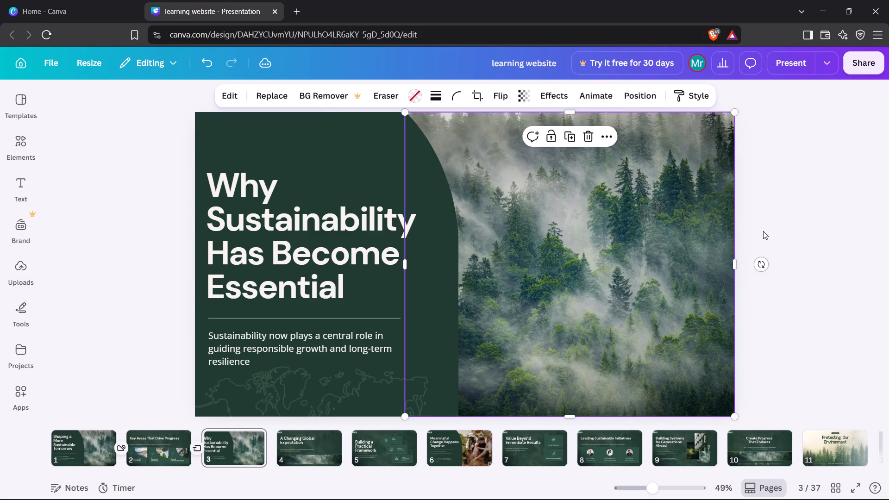
click(763, 231)
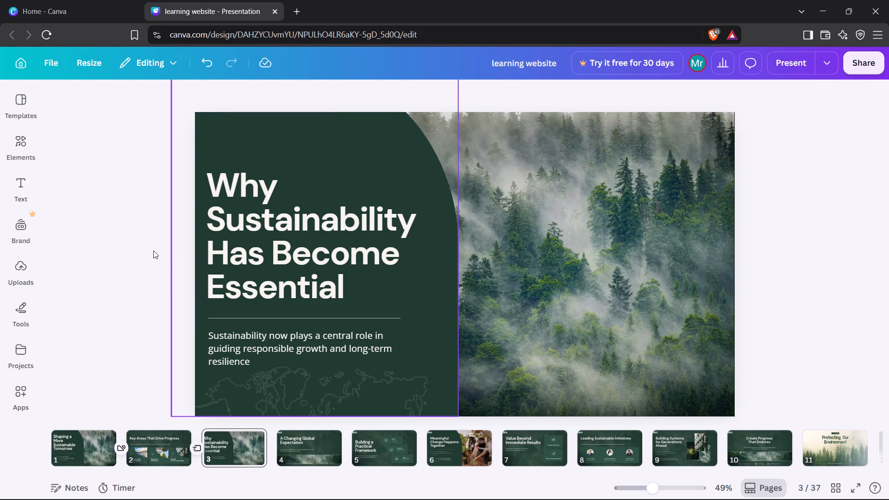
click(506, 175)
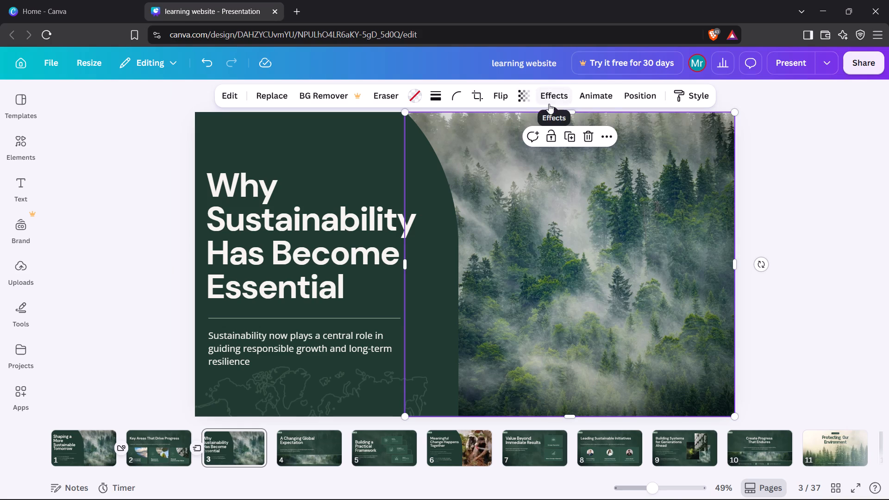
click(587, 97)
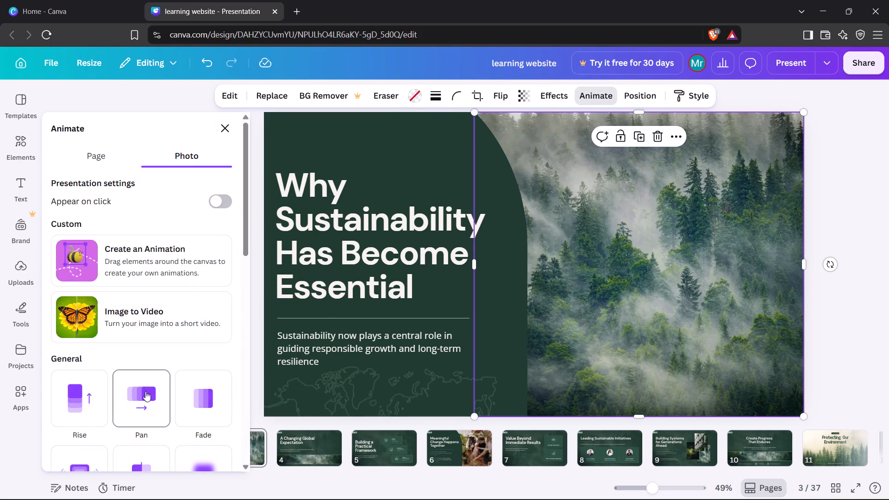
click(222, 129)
Apply the Wipe animation to the dark green curved shape behind the title.
click(335, 149)
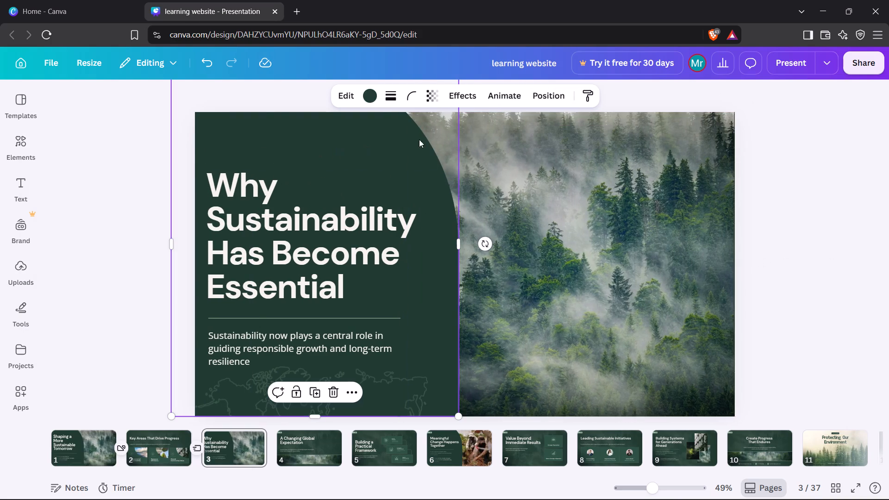
click(516, 91)
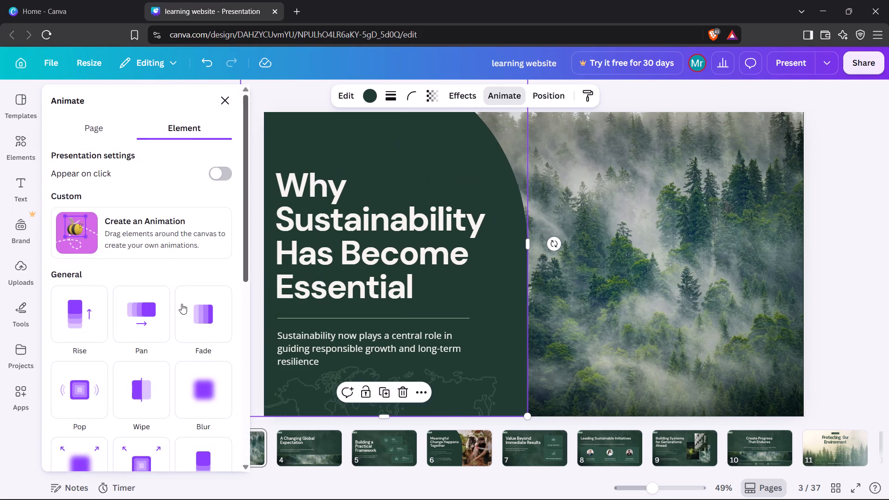
click(393, 144)
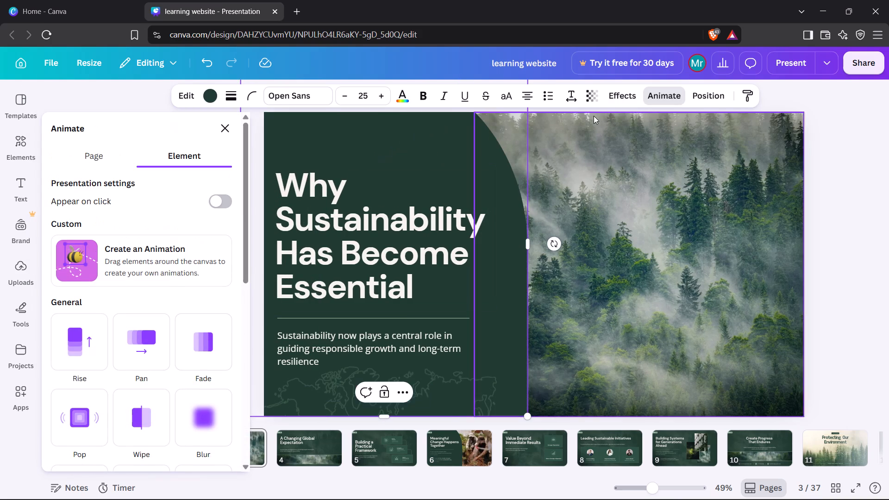
scroll(85, 367, down, 2)
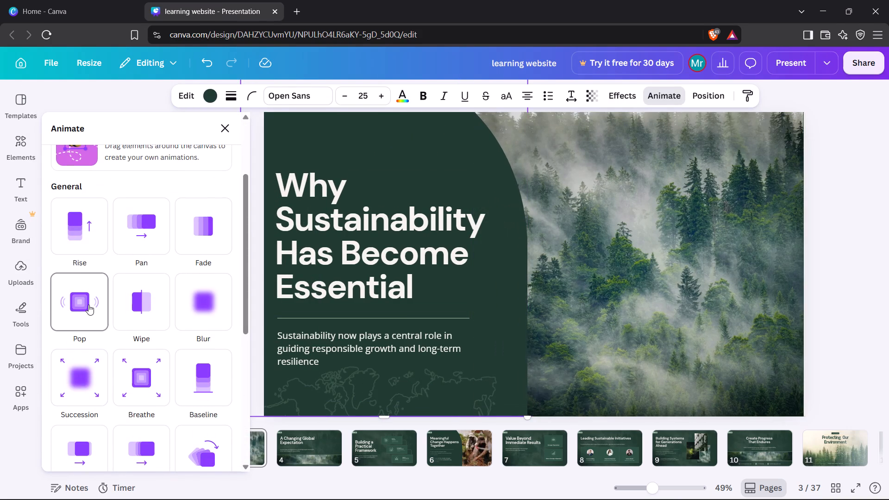
click(137, 304)
click(298, 281)
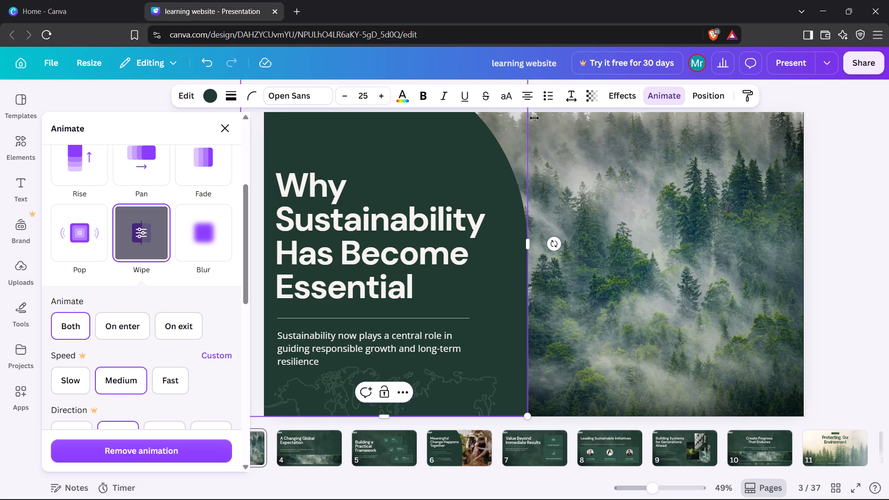
click(609, 91)
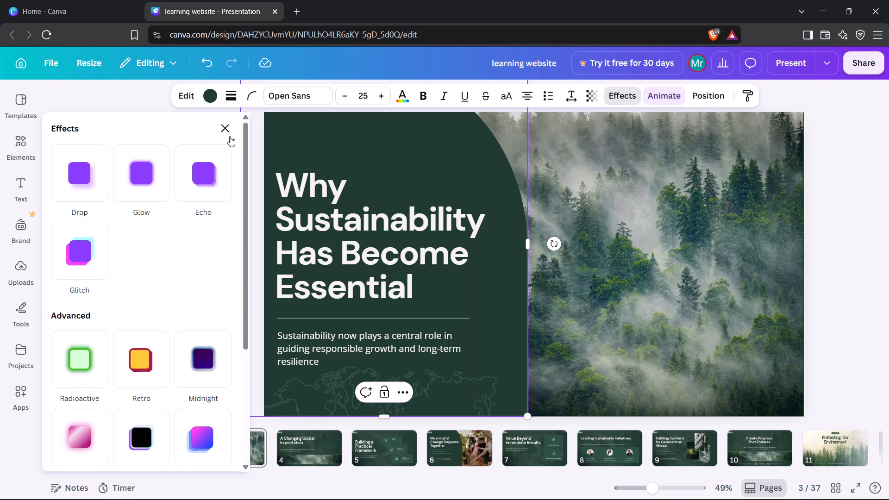
click(228, 130)
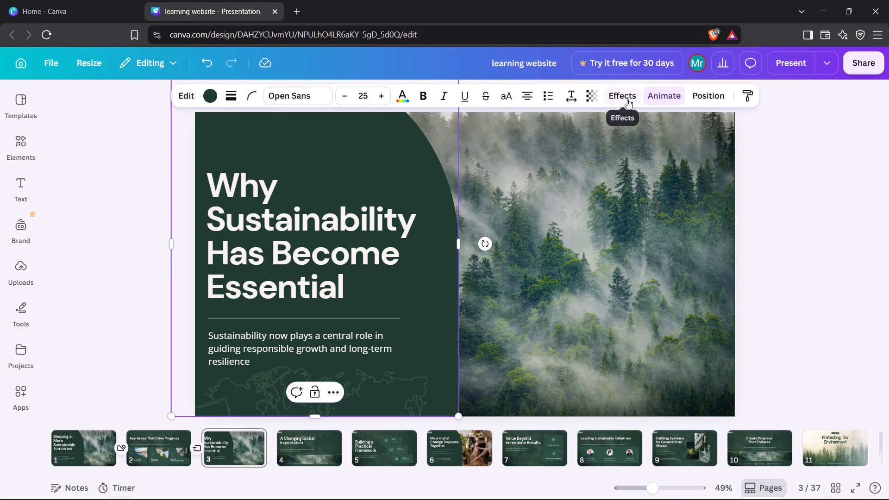
Apply the Shift text animation to the title "Why Sustainability Has Become Essential".
click(309, 234)
click(614, 102)
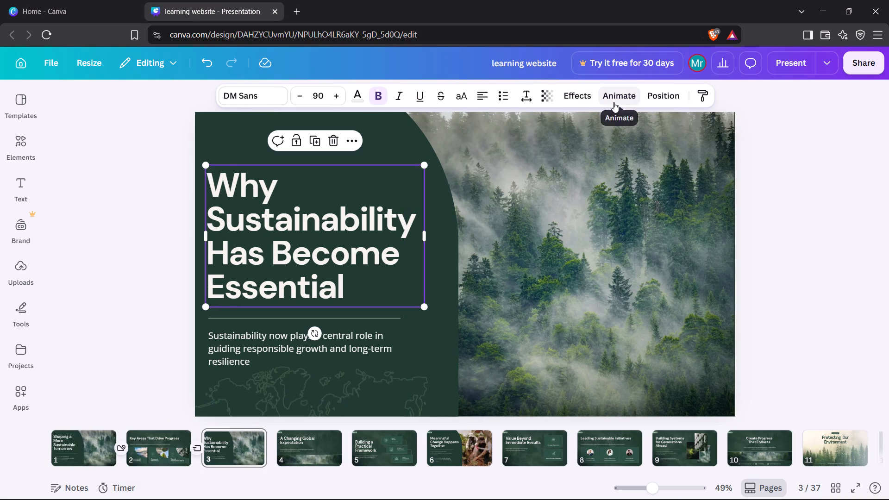
click(212, 344)
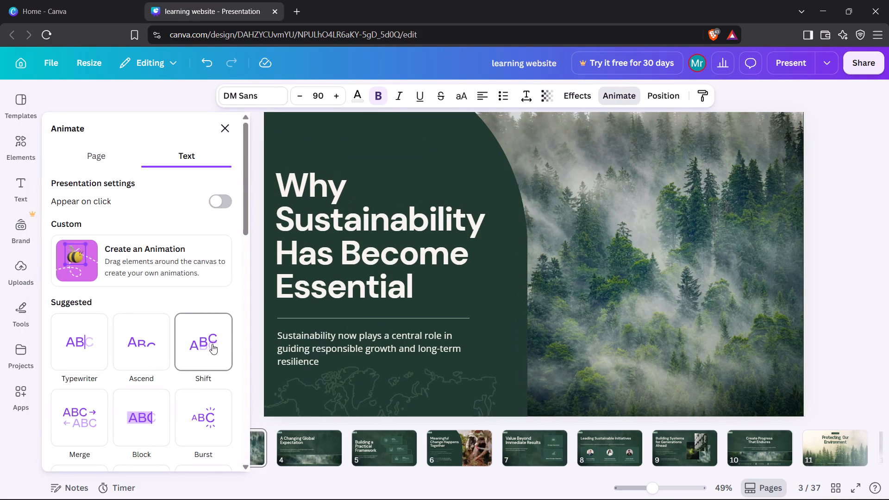
click(225, 132)
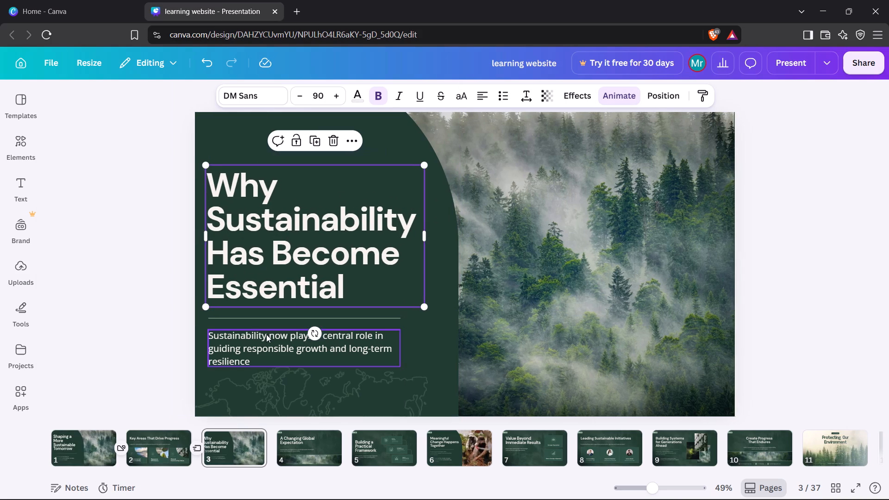
Apply the Shift text animation to the paragraph below the title on page 3.
click(264, 336)
click(628, 94)
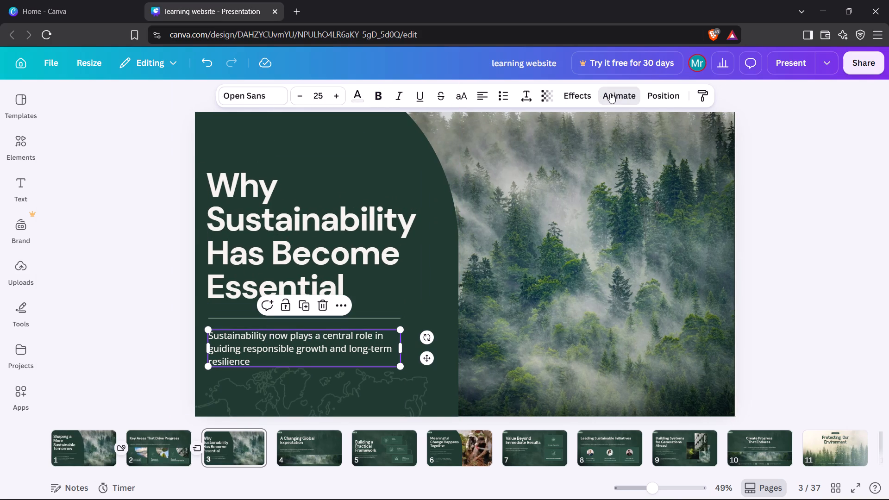
click(222, 330)
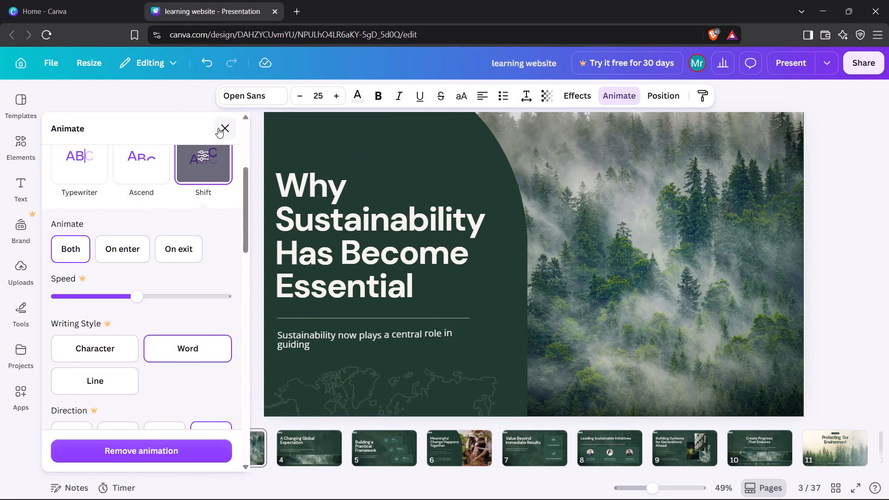
click(218, 128)
click(138, 217)
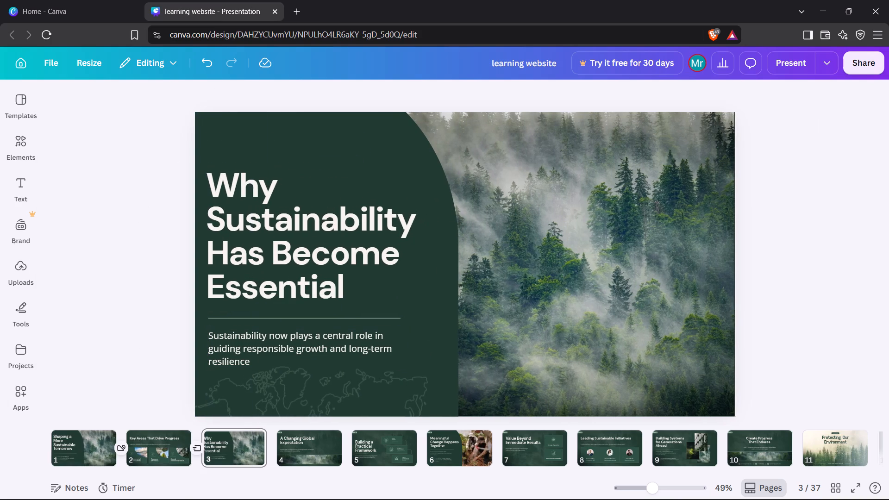
Add a Match & Move transition between pages 3 and 4.
click(272, 455)
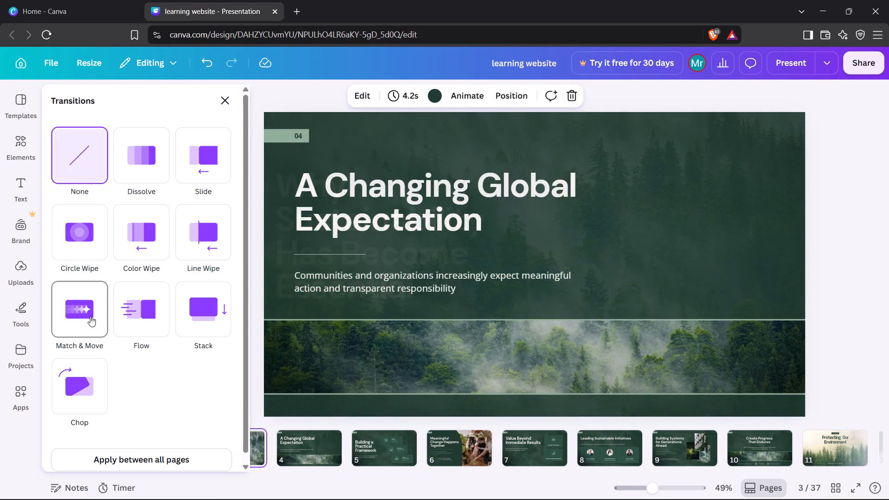
click(90, 316)
click(225, 106)
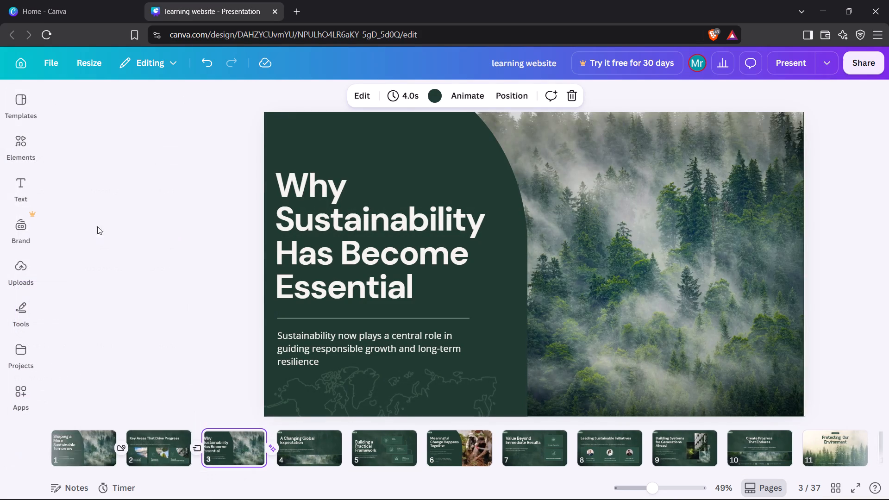
Move on to page 4, "A Changing Global Expectation".
click(91, 238)
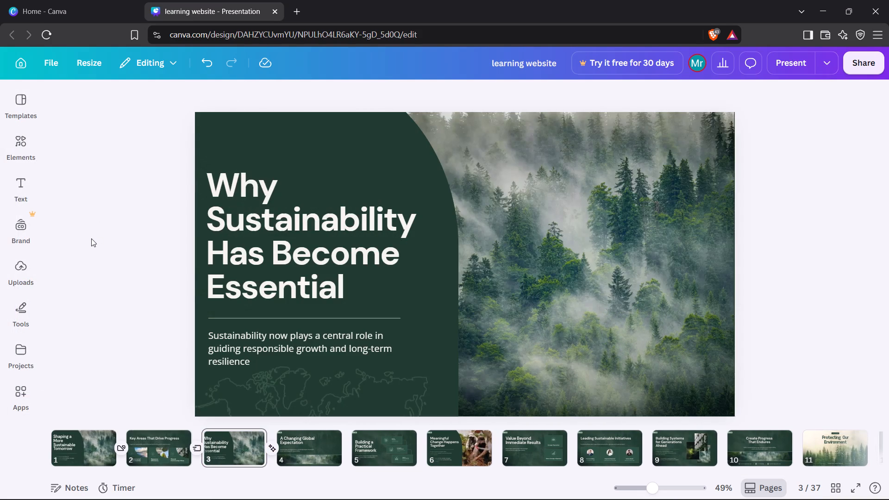
key(Right)
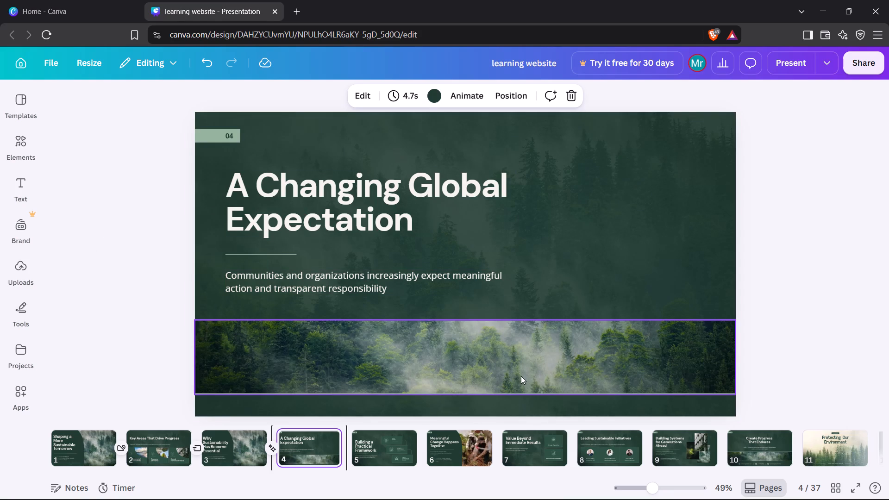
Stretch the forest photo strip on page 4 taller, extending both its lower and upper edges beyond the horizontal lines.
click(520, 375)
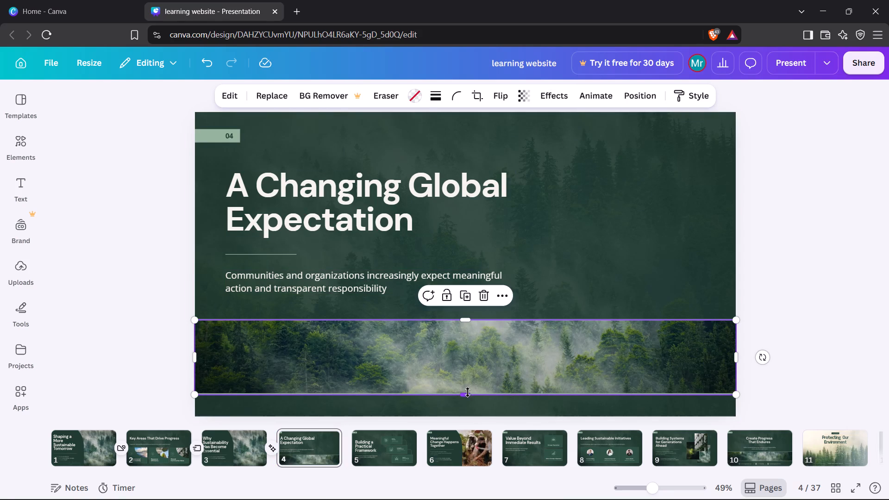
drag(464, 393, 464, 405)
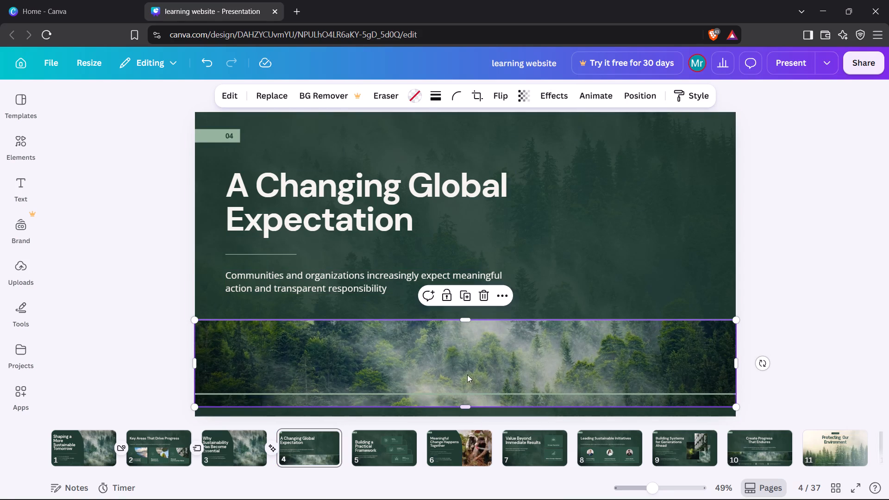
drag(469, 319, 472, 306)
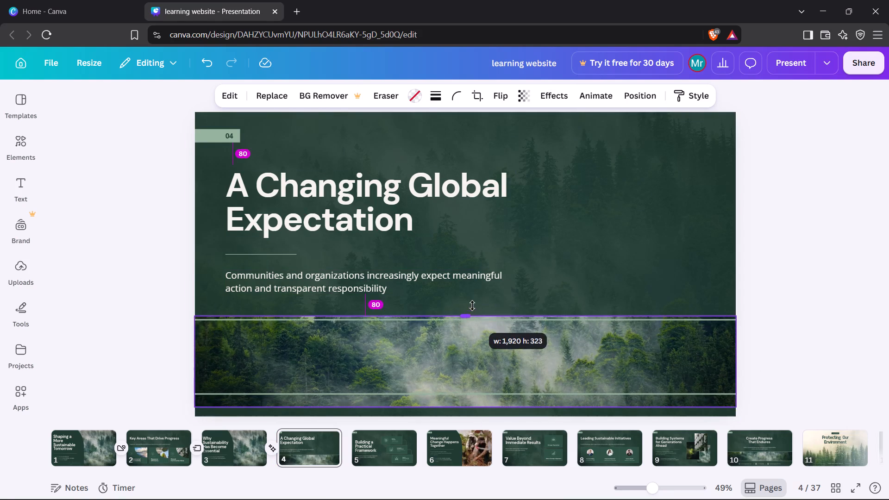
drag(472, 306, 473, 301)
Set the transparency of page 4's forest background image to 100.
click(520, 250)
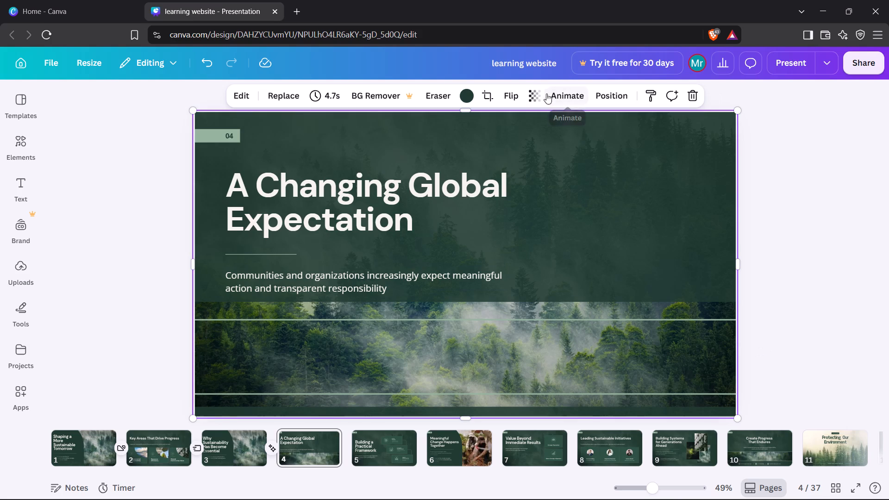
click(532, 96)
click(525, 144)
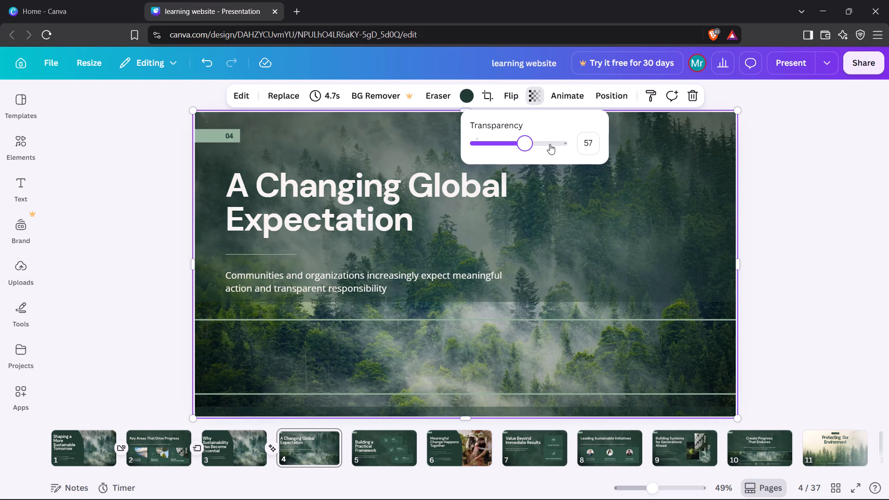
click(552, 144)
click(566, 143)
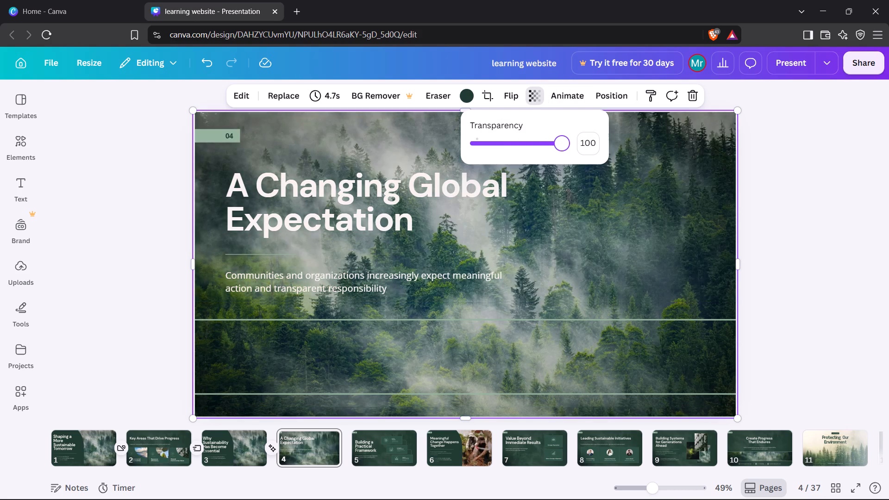
Delete the forest photo strip and its frame from the lower part of page 4.
click(545, 348)
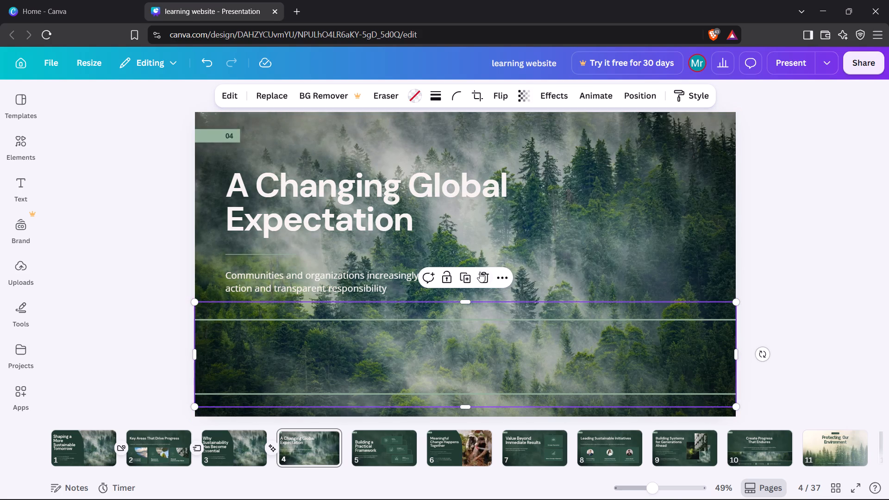
click(481, 274)
click(484, 314)
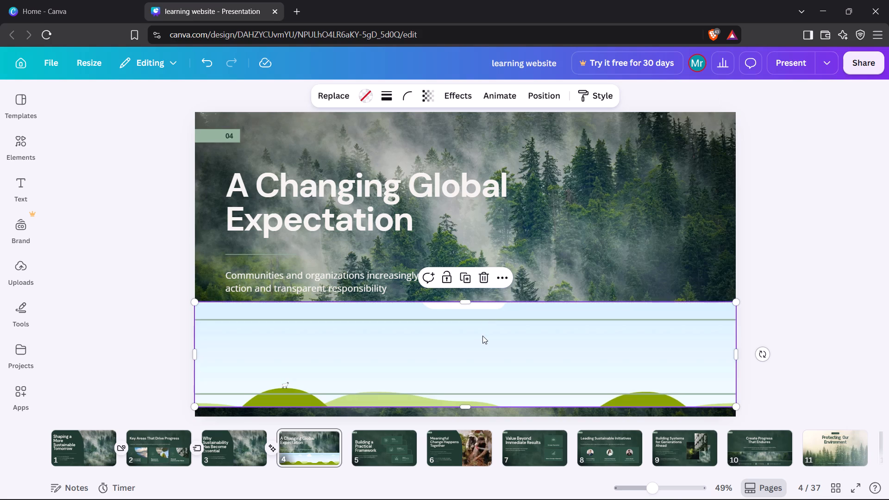
click(482, 336)
click(479, 284)
click(493, 333)
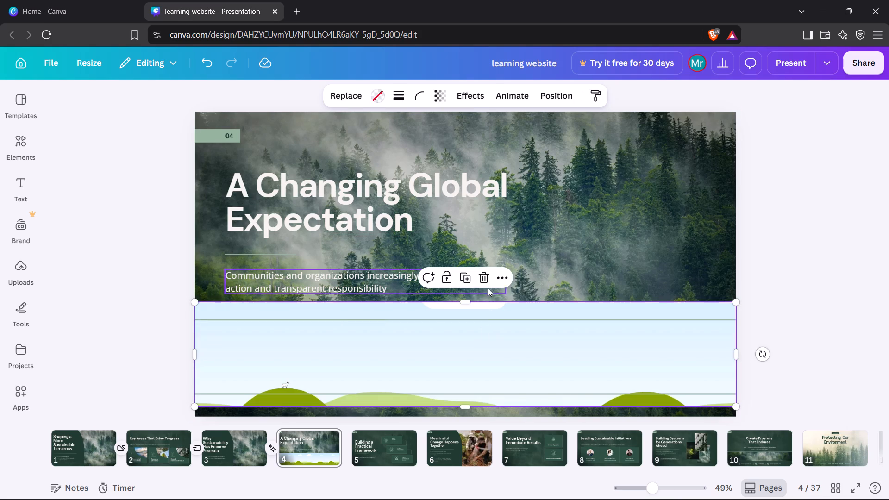
click(488, 284)
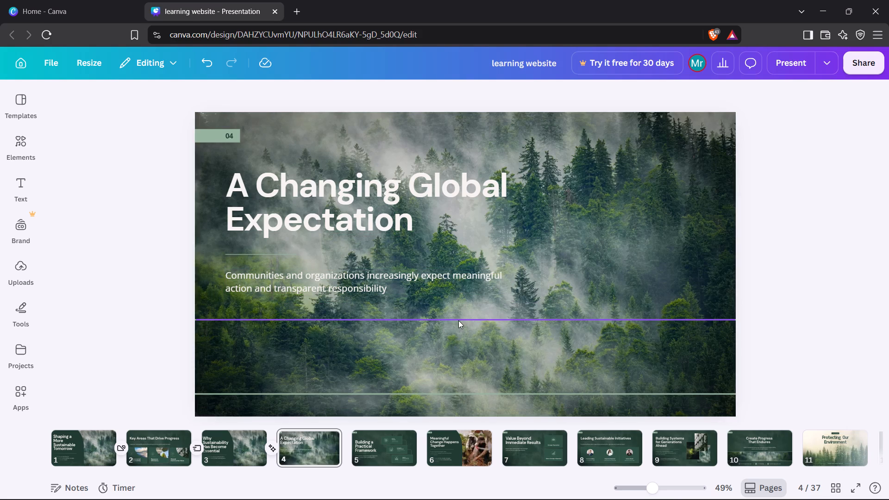
Delete the two full-width horizontal lines in the lower part of page 4.
click(458, 320)
click(486, 288)
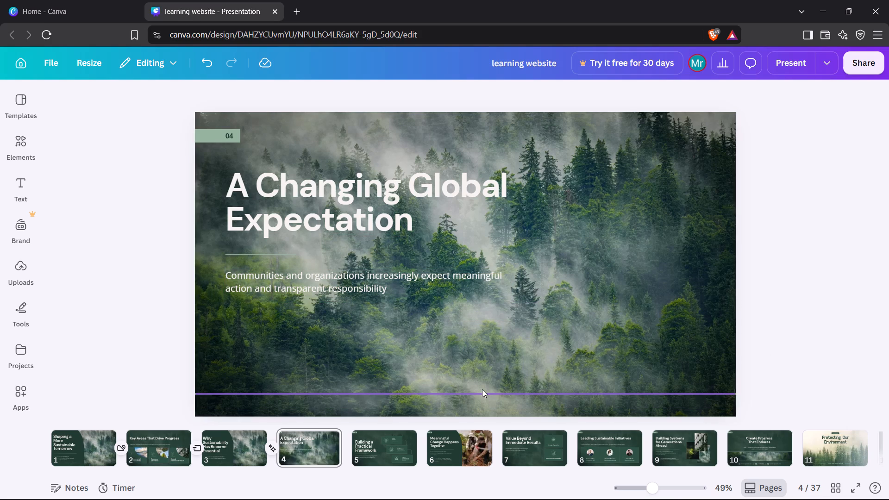
click(482, 389)
click(488, 368)
Shift the paragraph "Communities and organizations increasingly expect meaningful action…" down, away from the divider line.
click(350, 288)
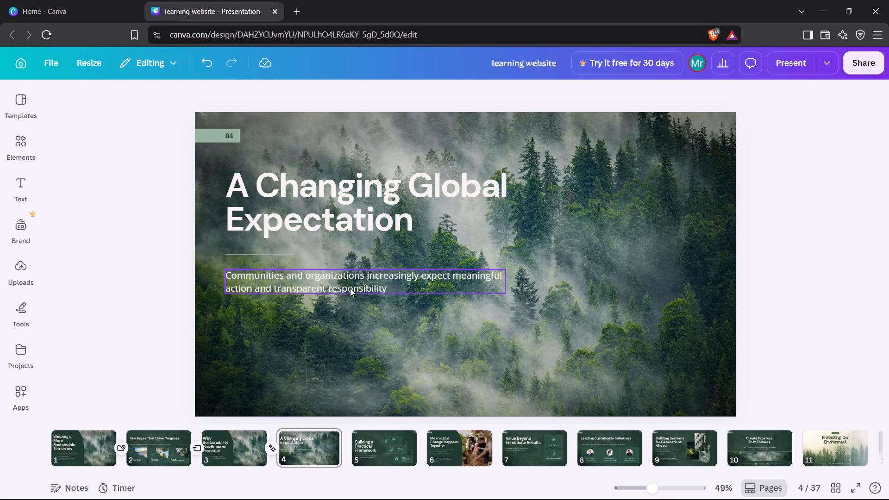
drag(350, 288, 349, 318)
drag(347, 323, 340, 350)
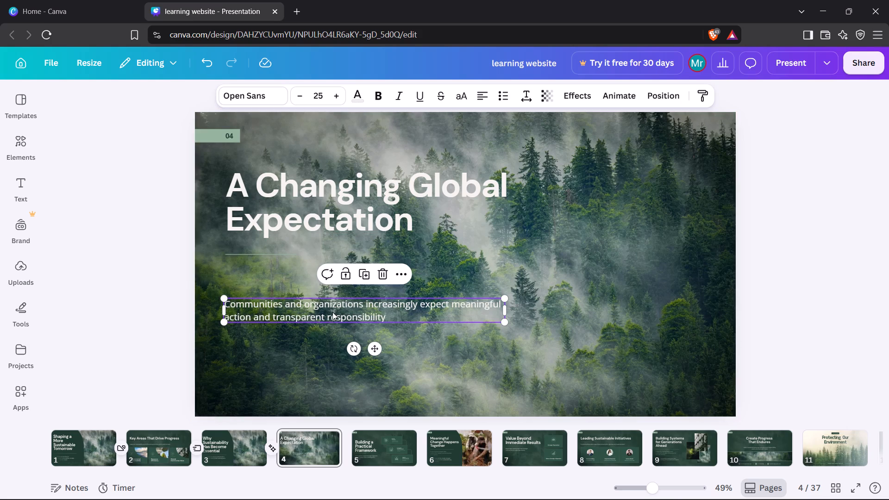
click(332, 312)
click(334, 328)
click(551, 355)
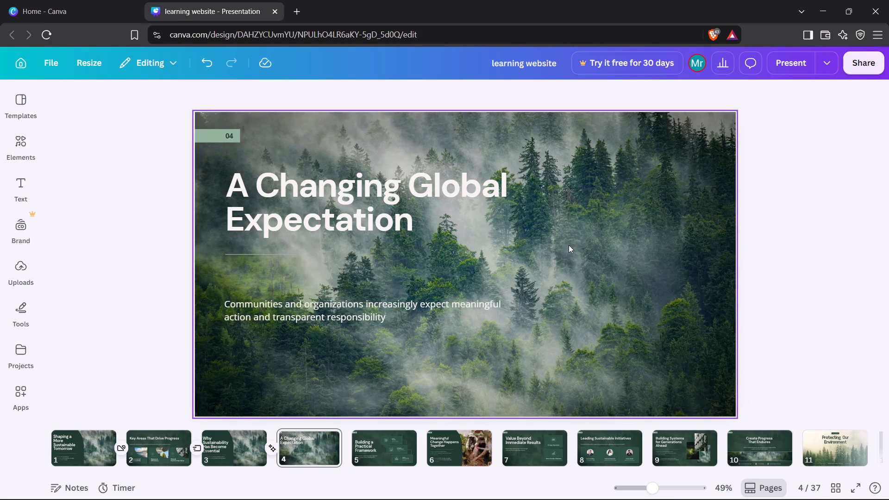
Set the transparency of page 4's forest background image to 77.
click(557, 208)
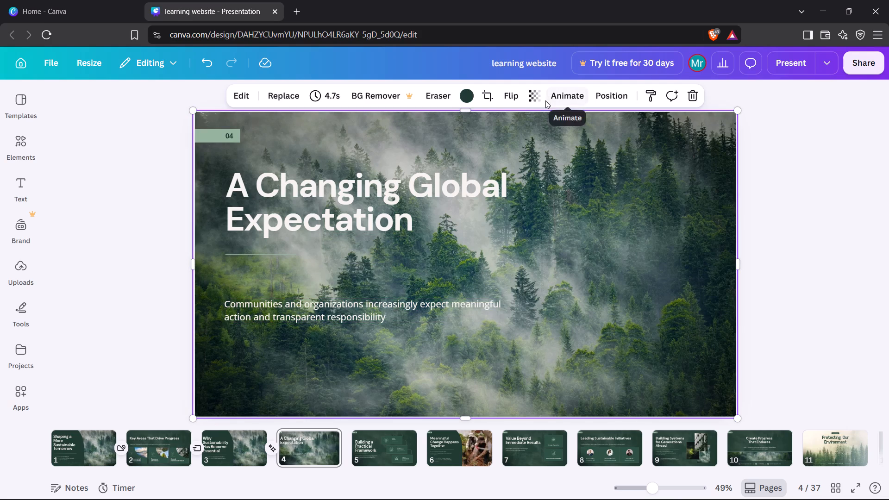
click(536, 100)
click(542, 145)
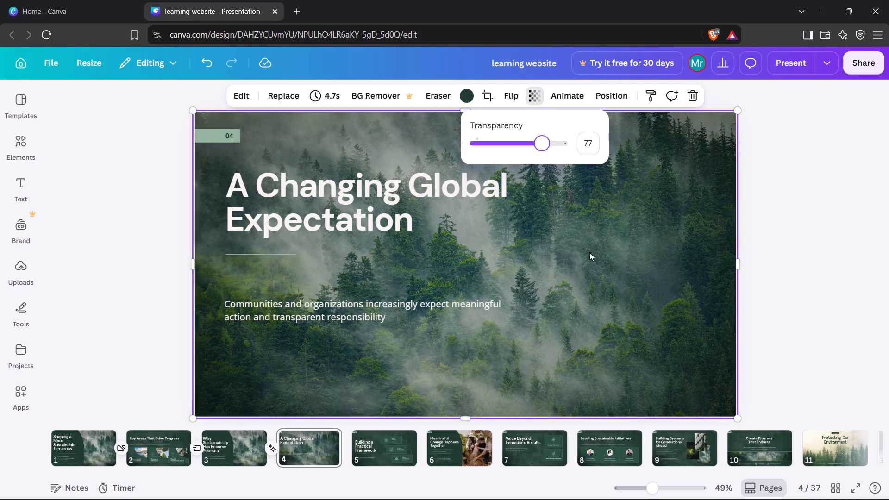
click(597, 260)
Move page 4's paragraph further down and slightly left, into the lower part of the slide.
drag(369, 310, 366, 349)
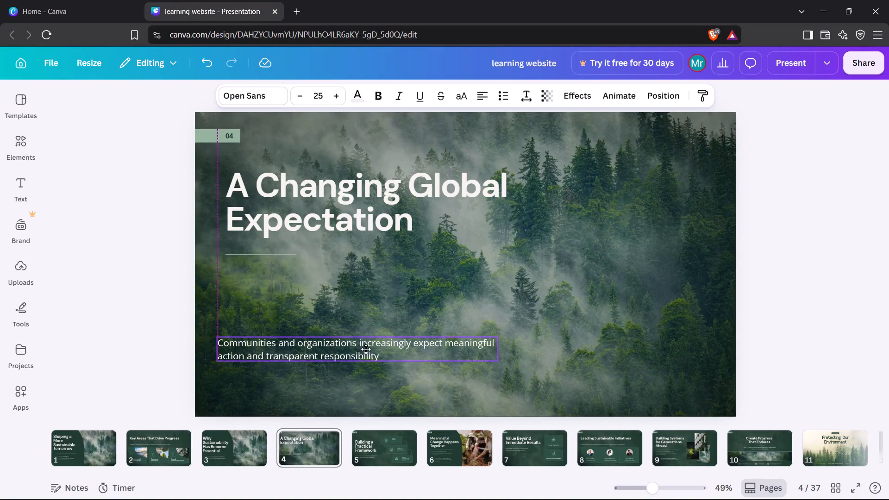
drag(366, 349, 365, 348)
Move the short divider line down above the paragraph and align it with the paragraph's left edge.
click(293, 256)
drag(294, 281, 292, 287)
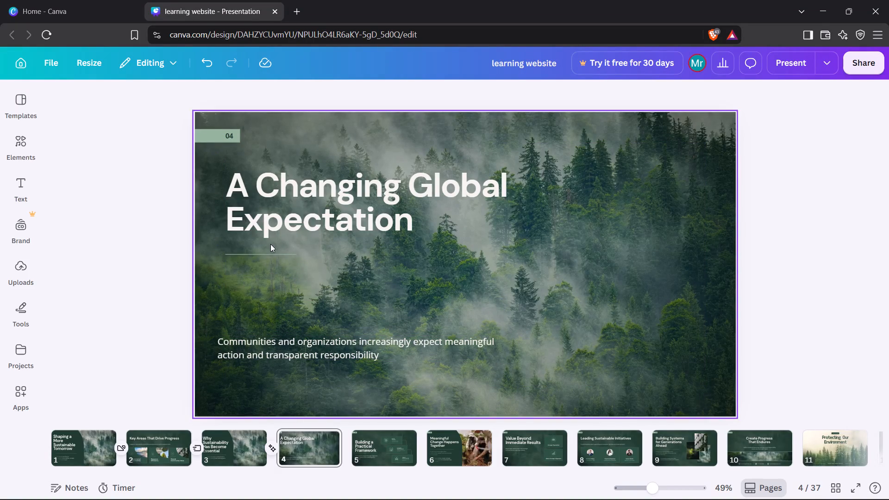
drag(269, 254, 271, 261)
drag(271, 264, 271, 301)
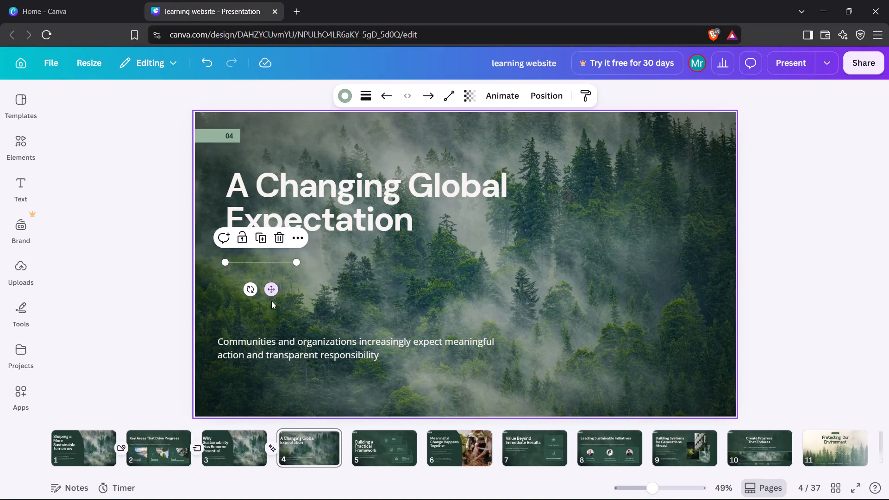
drag(271, 301, 271, 300)
click(262, 261)
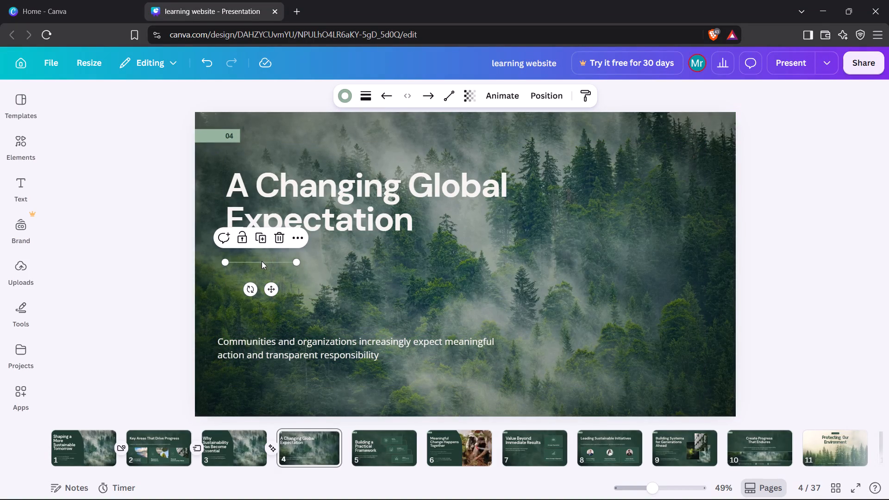
drag(262, 263, 258, 303)
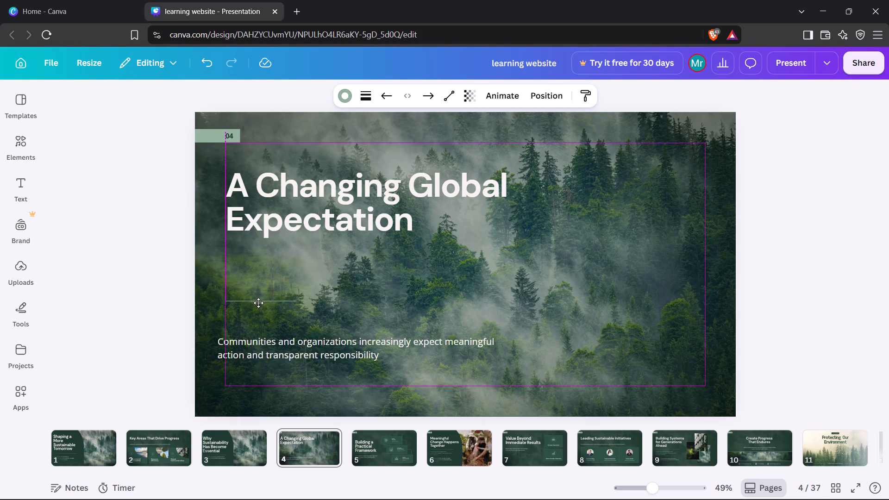
drag(258, 303, 253, 300)
Move the title "A Changing Global Expectation" down above the divider line, aligned with the paragraph's left edge.
click(263, 215)
drag(263, 215, 256, 249)
click(183, 234)
Delete the page number "04" and the light green label behind it from page 4.
click(228, 137)
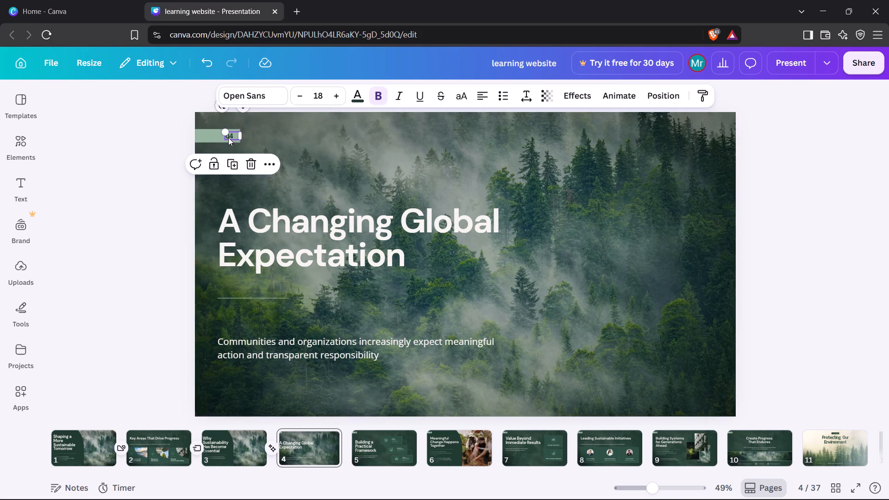
click(259, 169)
click(236, 137)
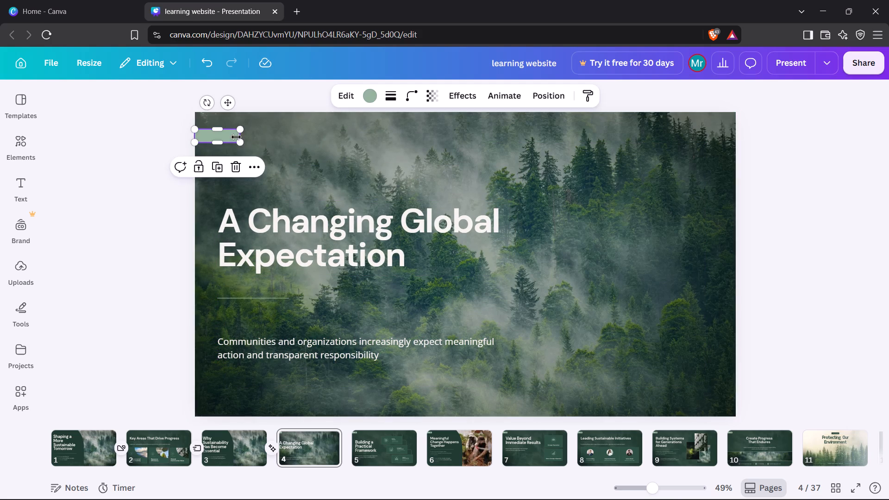
click(240, 163)
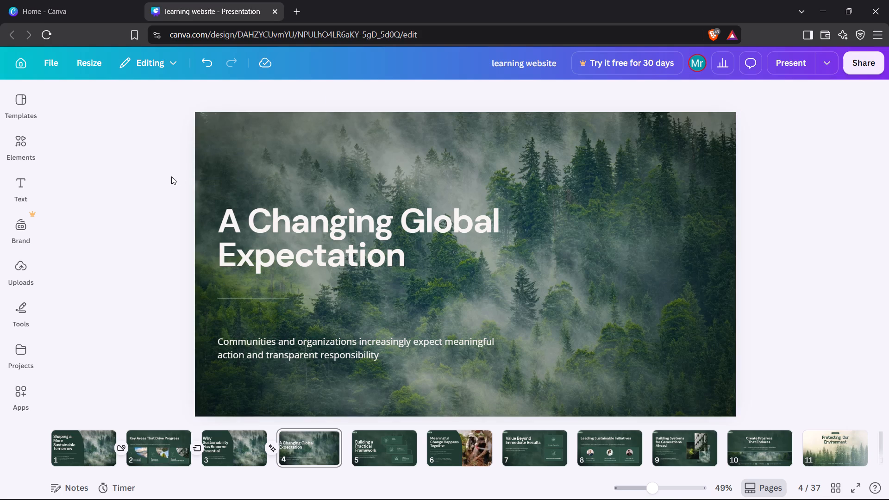
click(171, 176)
Apply the Sleek page animation to page 4.
click(487, 156)
click(581, 103)
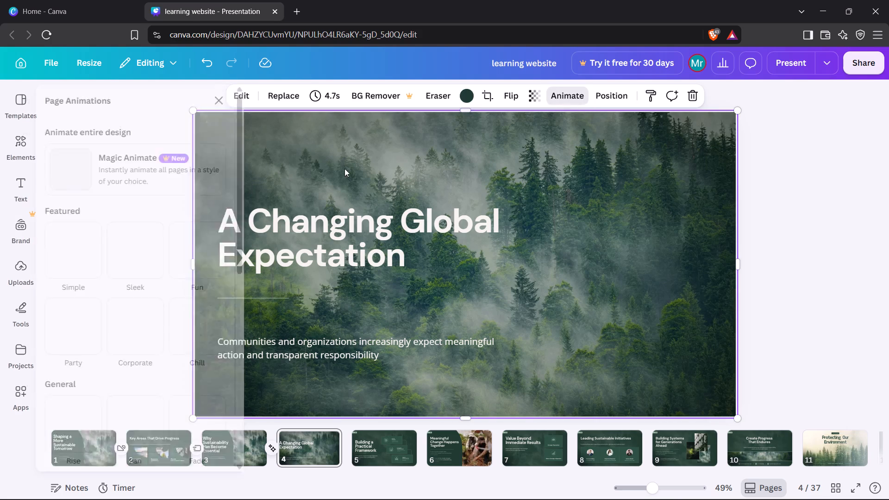
click(165, 293)
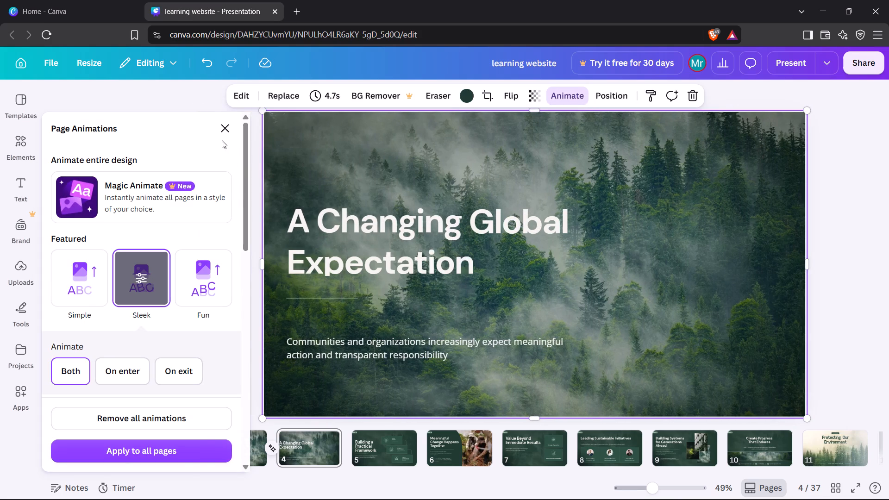
double_click(227, 128)
click(146, 258)
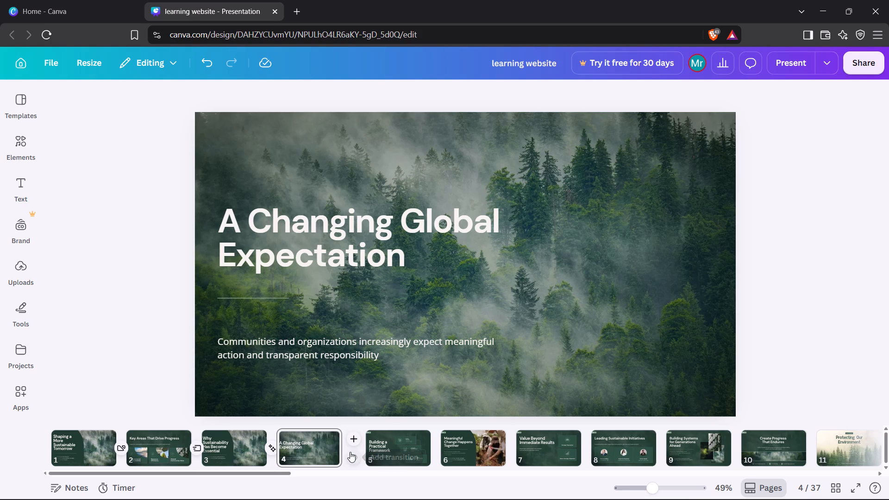
Add a Color Wipe transition between pages 4 and 5.
click(354, 454)
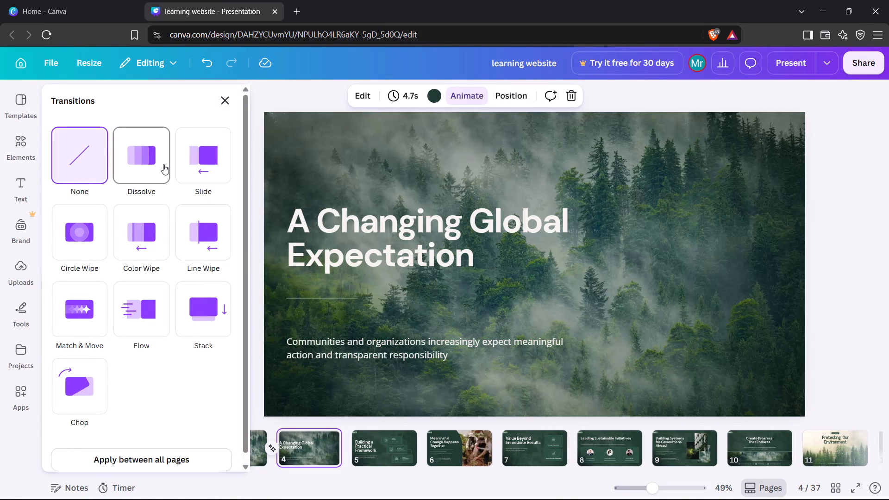
click(151, 227)
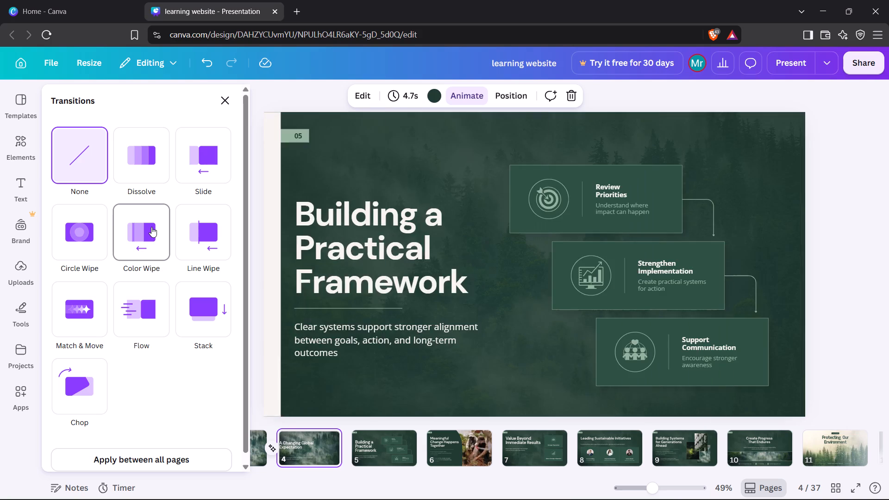
click(230, 103)
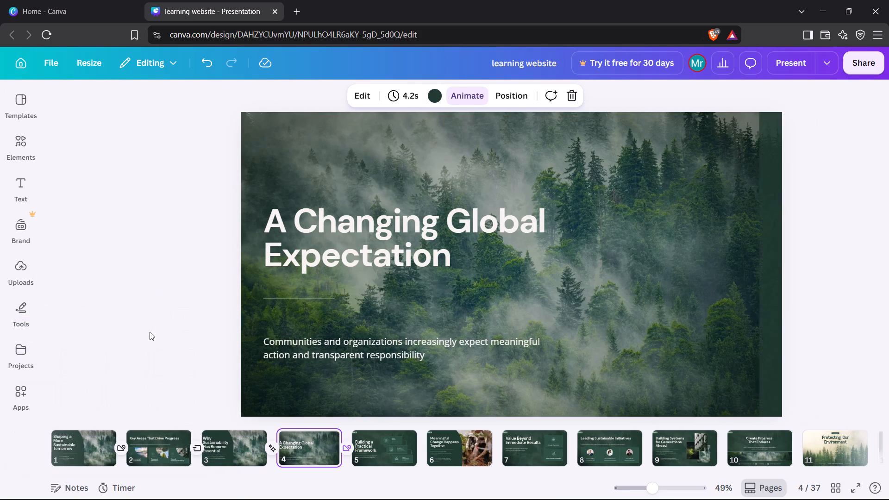
click(149, 332)
On page 5, delete the page number "05" and the light green label behind it.
key(Right)
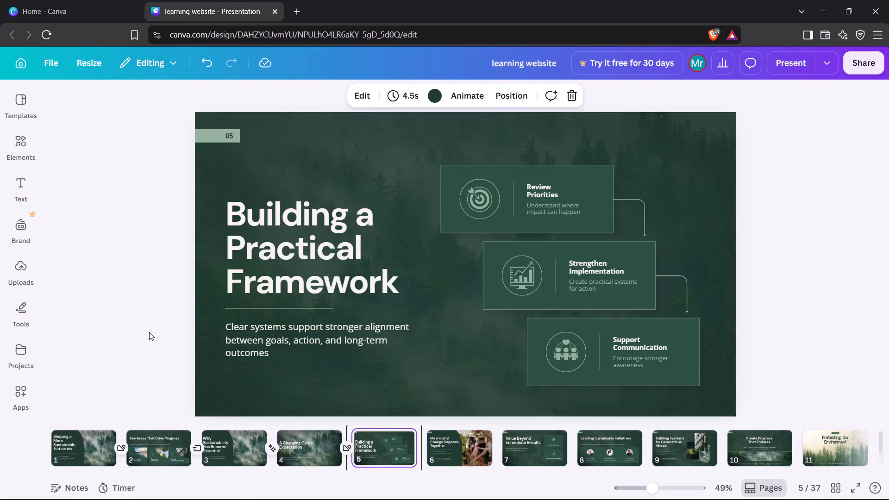
click(233, 140)
click(252, 173)
click(228, 140)
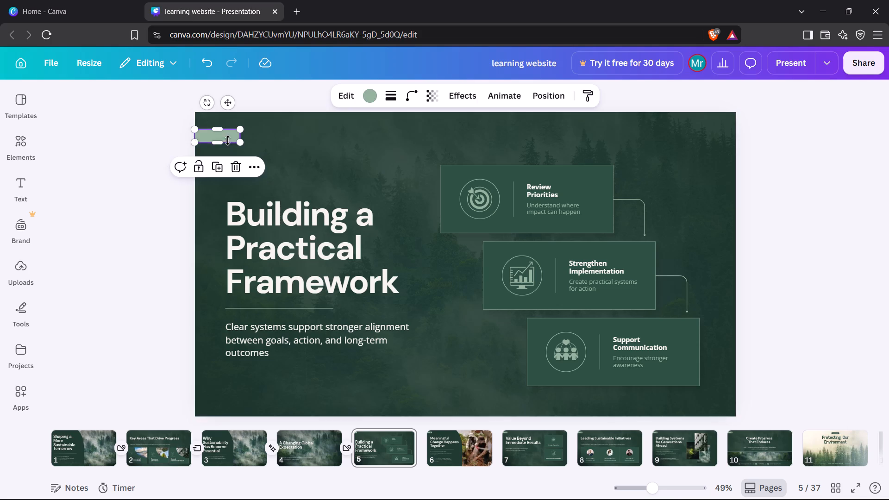
click(240, 168)
On page 5, move the title, the divider line and the description text up and to the left, keeping their left edges aligned.
drag(265, 222, 254, 197)
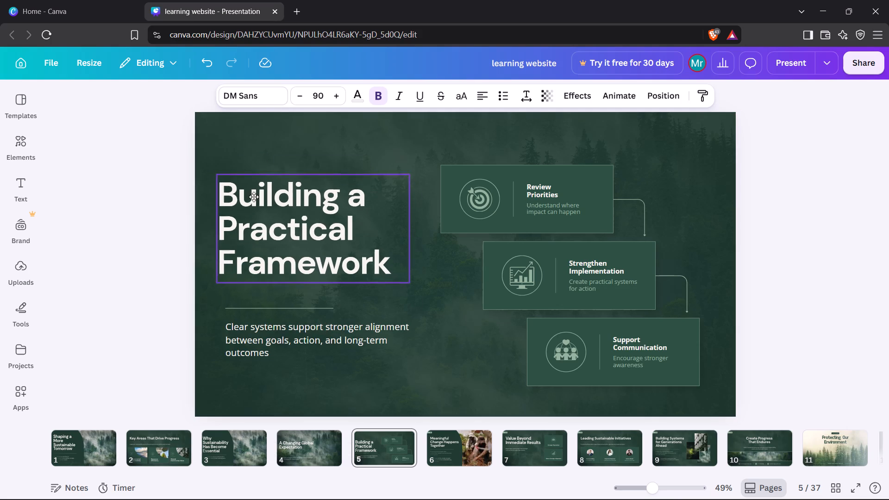
drag(254, 197, 251, 187)
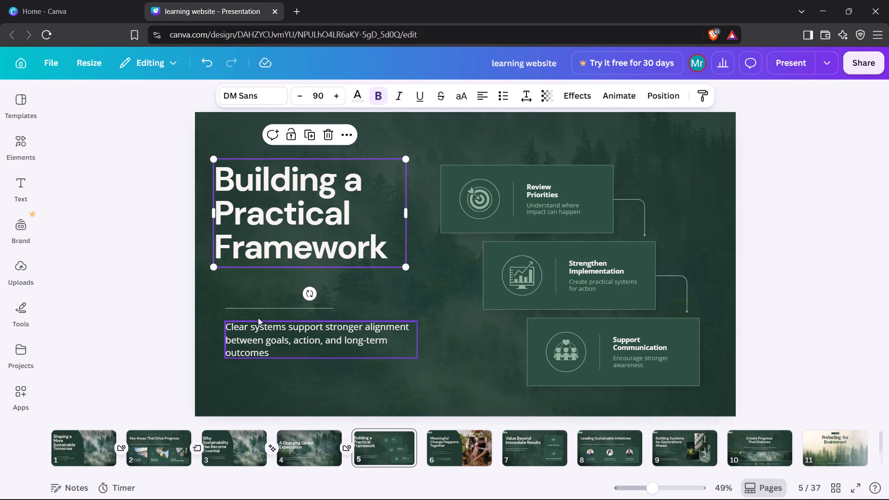
drag(260, 309, 246, 292)
drag(250, 341, 245, 321)
drag(245, 321, 238, 329)
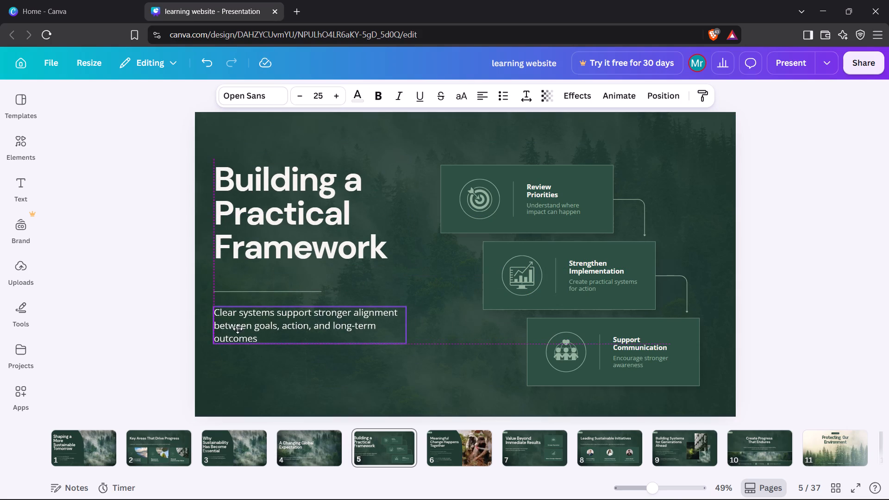
drag(238, 329, 238, 329)
Shift the Review Priorities card's background rectangle slightly upward and nudge its description text slightly down.
click(611, 214)
drag(611, 214, 609, 201)
click(594, 210)
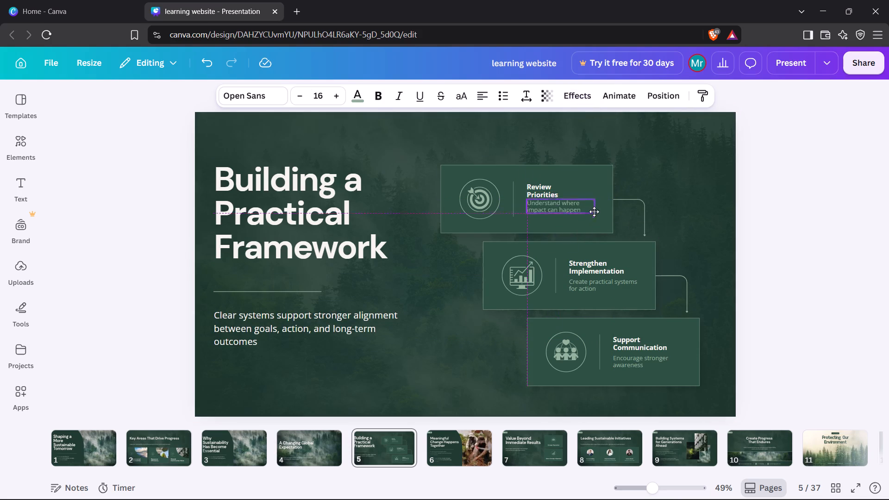
click(589, 181)
click(599, 193)
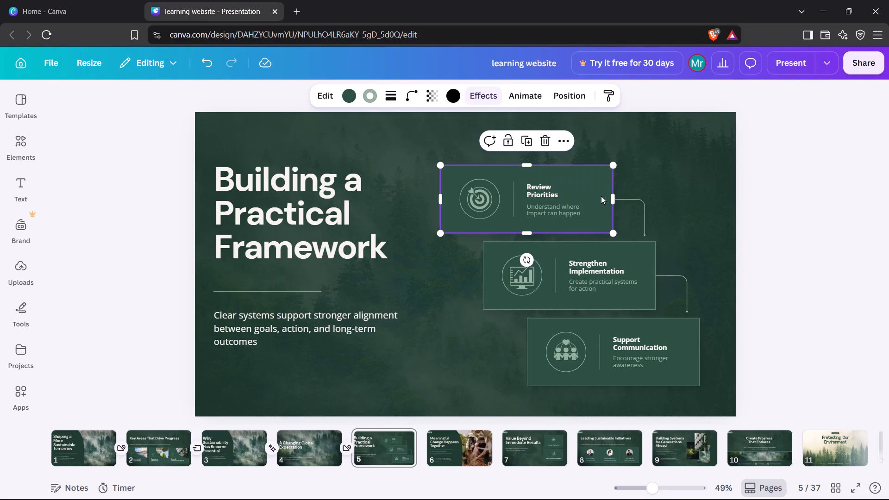
click(601, 196)
click(608, 167)
click(606, 176)
drag(606, 175, 607, 166)
click(611, 141)
click(588, 166)
click(591, 154)
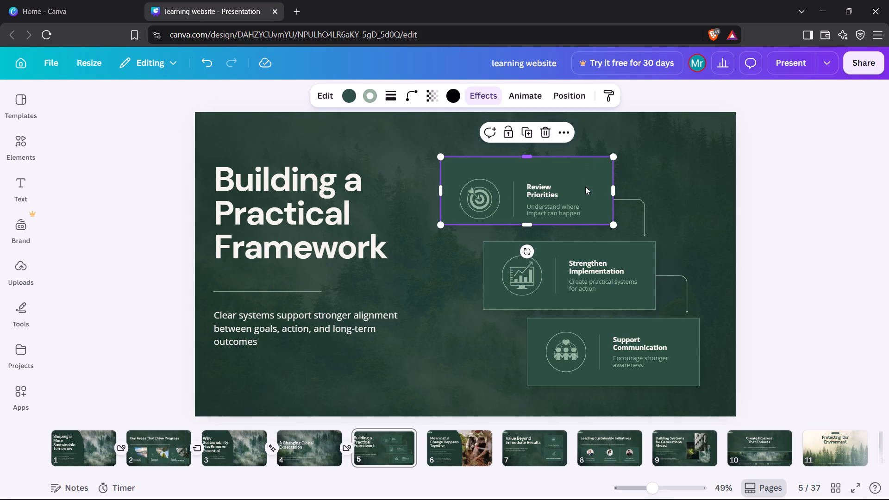
Move the Review Priorities heading, the circle outline and the target icon upward inside their card.
drag(547, 194, 553, 177)
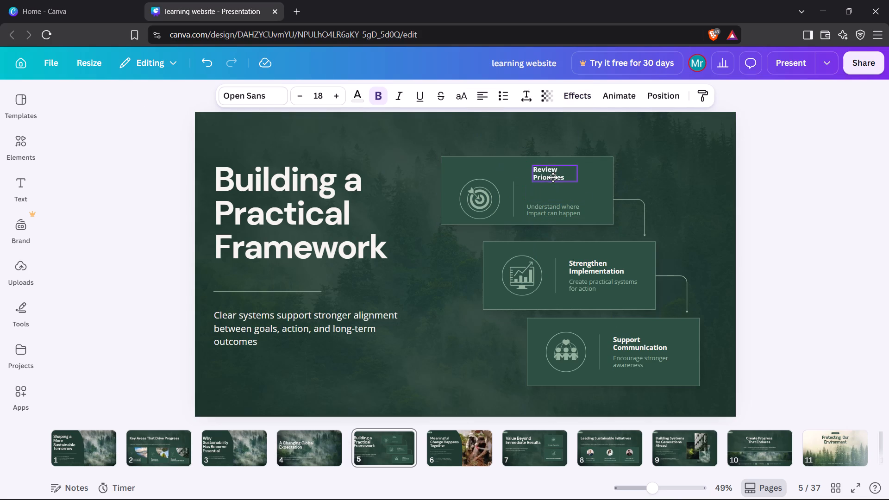
drag(553, 177, 545, 178)
click(466, 203)
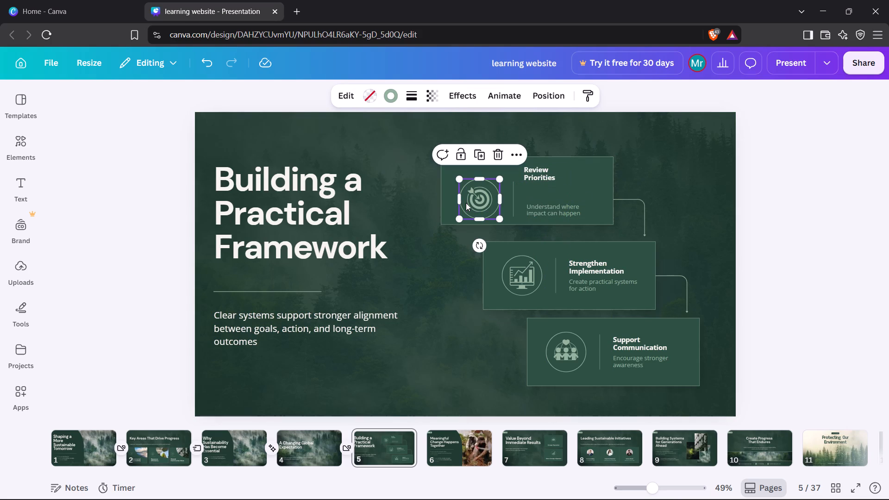
click(466, 206)
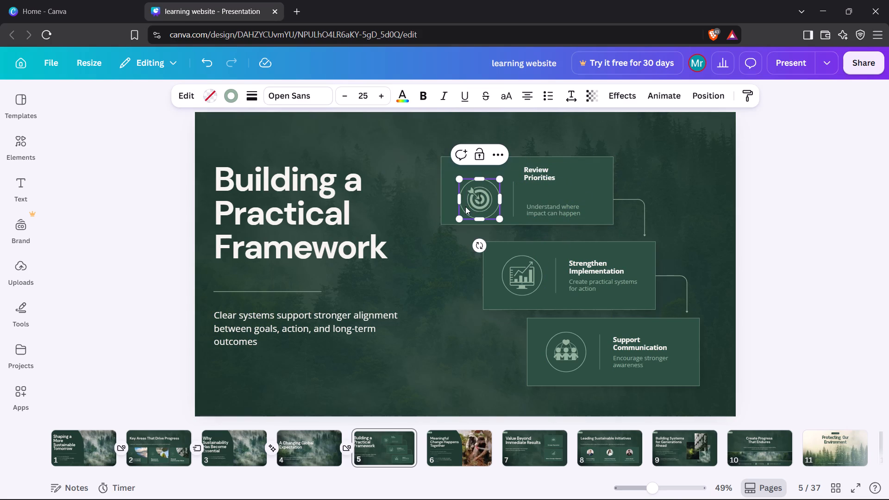
drag(465, 206, 465, 192)
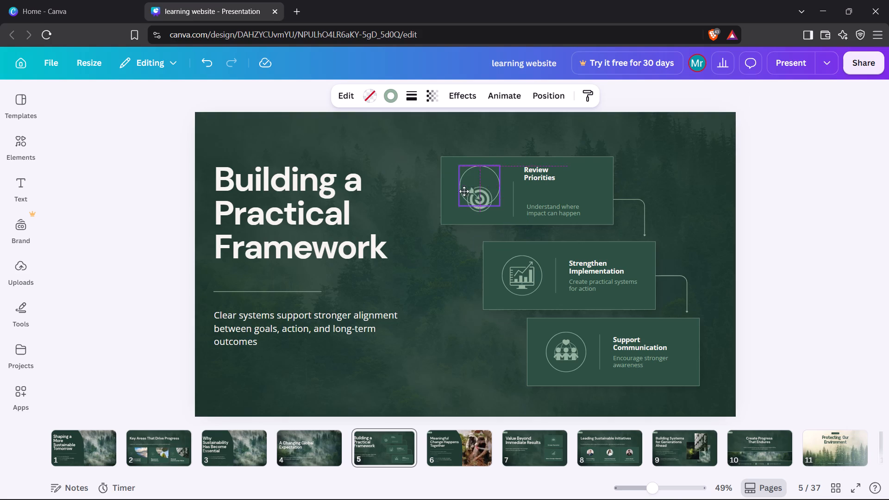
click(481, 211)
drag(481, 211, 481, 199)
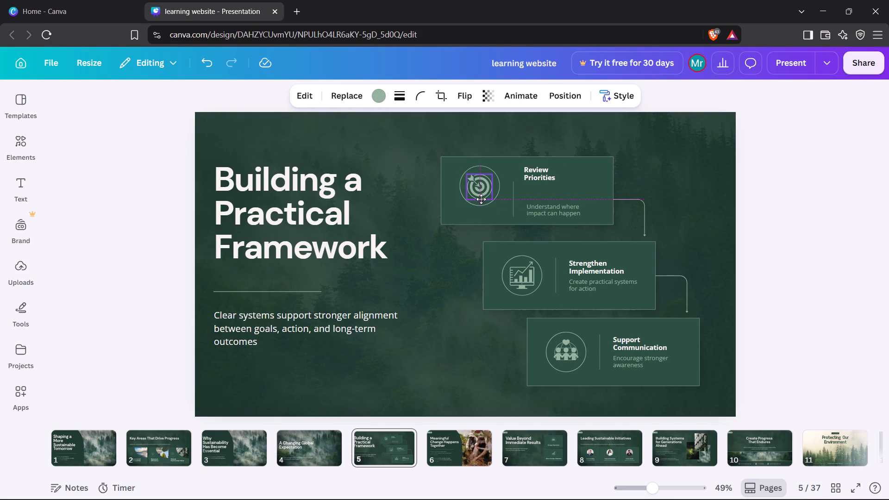
drag(481, 199, 481, 197)
click(430, 189)
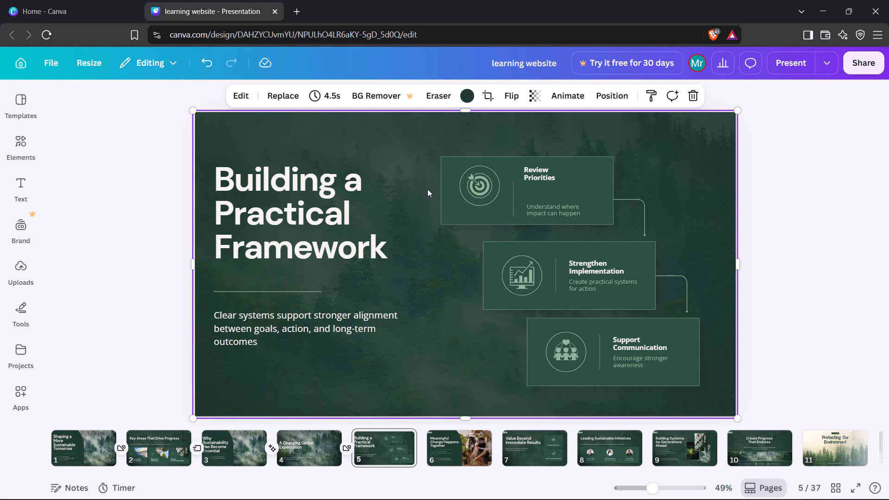
Lower the Support Communication card's rectangle and its description text to widen the gap below the Strengthen Implementation card.
click(664, 383)
drag(664, 383, 661, 391)
drag(660, 392, 661, 382)
drag(674, 366, 676, 373)
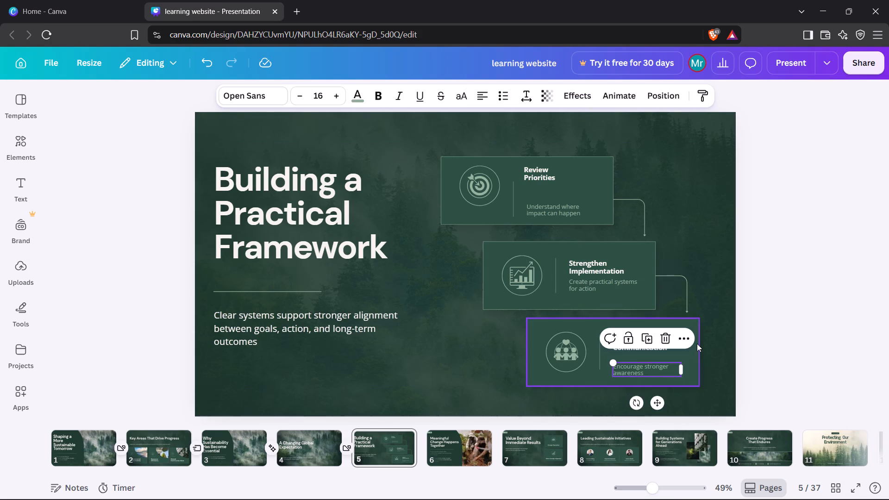
double_click(685, 349)
drag(685, 350, 691, 362)
click(691, 360)
drag(691, 361, 691, 362)
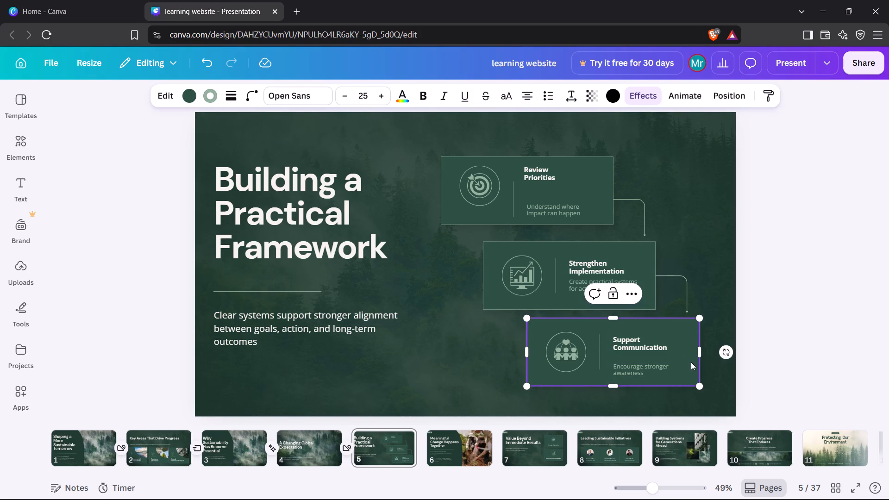
drag(691, 362, 693, 372)
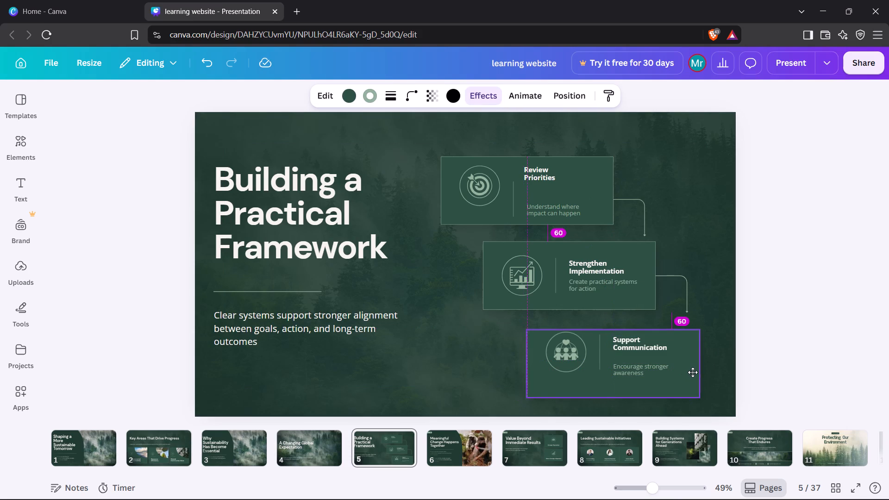
drag(693, 372, 691, 370)
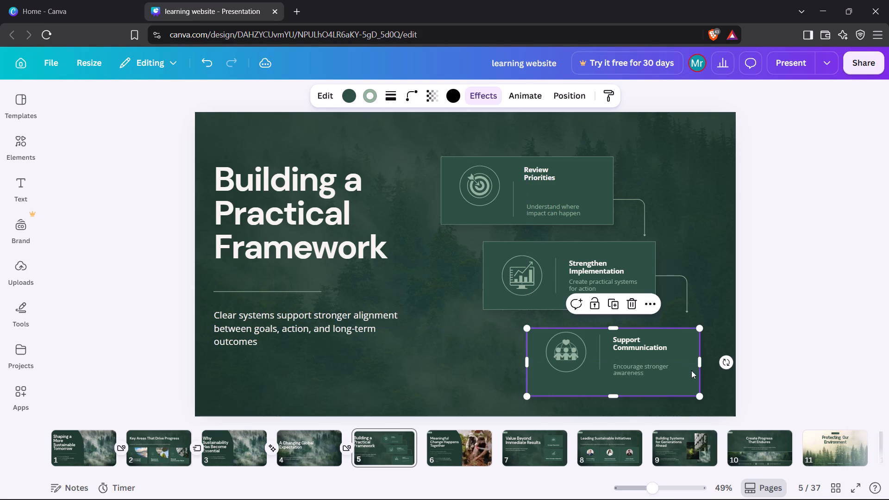
click(658, 373)
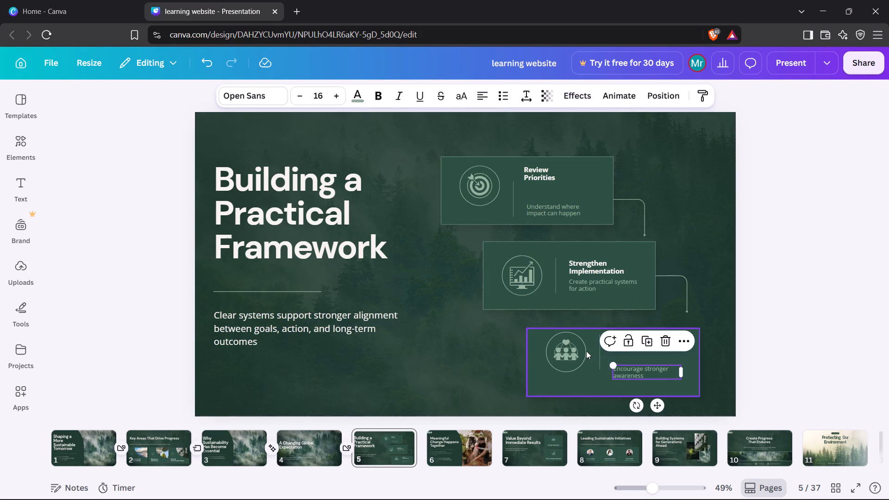
Move the vertical divider and the heading of the Support Communication card down to fit the lowered rectangle.
click(600, 354)
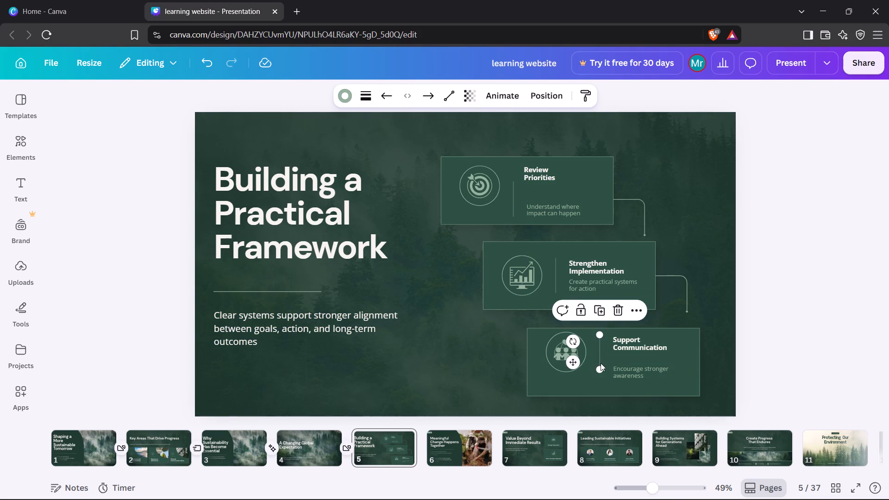
drag(599, 353, 600, 362)
double_click(600, 362)
click(628, 348)
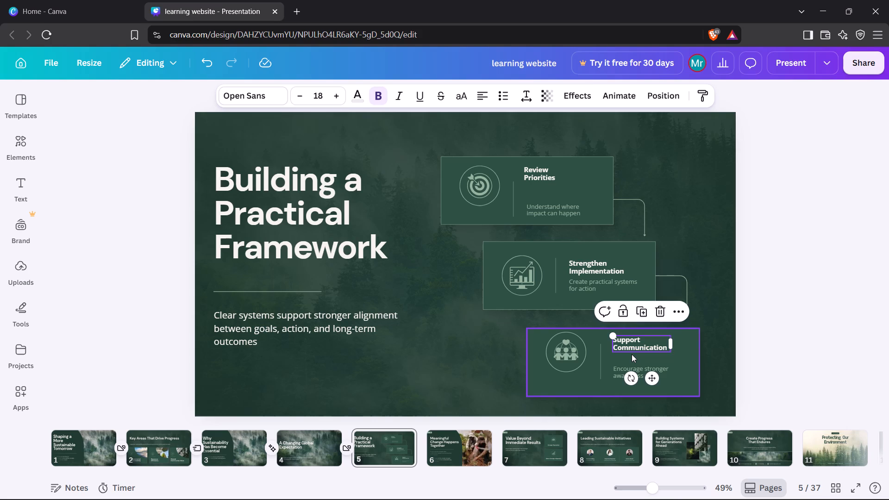
click(632, 354)
click(631, 345)
click(631, 353)
click(630, 342)
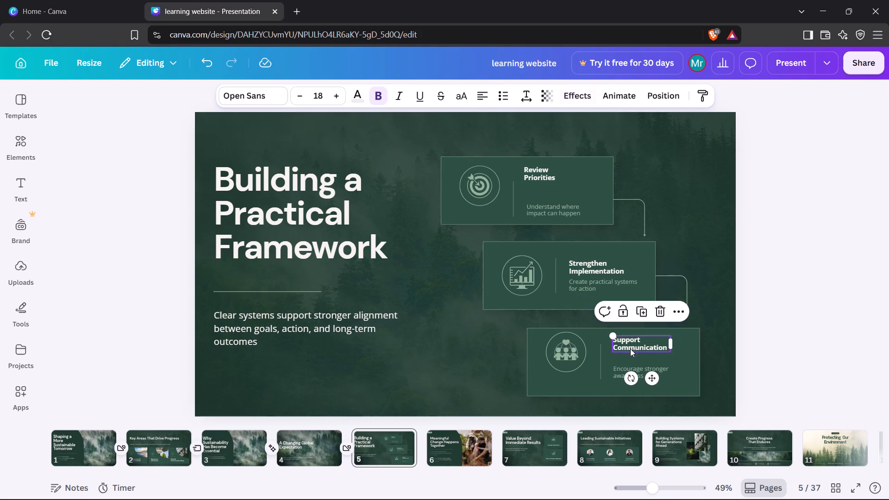
click(630, 349)
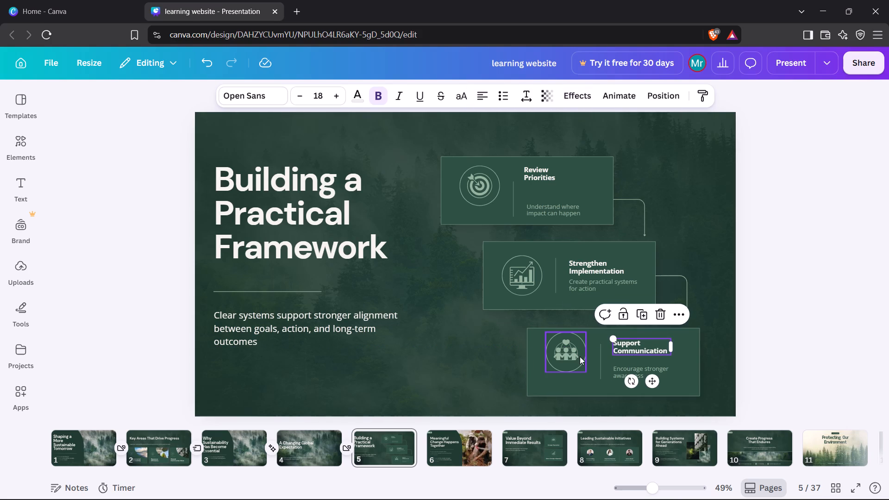
Move the Support Communication card's circle outline down and slightly left, and centre the people icon inside it.
drag(580, 356, 580, 366)
click(572, 354)
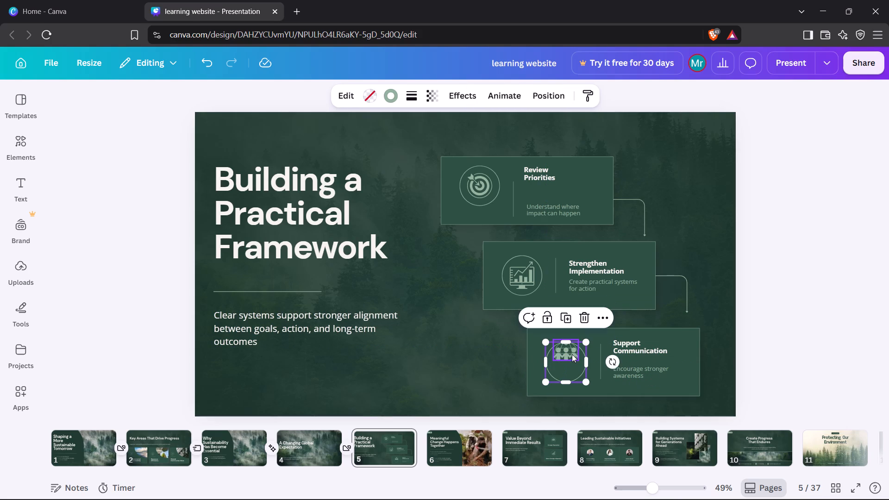
click(572, 357)
click(566, 346)
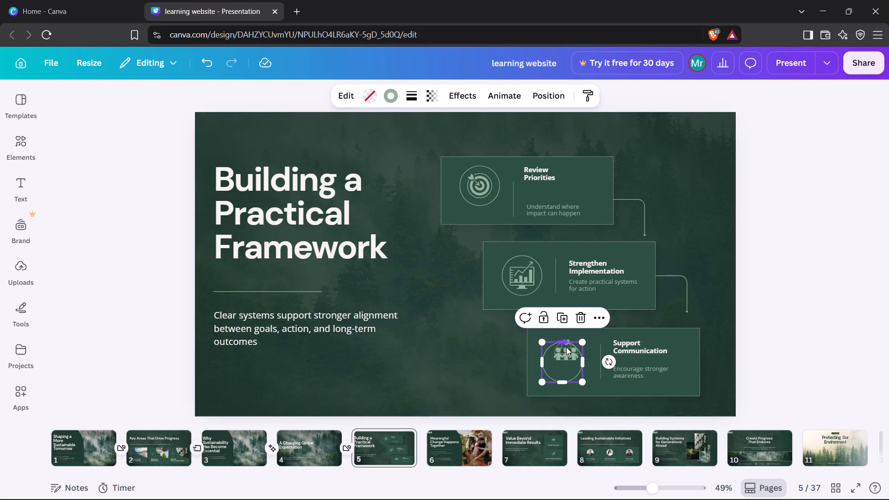
click(566, 349)
click(567, 350)
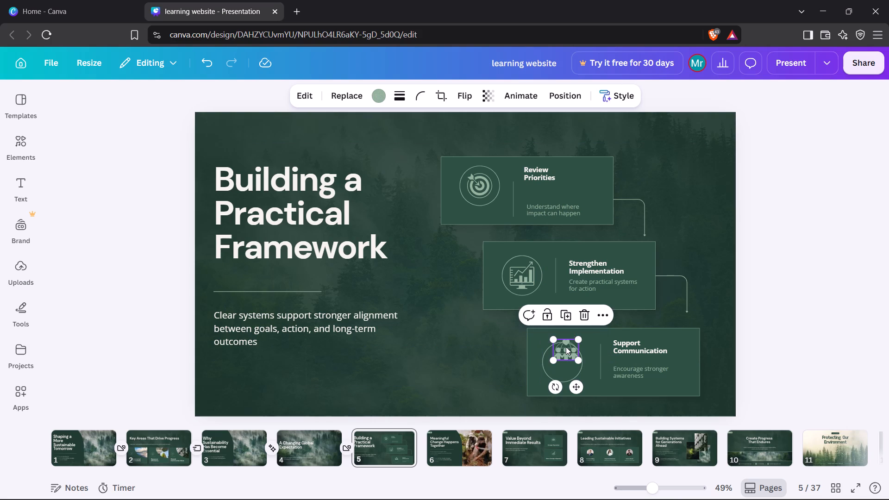
click(566, 347)
drag(564, 359, 557, 364)
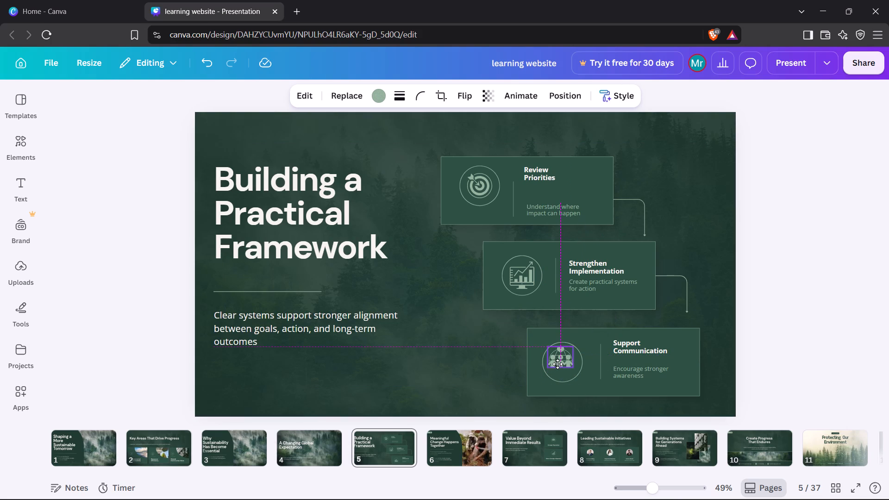
drag(557, 364, 560, 368)
click(456, 348)
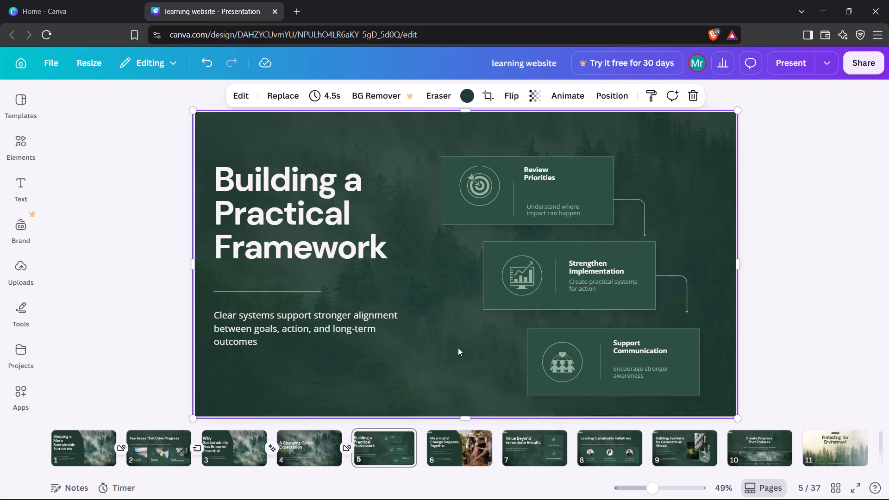
Move the vertical divider in the Review Priorities card slightly upward.
drag(513, 210, 514, 204)
click(464, 298)
Extend the connector arrow from the Strengthen Implementation card down to the Support Communication card.
click(683, 282)
drag(687, 313, 688, 320)
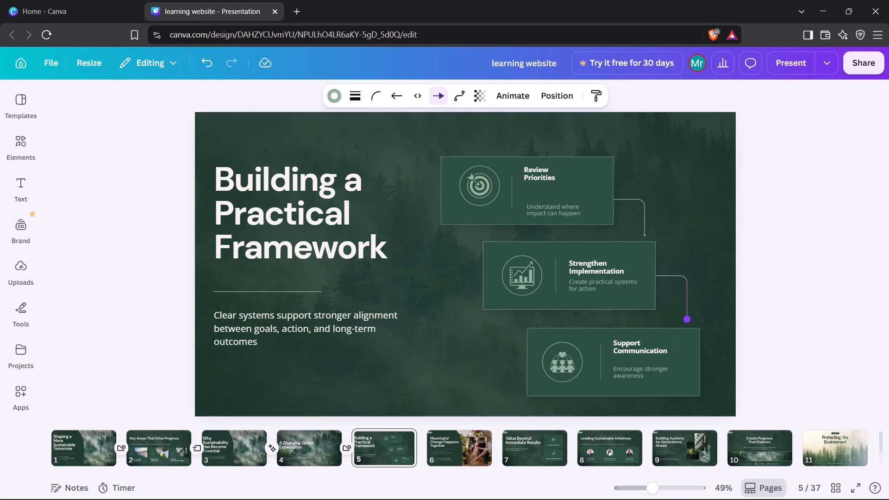
drag(688, 320, 688, 323)
click(692, 219)
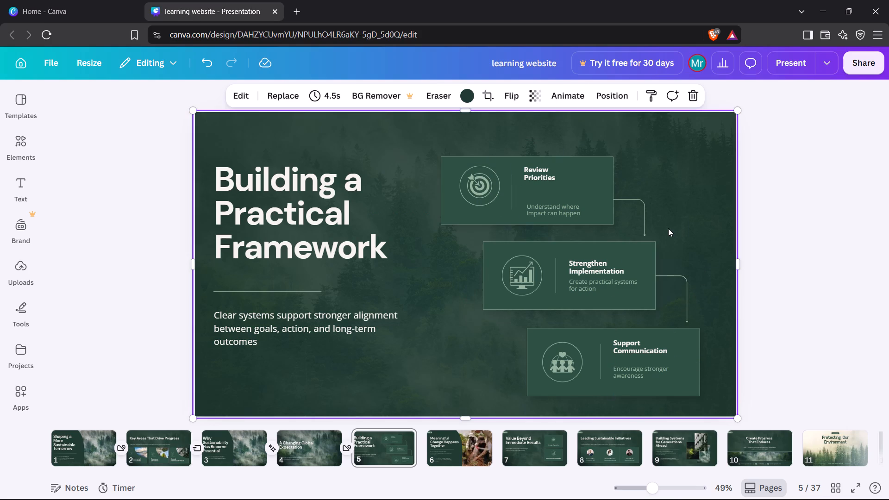
click(655, 228)
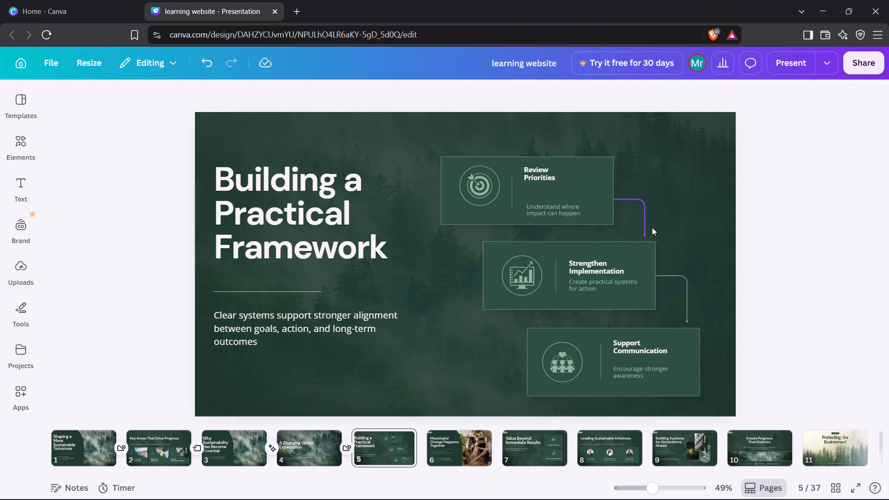
Raise the transparency value of page 5's background photo so the forest image shows more strongly.
click(685, 200)
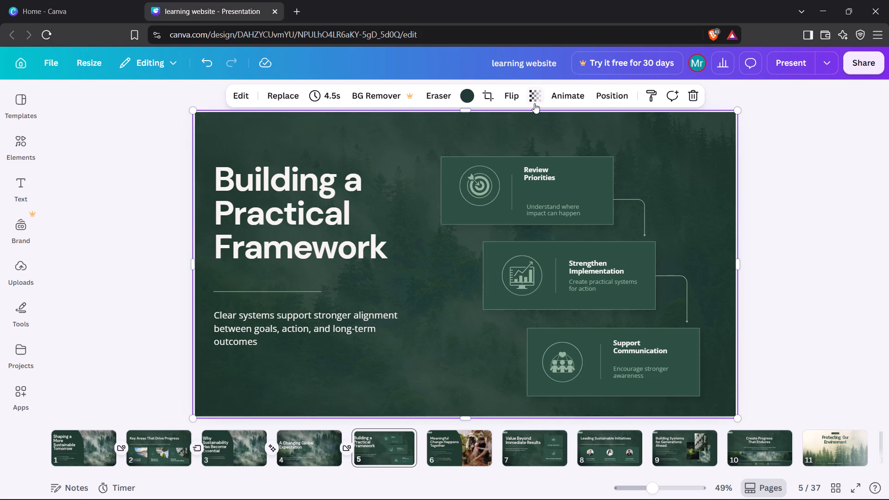
click(534, 103)
click(533, 138)
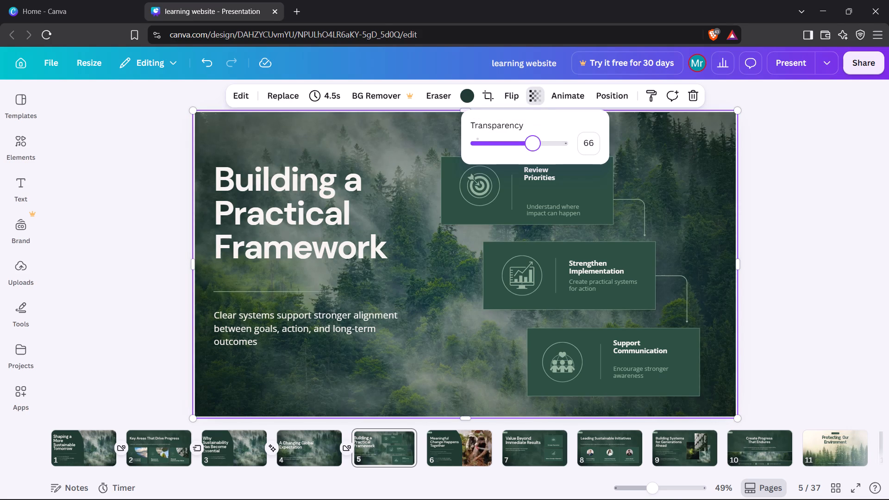
click(551, 144)
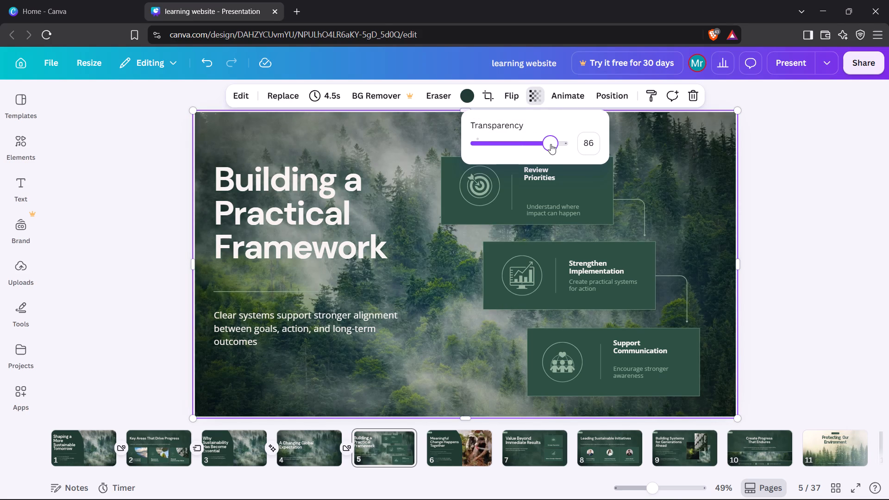
click(541, 144)
Apply the Party page animation to page 5.
click(564, 99)
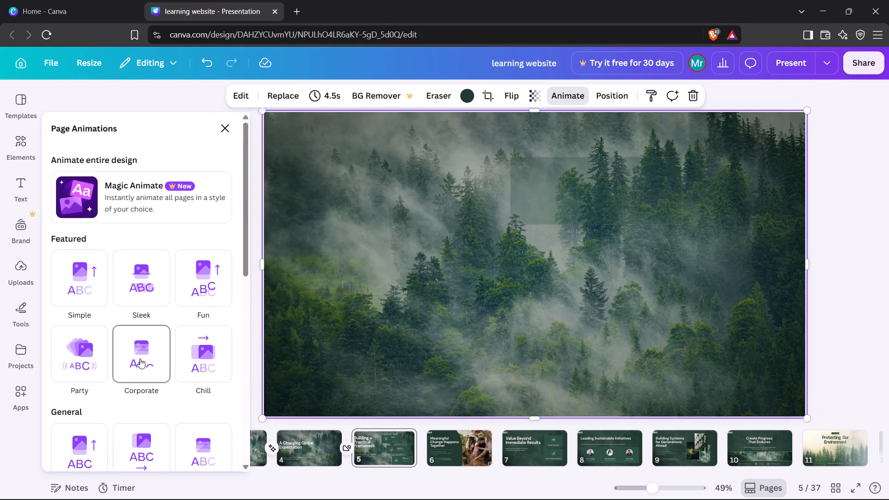
click(64, 355)
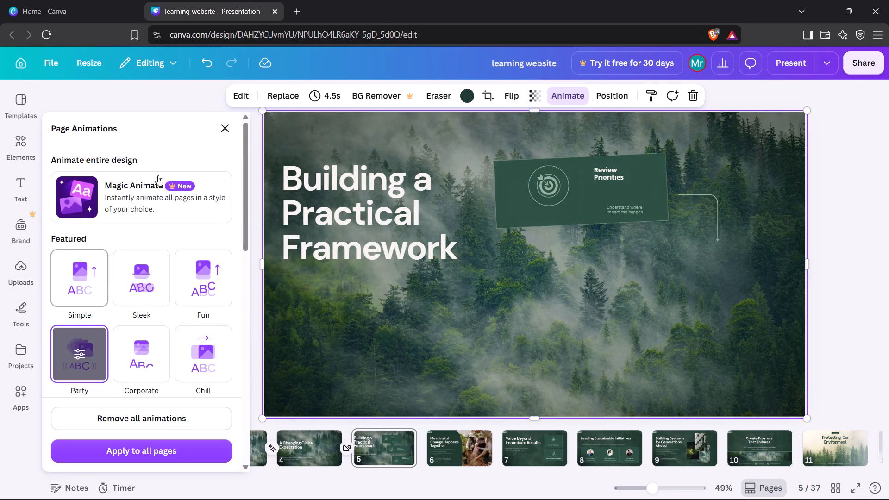
Add a Slide transition between pages 5 and 6.
click(217, 135)
click(154, 272)
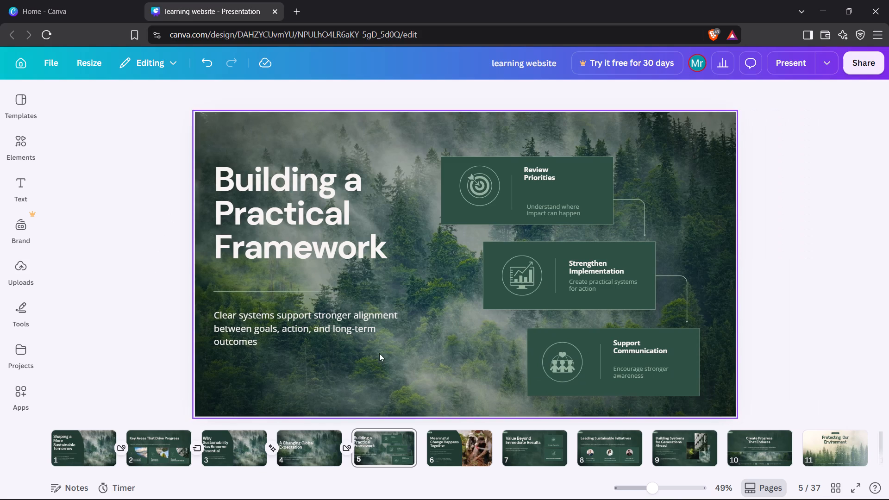
click(426, 460)
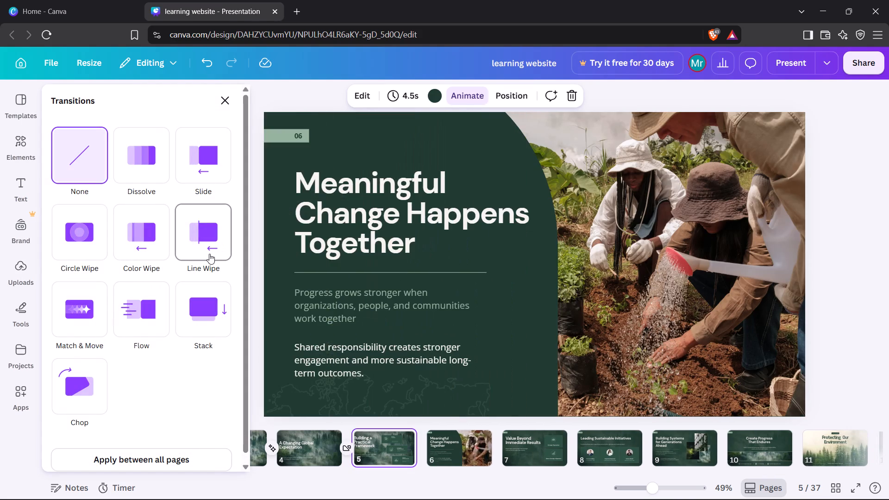
click(198, 161)
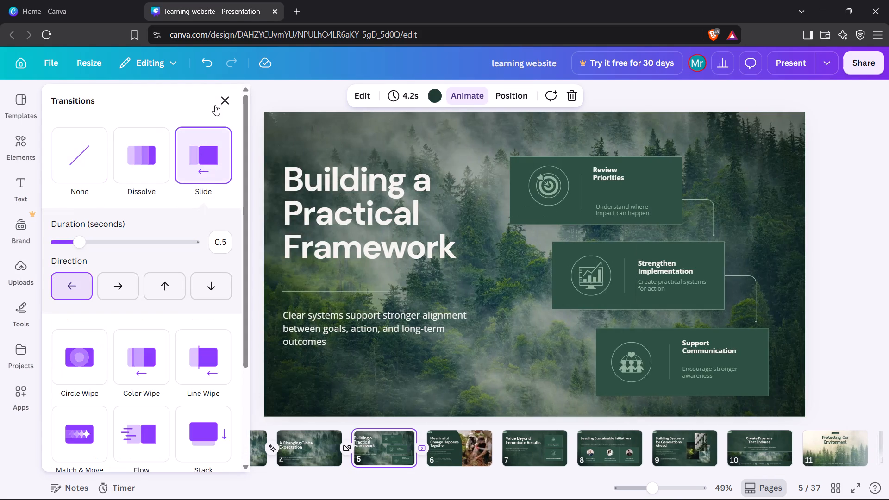
click(222, 105)
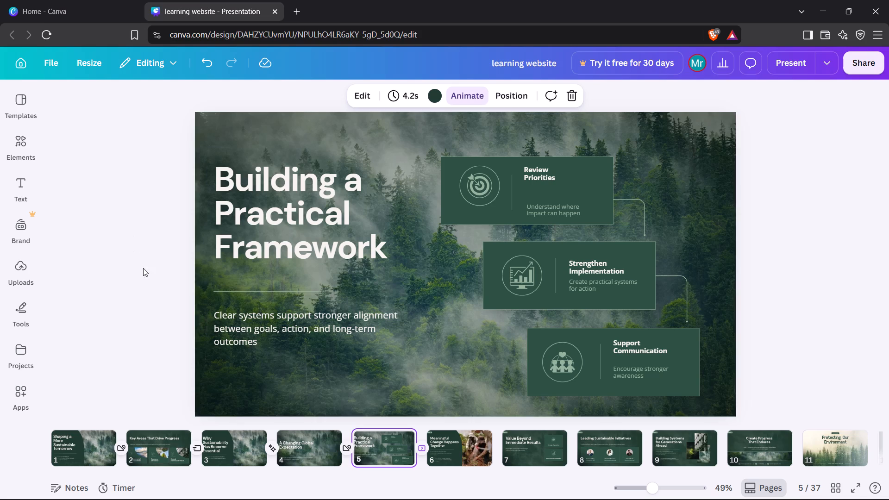
click(172, 320)
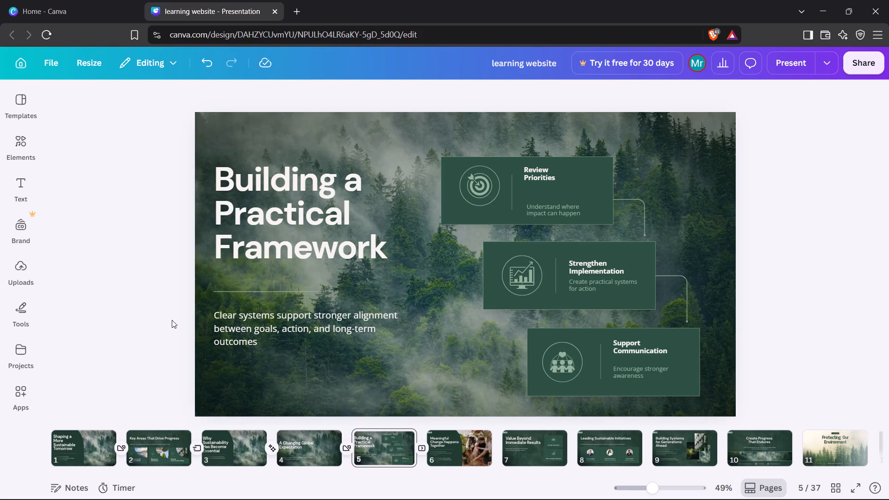
Widen the dark green curved shape on page 6 slightly toward the photo.
key(Right)
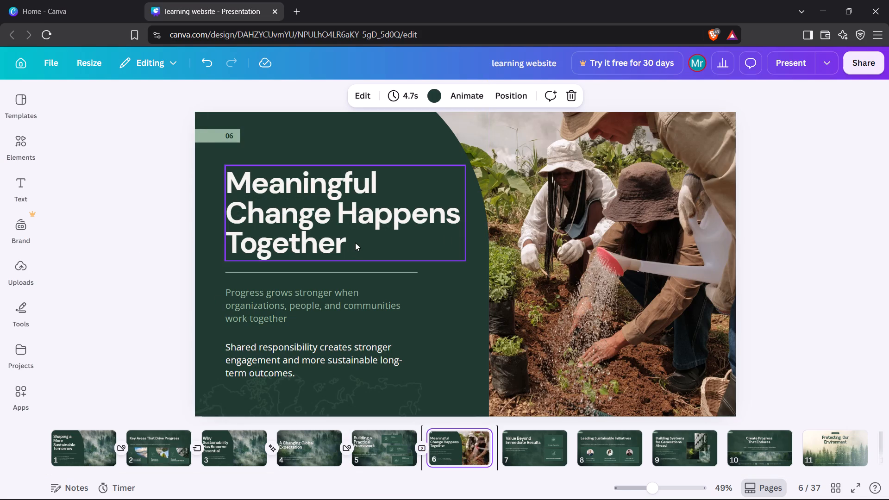
click(468, 253)
drag(488, 244, 495, 243)
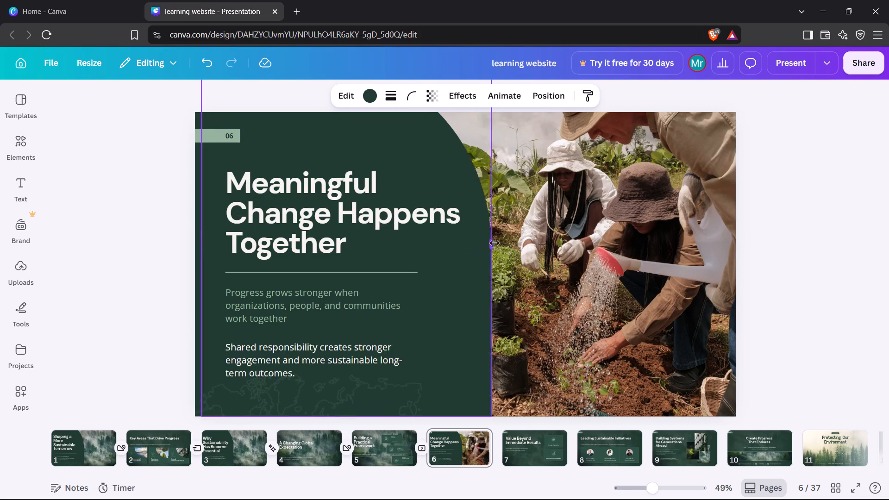
drag(495, 243, 496, 242)
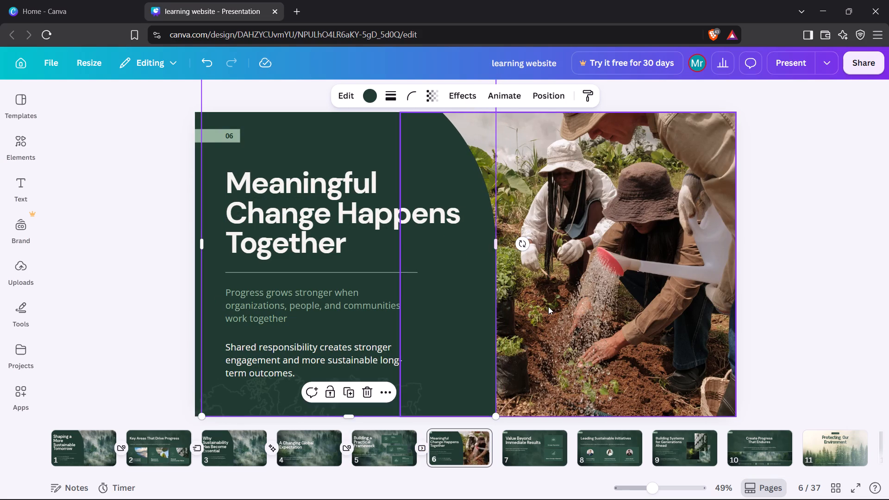
Stretch page 6's planting photo past the slide's outer edge to a width of about 1,263.
click(548, 306)
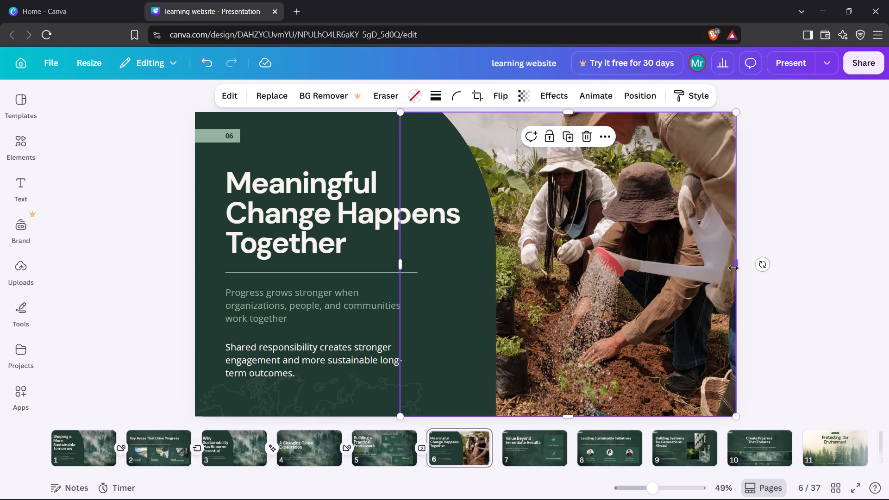
drag(737, 263, 758, 263)
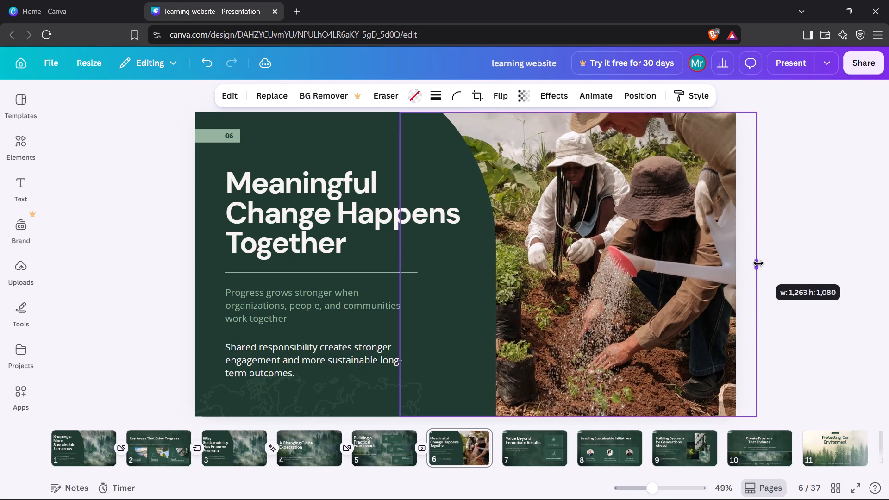
drag(758, 263, 759, 263)
Nudge page 6's divider line slightly up and left, and shift the heading left to line up with it.
drag(327, 270, 319, 274)
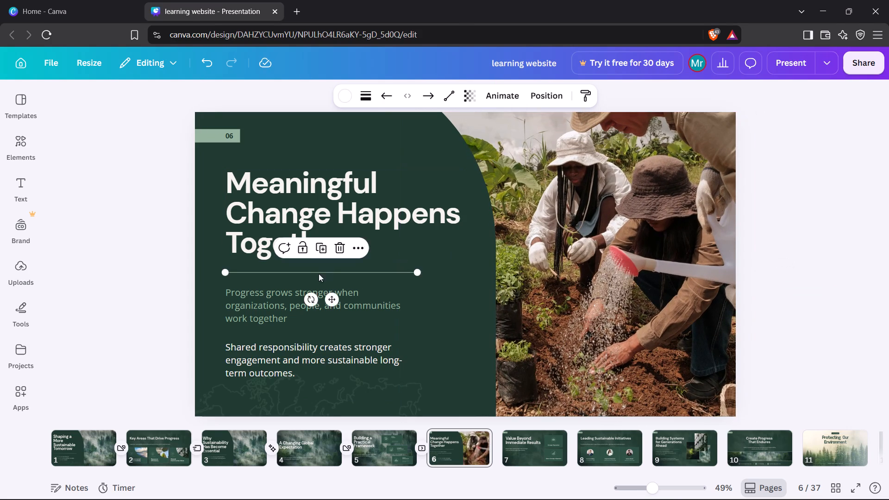
drag(319, 274, 322, 267)
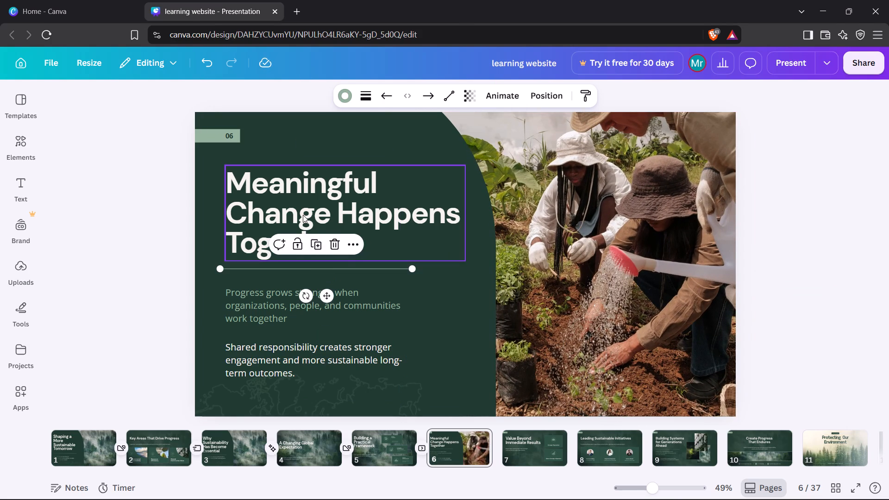
click(303, 215)
drag(303, 215, 292, 215)
Widen the "Progress grows stronger" text box so its text wraps onto two lines.
click(266, 292)
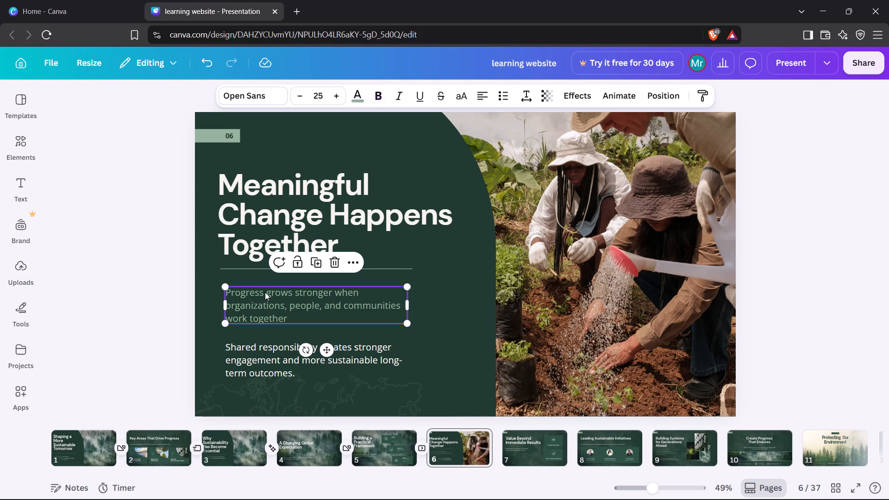
drag(409, 301, 438, 300)
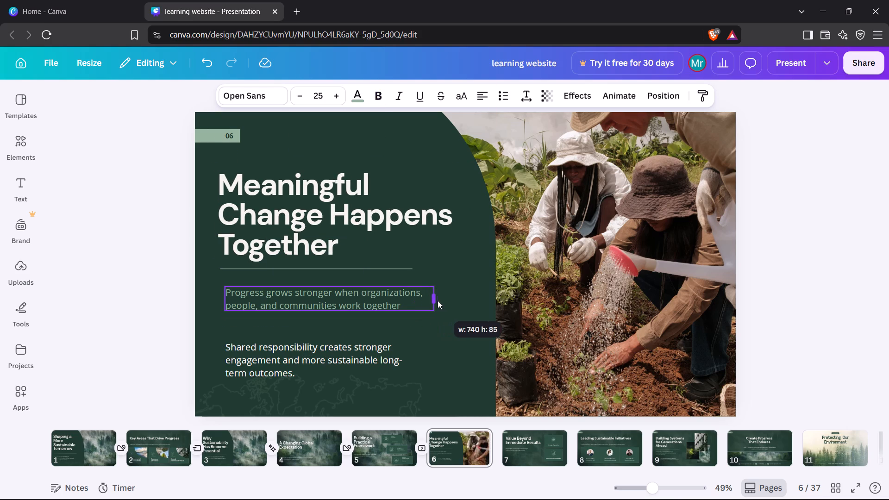
drag(438, 300, 445, 301)
Move the "Progress grows stronger" paragraph slightly down, away from the divider line.
click(289, 299)
drag(286, 304, 283, 307)
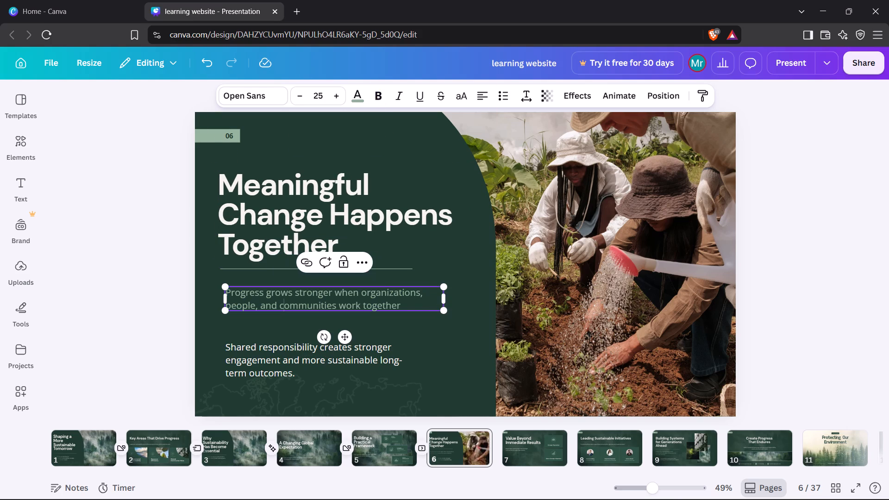
drag(283, 307, 282, 307)
click(271, 309)
double_click(267, 298)
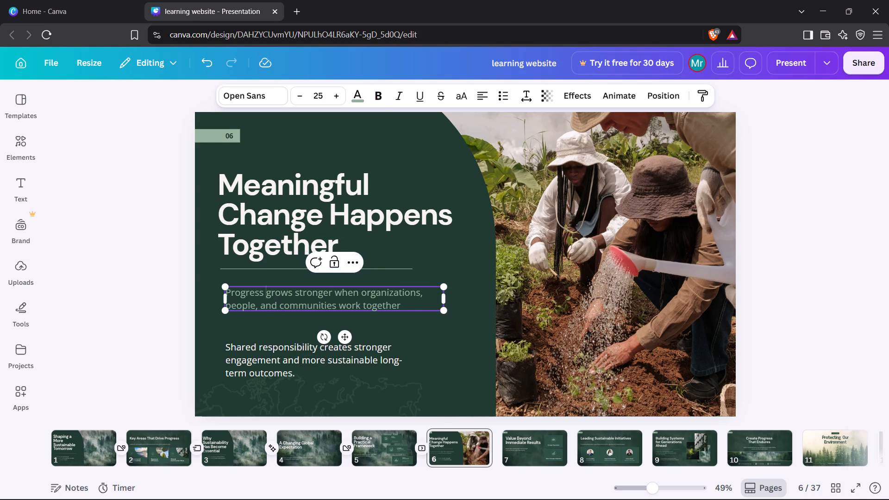
click(268, 301)
drag(416, 308, 417, 314)
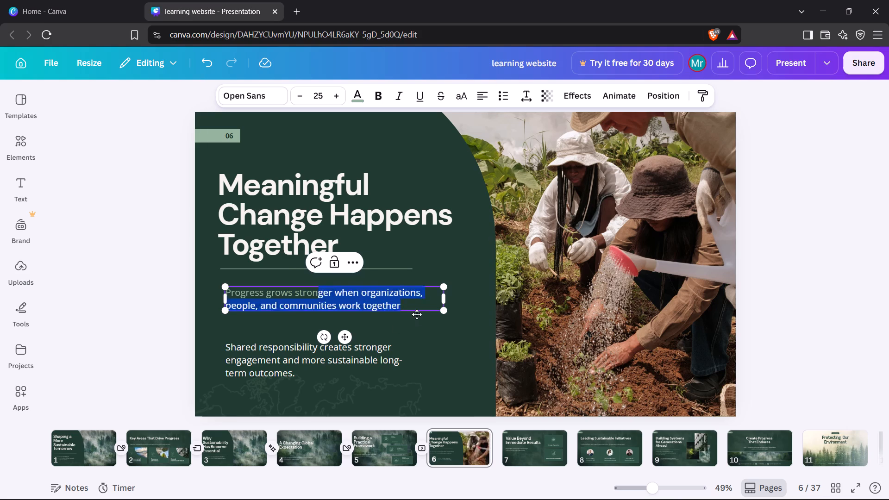
drag(417, 314, 416, 316)
click(400, 337)
click(408, 302)
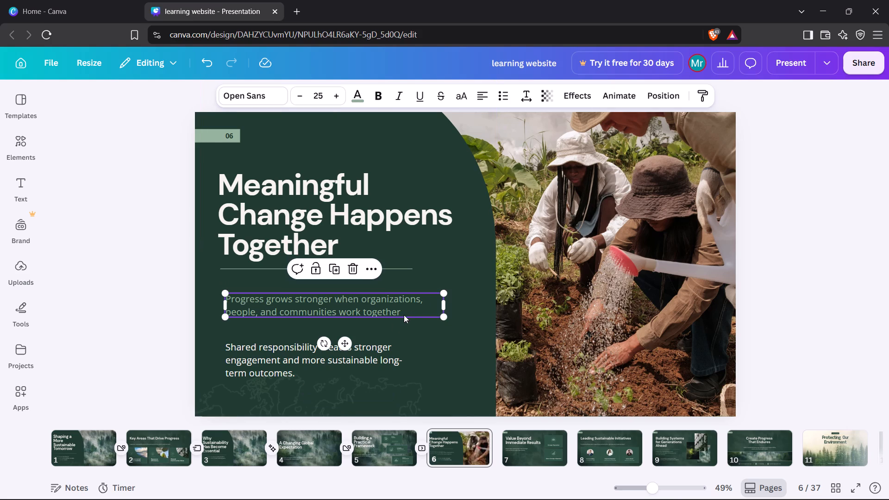
Widen the "Shared responsibility" text box slightly.
click(371, 349)
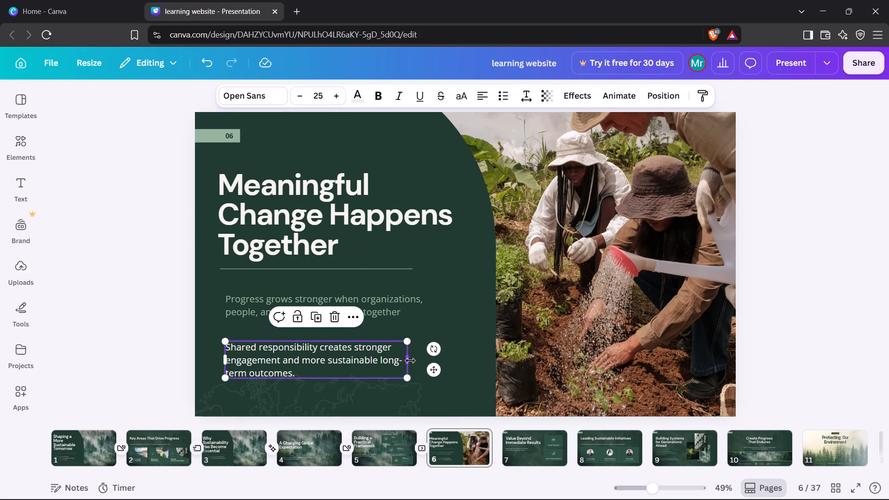
drag(408, 359, 423, 355)
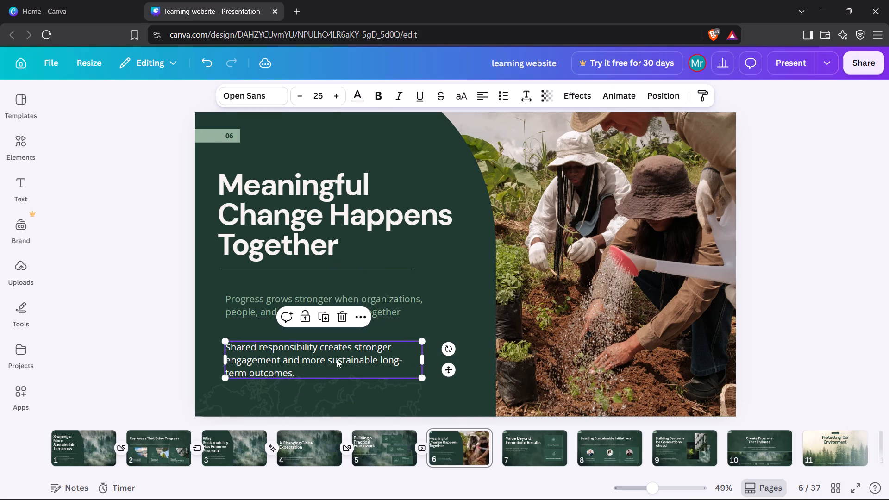
click(224, 287)
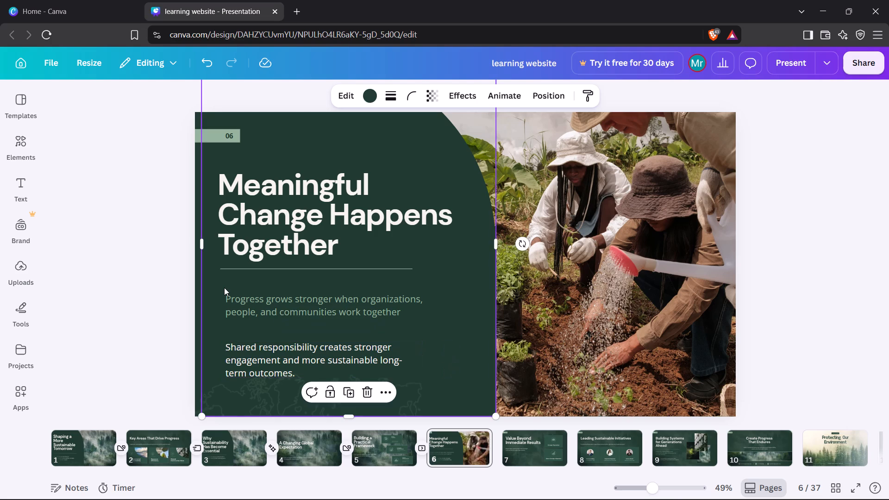
Delete the 06 page number and the light green label behind it.
click(228, 138)
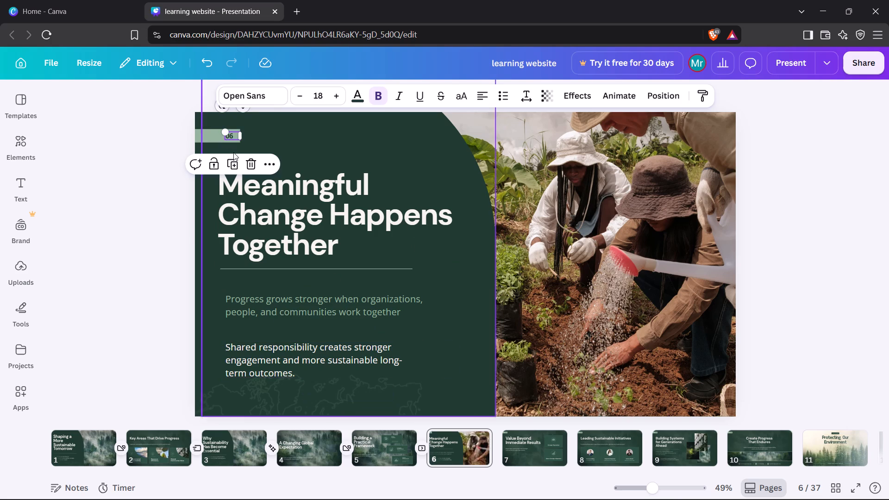
click(245, 165)
click(228, 139)
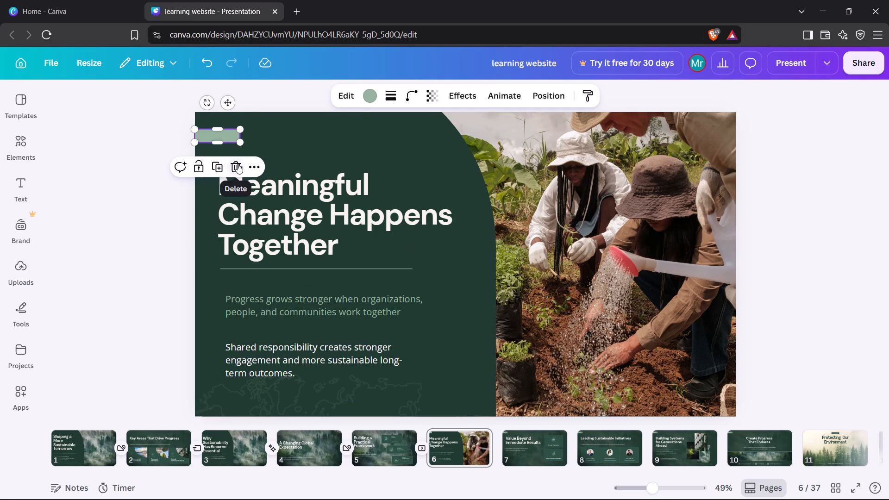
click(237, 163)
Apply the Shift text animation to the "Meaningful Change Happens Together" heading.
click(416, 170)
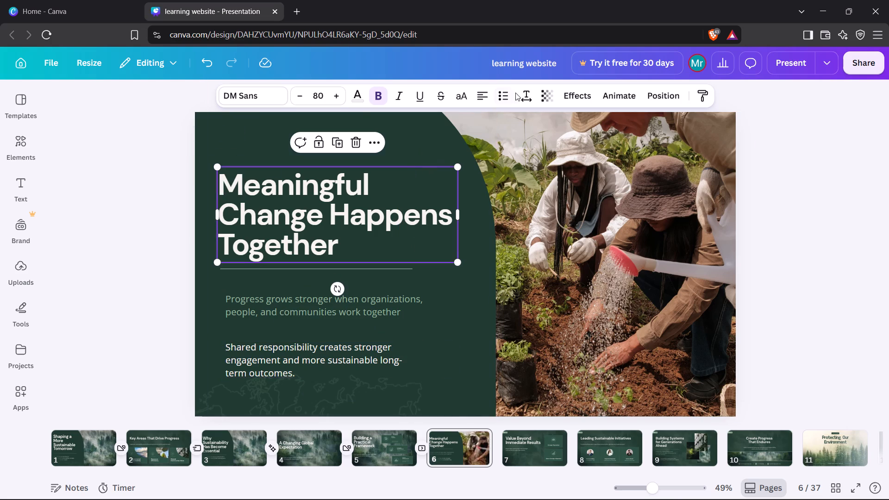
click(603, 100)
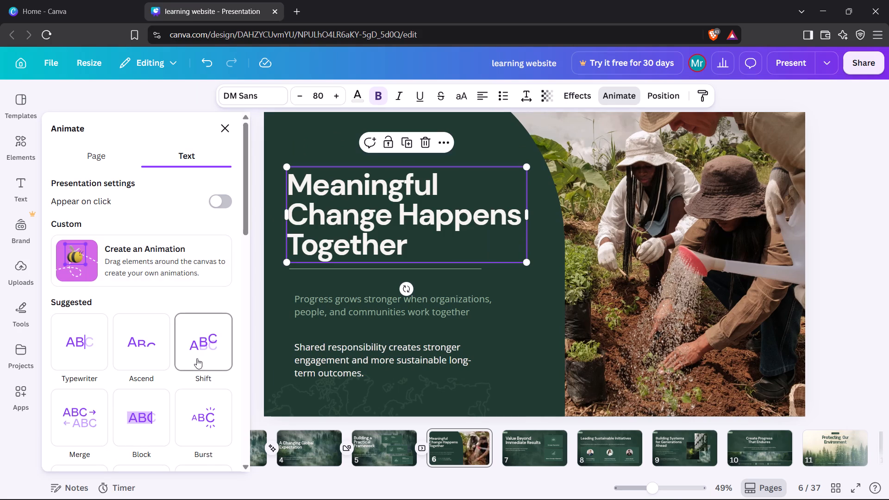
click(197, 358)
click(230, 134)
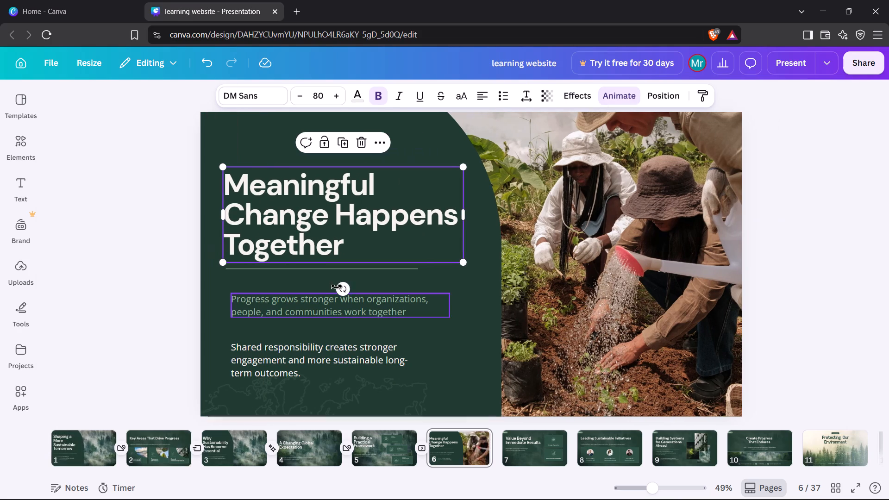
Apply the Burst text animation to the "Progress grows stronger" paragraph.
click(340, 305)
click(604, 101)
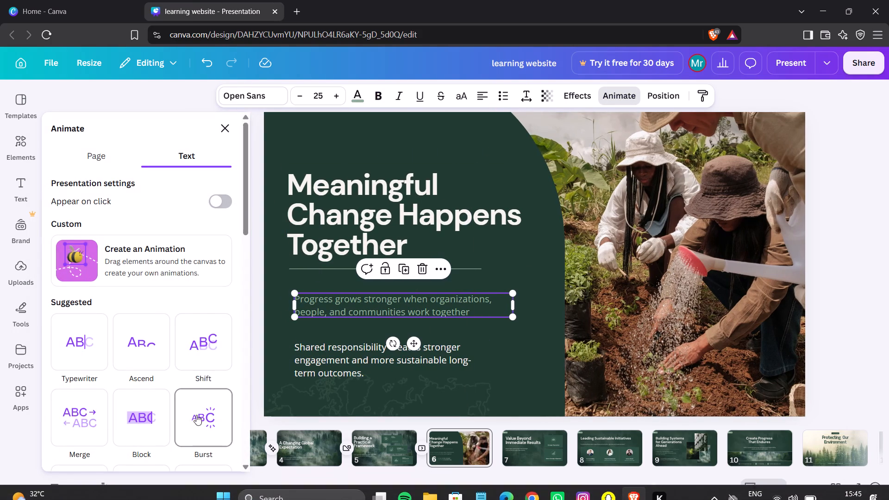
click(196, 419)
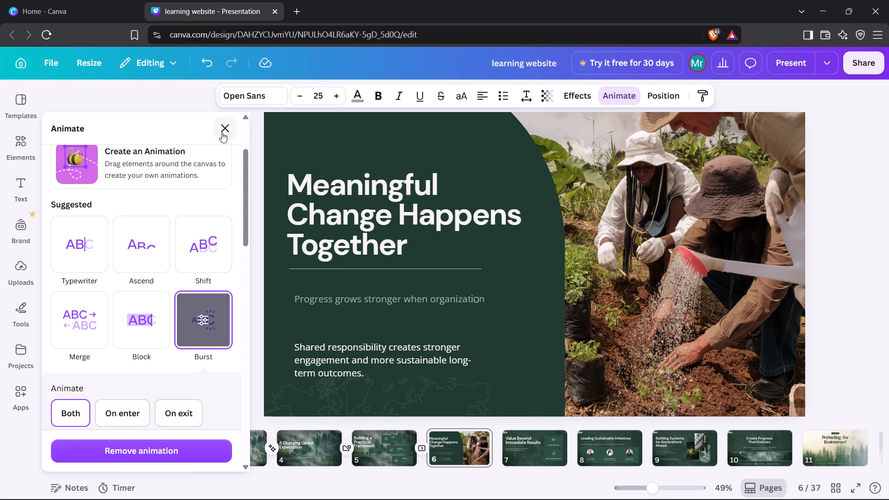
click(222, 132)
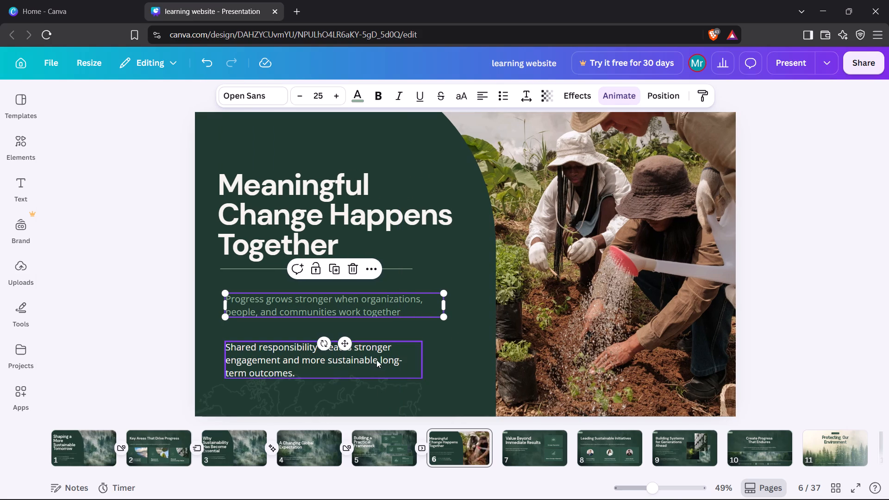
Apply the Shift text animation to the "Shared responsibility" paragraph.
click(376, 360)
click(629, 89)
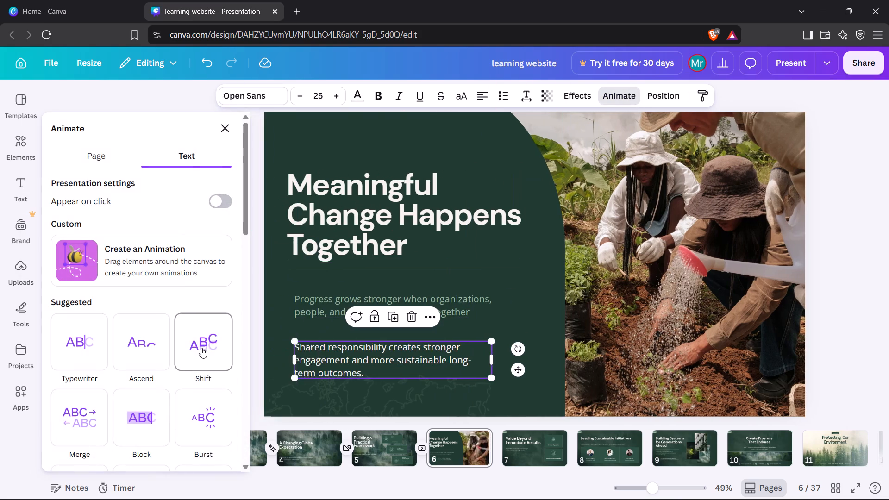
click(201, 348)
click(230, 130)
click(127, 249)
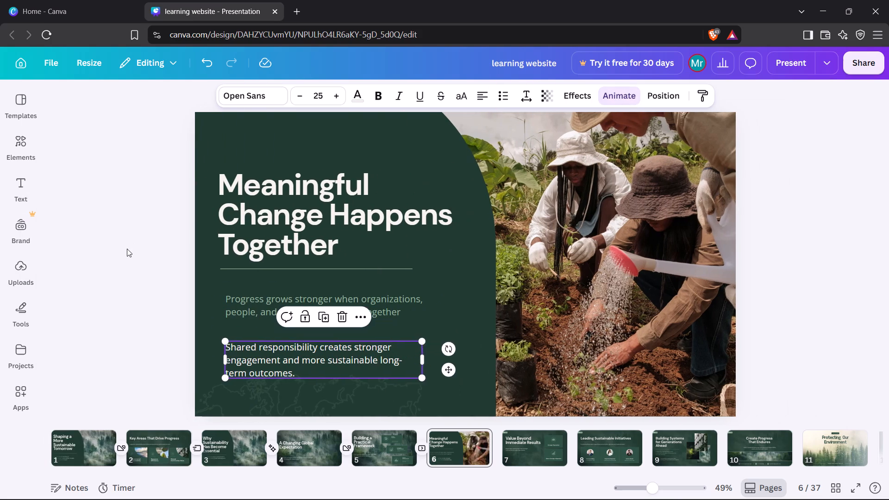
Move the faint world map outline at the bottom of page 6 slightly right and down.
click(301, 388)
drag(301, 388, 311, 395)
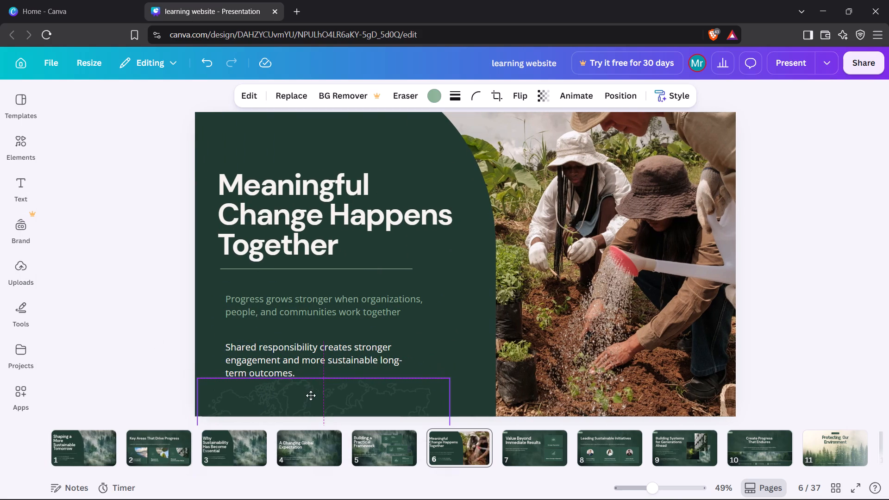
drag(311, 395, 311, 396)
click(120, 312)
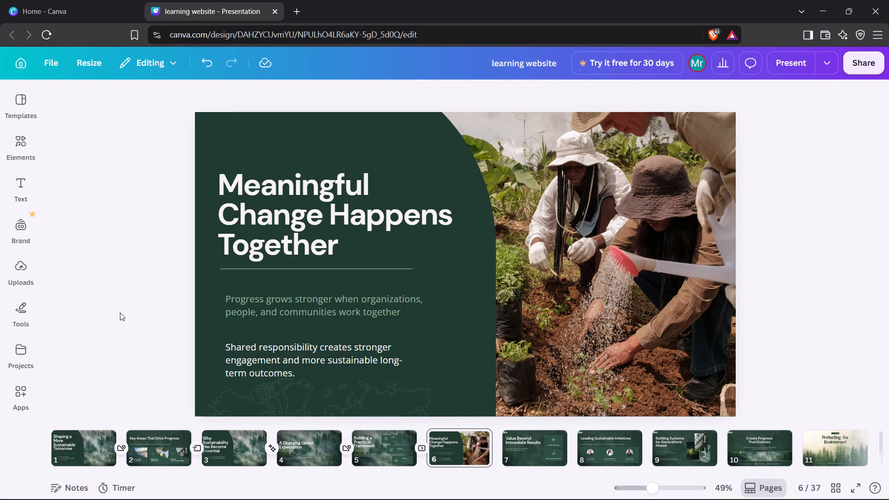
Apply the Wipe animation to the planting photo on page 6.
click(592, 350)
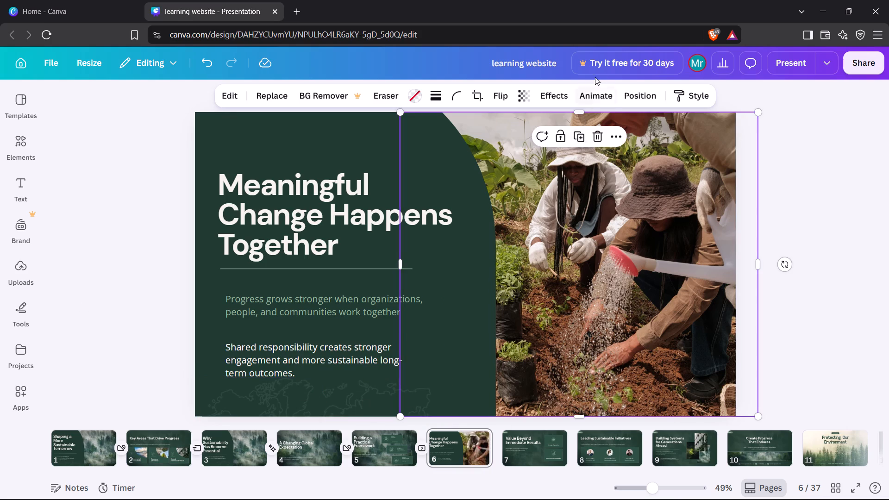
click(597, 72)
click(592, 96)
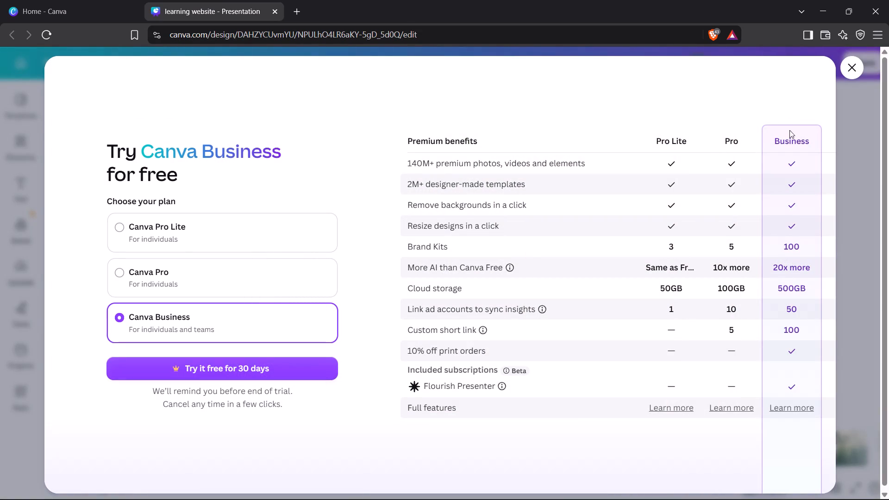
click(860, 74)
click(603, 99)
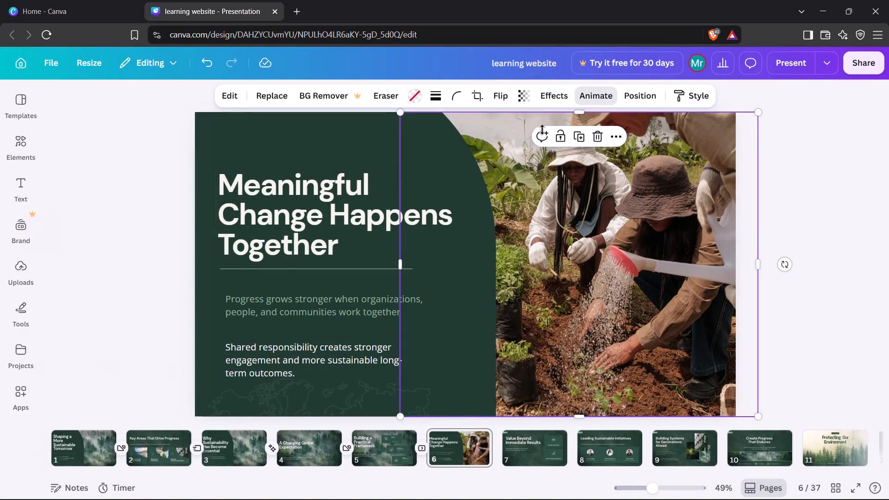
scroll(109, 399, down, 2)
click(158, 368)
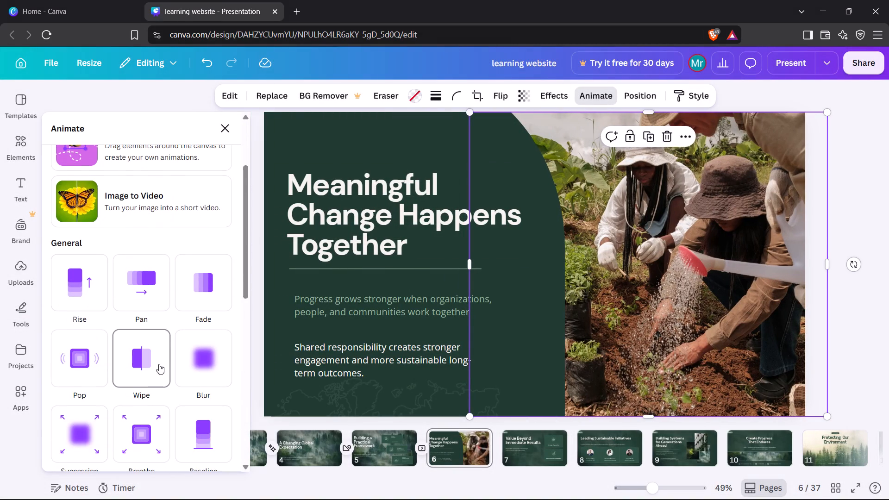
click(235, 129)
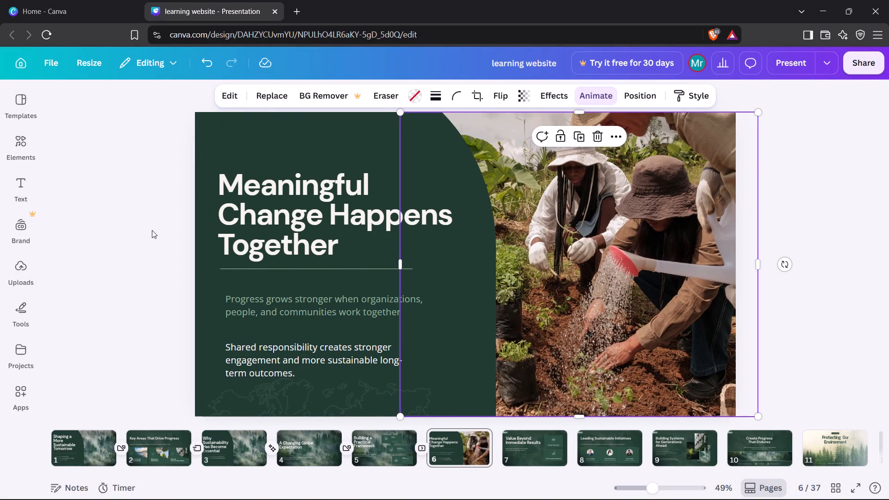
click(152, 230)
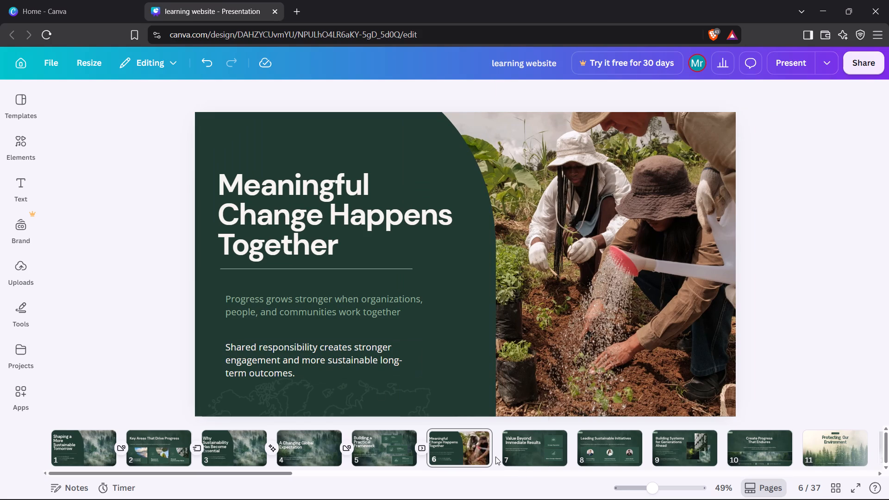
Add a Circle Wipe transition between pages 6 and 7 with a 0.9-second duration and Out direction.
click(499, 455)
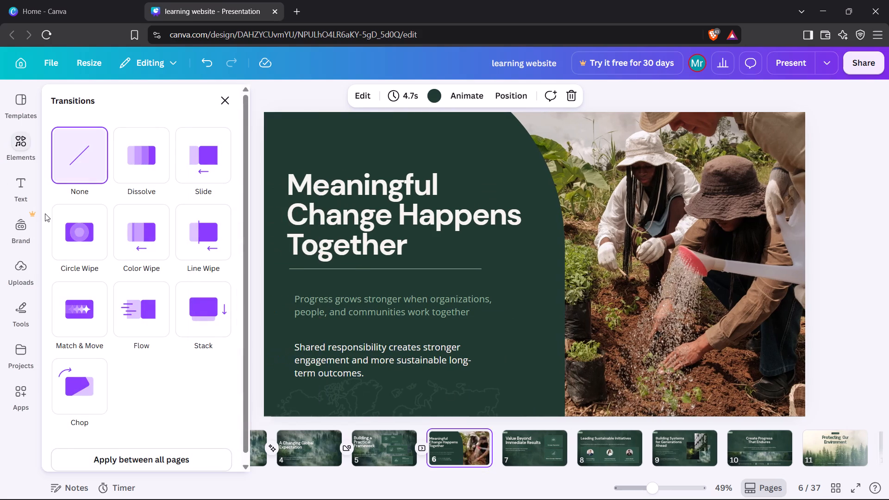
click(83, 252)
click(170, 351)
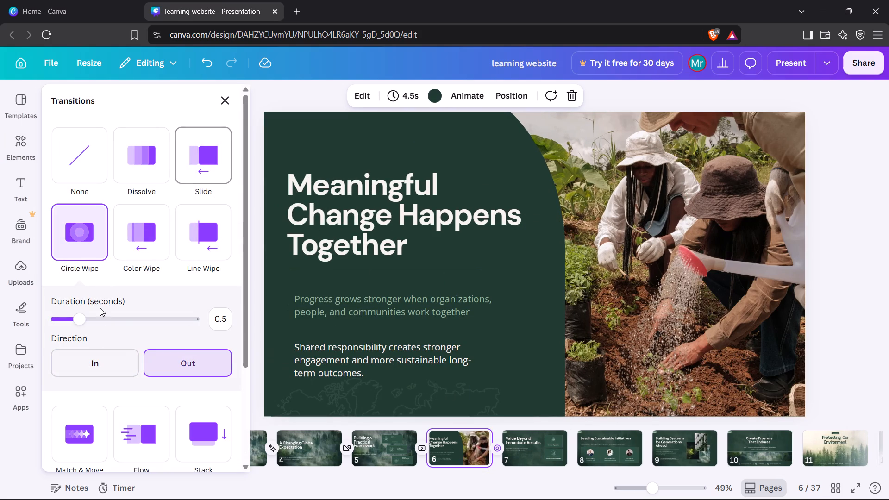
click(104, 318)
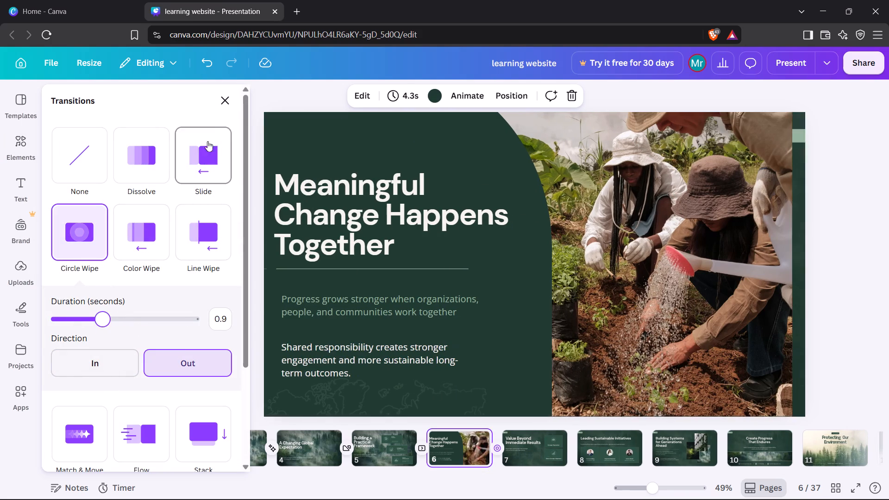
click(223, 112)
click(127, 226)
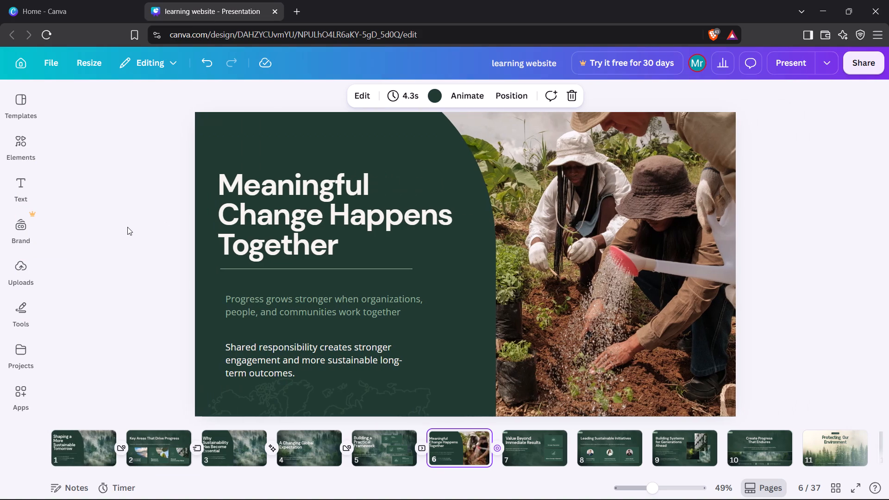
On page 7, move the "Stronger Reputation" card up together with its circle, people icon, divider line and label.
key(Right)
key(Right)
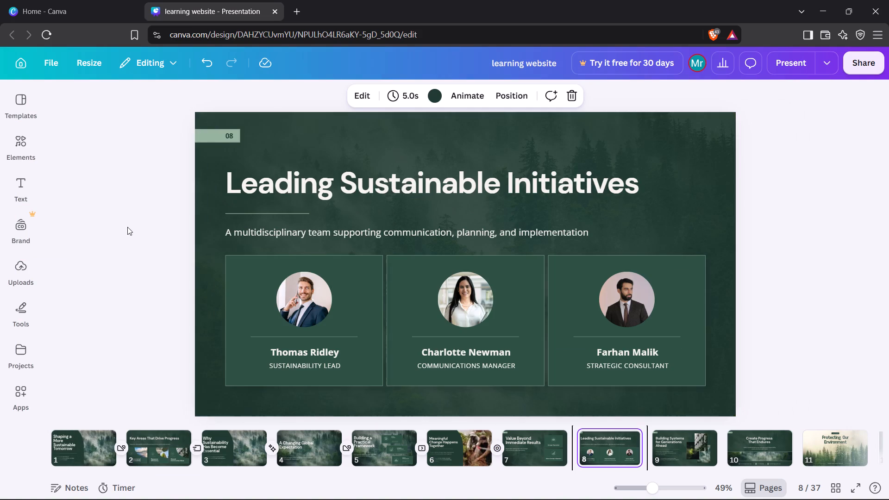
key(Left)
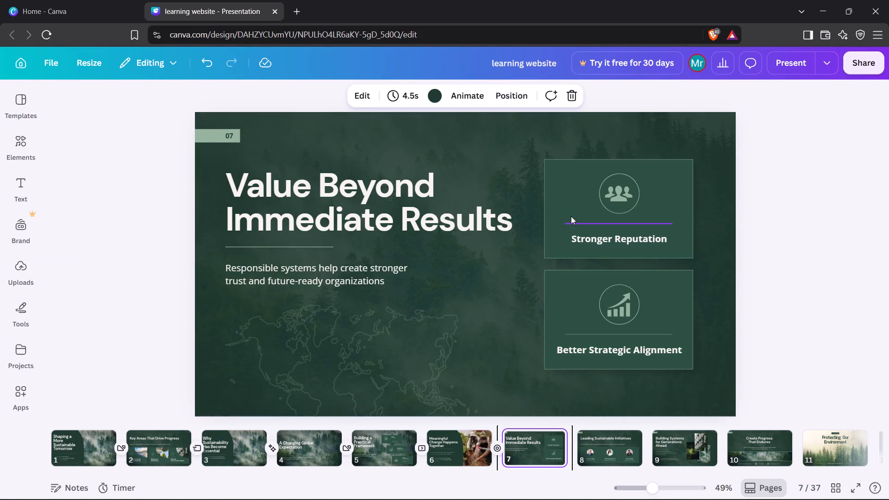
click(567, 201)
drag(567, 202, 567, 180)
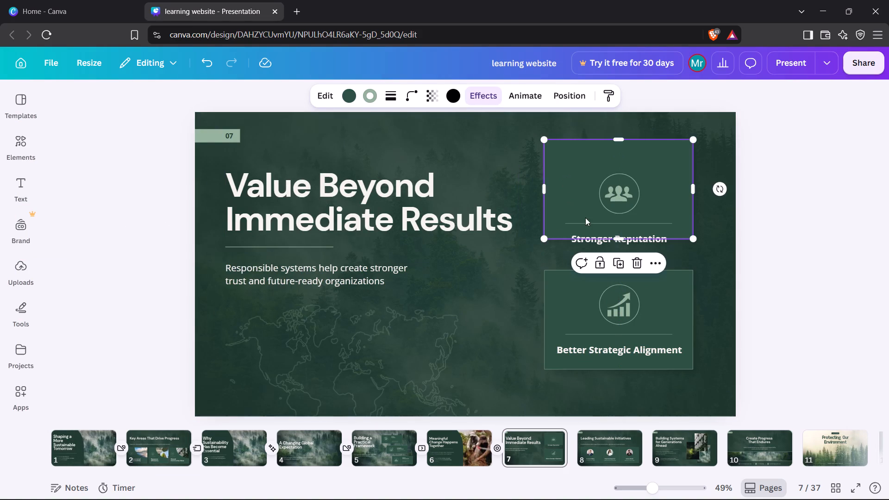
drag(611, 202, 609, 182)
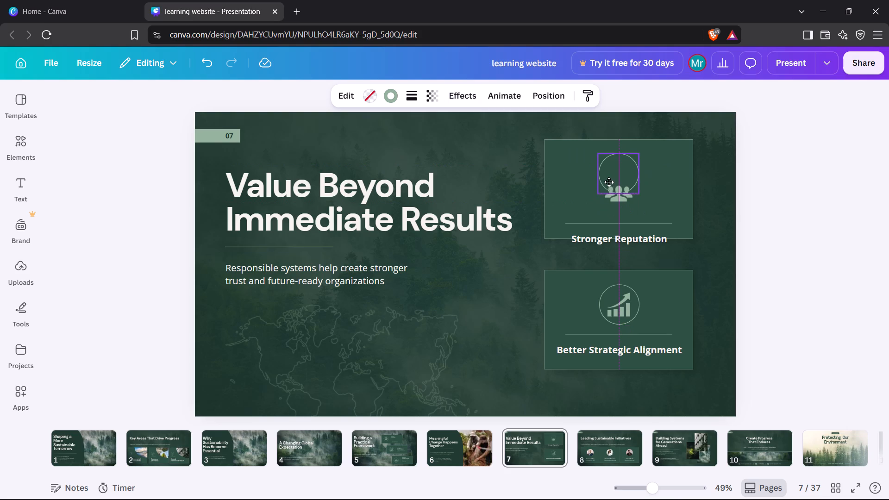
drag(609, 182, 609, 179)
drag(619, 195, 617, 179)
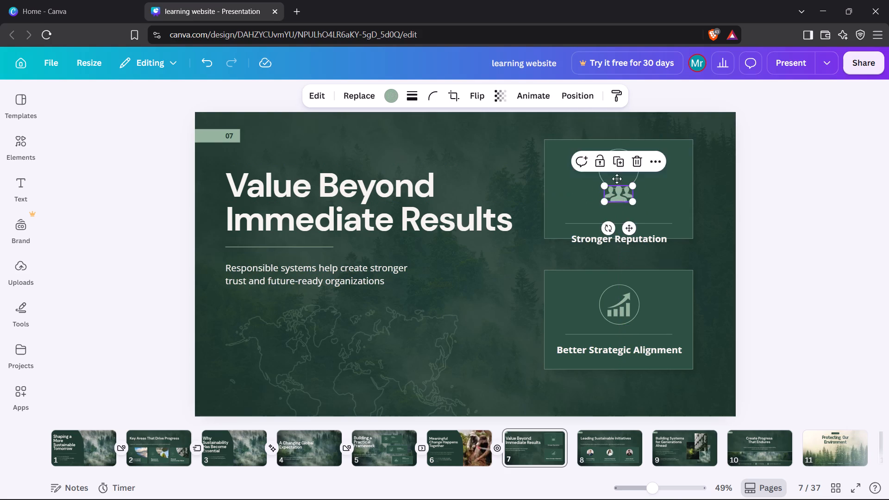
drag(617, 179, 617, 178)
drag(617, 178, 619, 169)
drag(621, 226, 621, 199)
drag(624, 237, 623, 217)
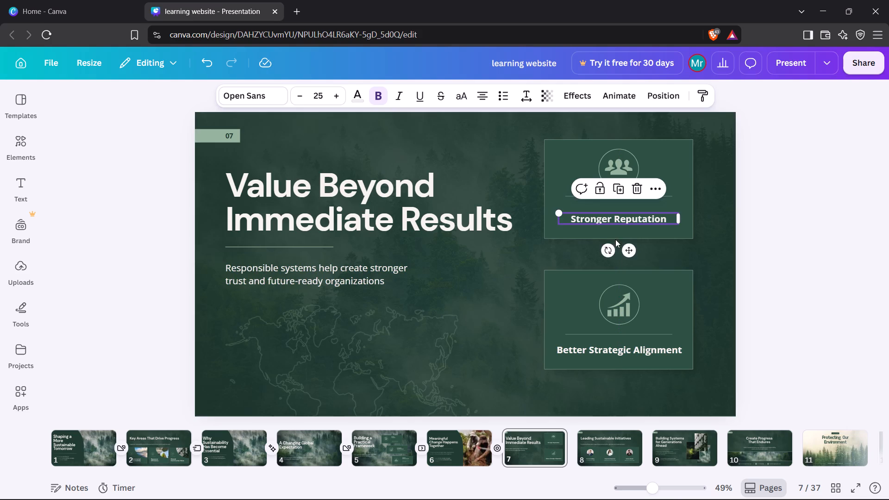
click(481, 308)
Move the "Better Strategic Alignment" card slightly down along with its label and divider line.
drag(592, 297, 592, 304)
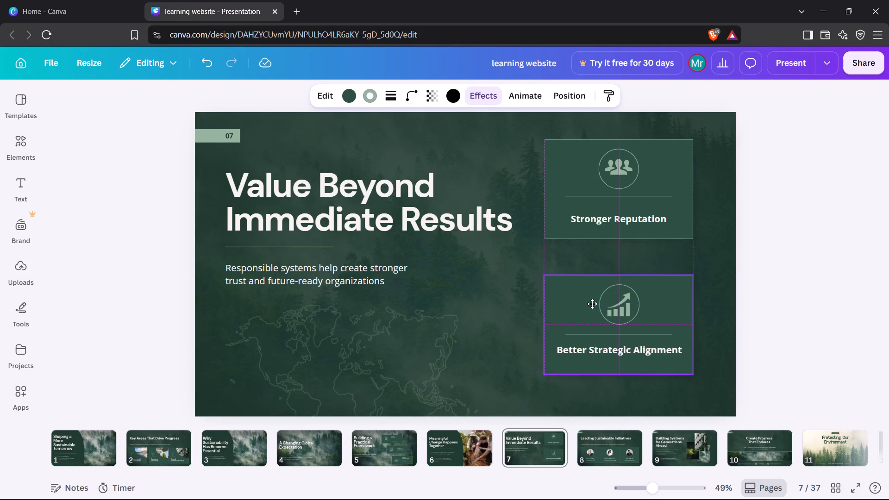
drag(592, 304, 592, 304)
drag(619, 355, 619, 361)
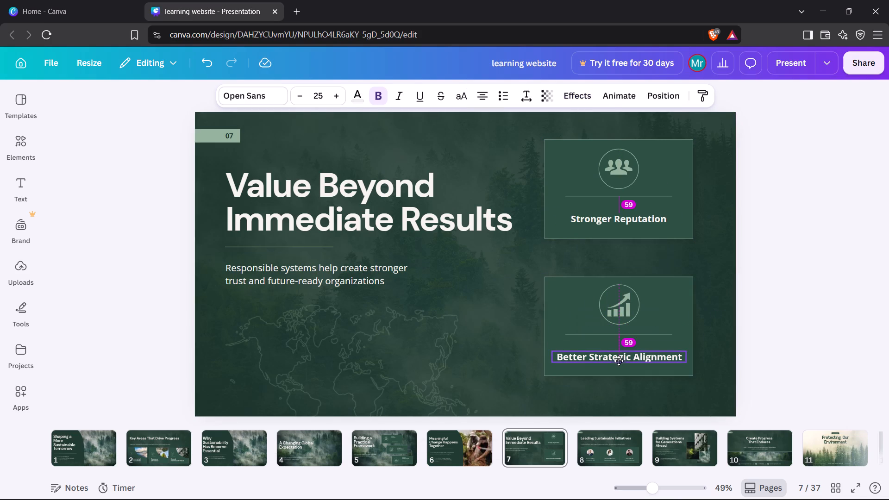
drag(619, 361, 619, 362)
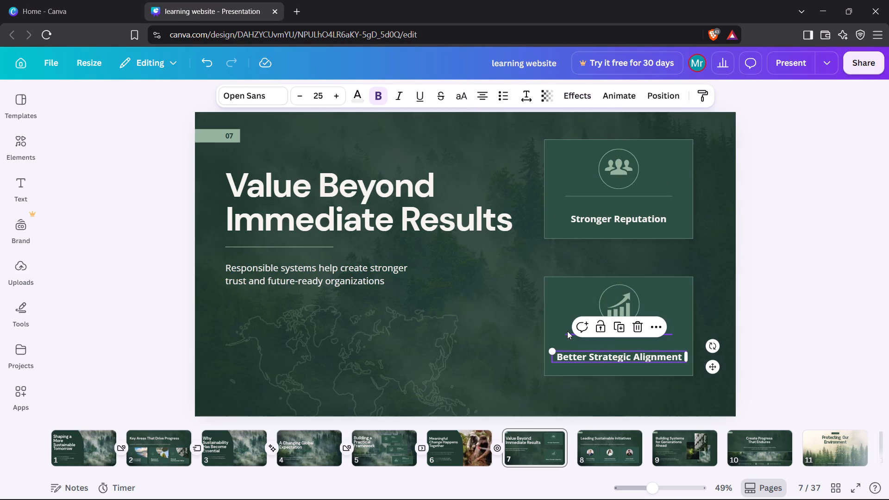
drag(568, 333, 570, 337)
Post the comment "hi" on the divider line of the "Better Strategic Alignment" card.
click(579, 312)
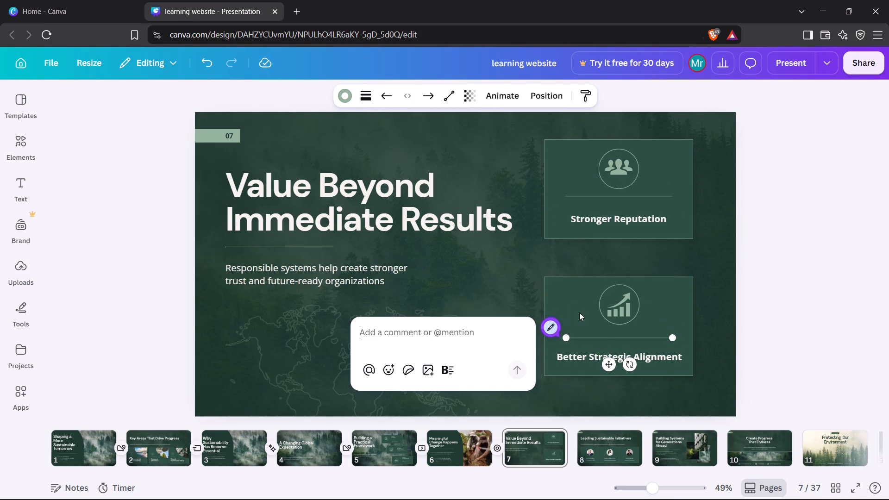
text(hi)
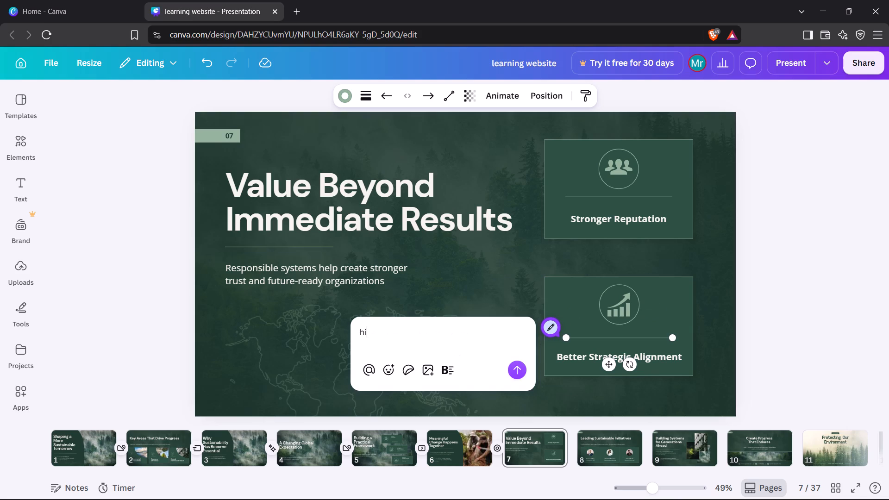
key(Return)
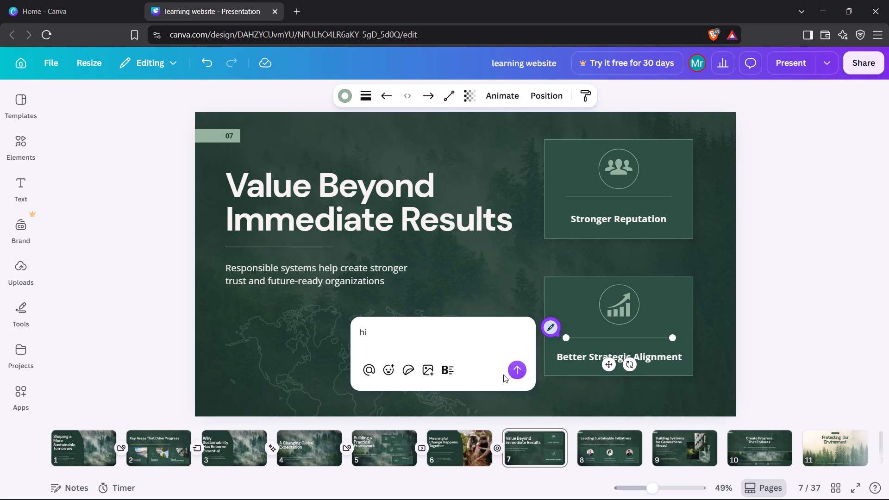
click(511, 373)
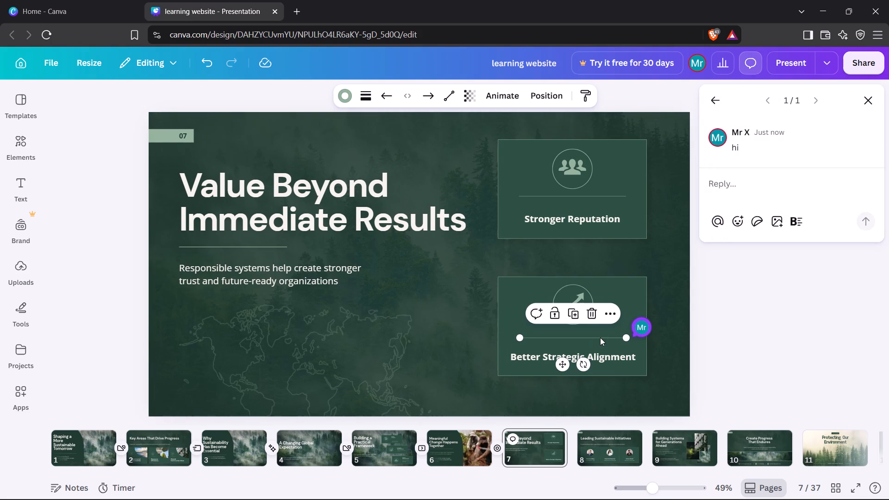
Delete the commented divider line from the "Better Strategic Alignment" card.
click(632, 294)
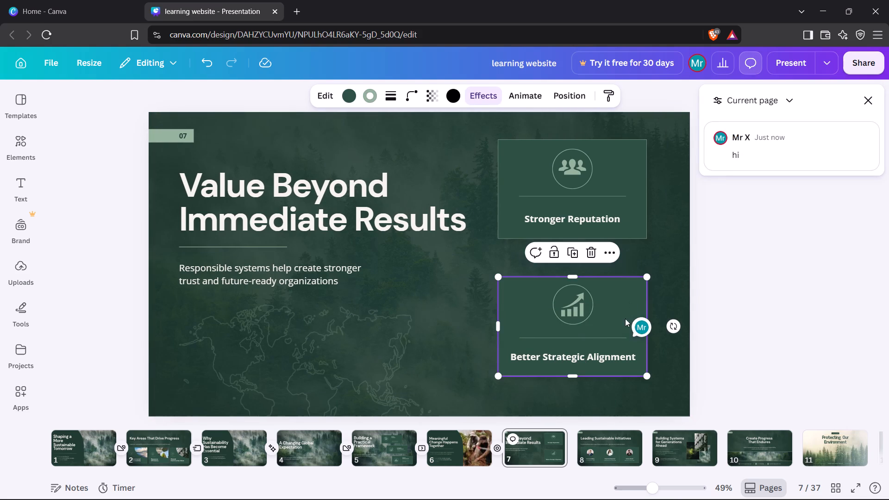
drag(640, 328, 635, 337)
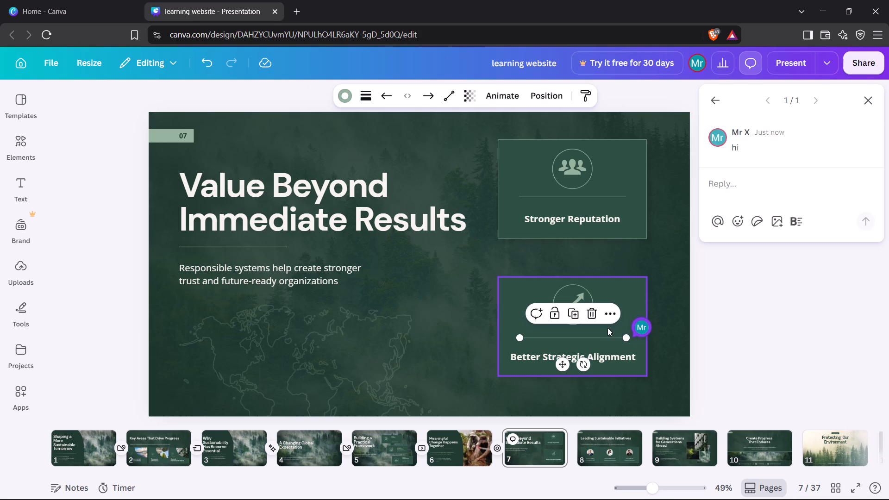
click(616, 281)
click(639, 329)
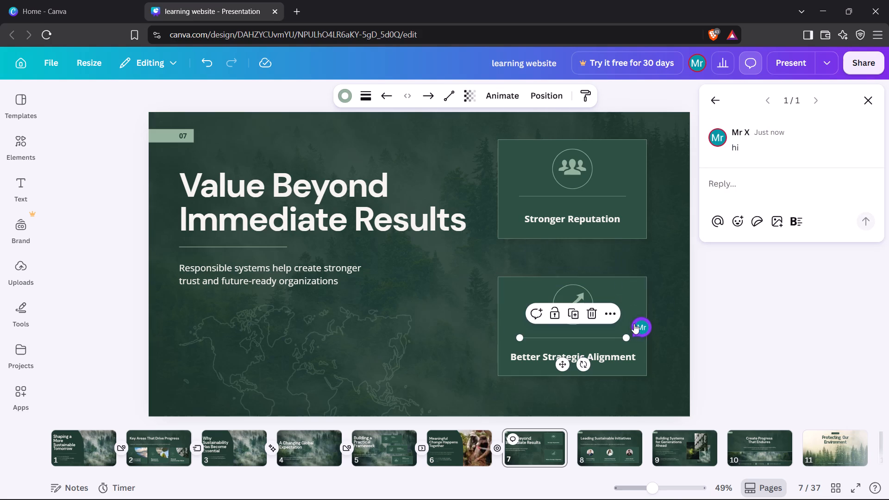
click(627, 303)
click(639, 329)
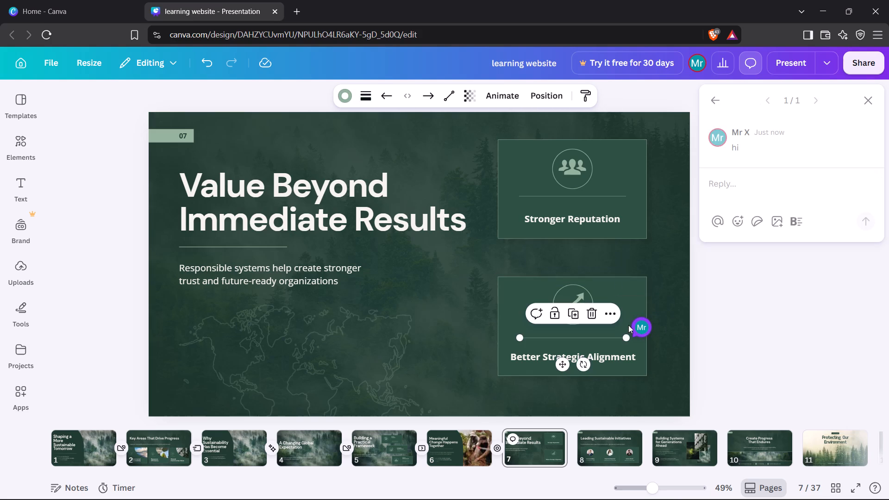
click(618, 319)
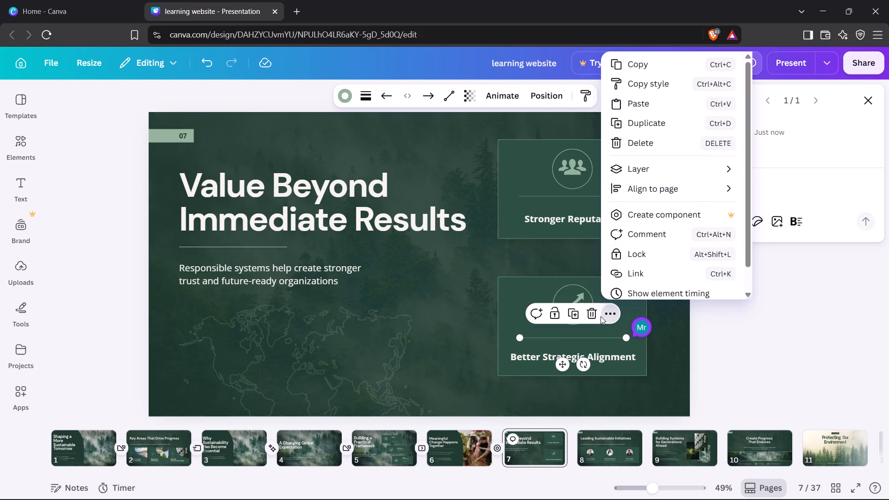
click(592, 313)
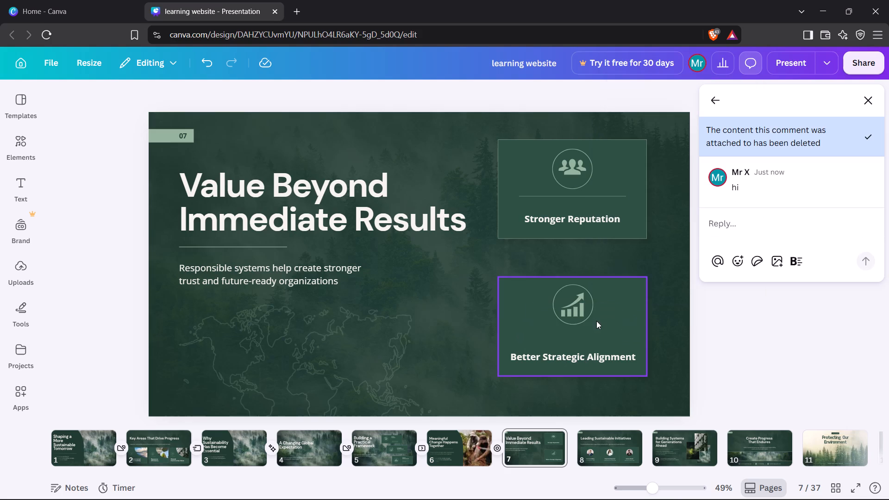
Move the circle and growth chart icon slightly down inside the "Better Strategic Alignment" card.
drag(577, 321, 579, 329)
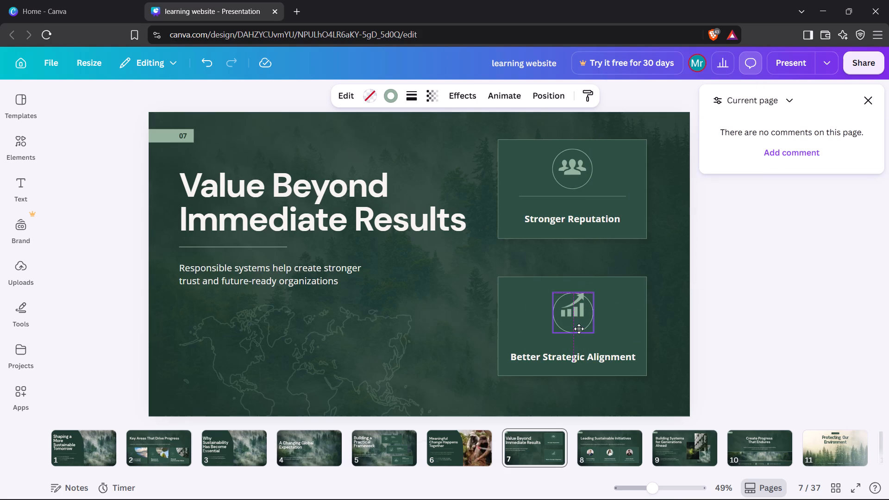
drag(579, 329, 578, 328)
click(572, 317)
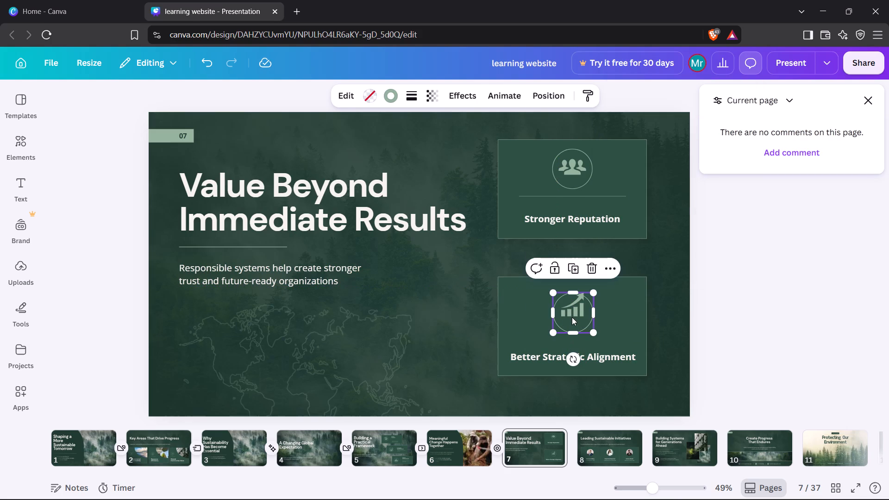
click(572, 312)
drag(572, 312, 572, 318)
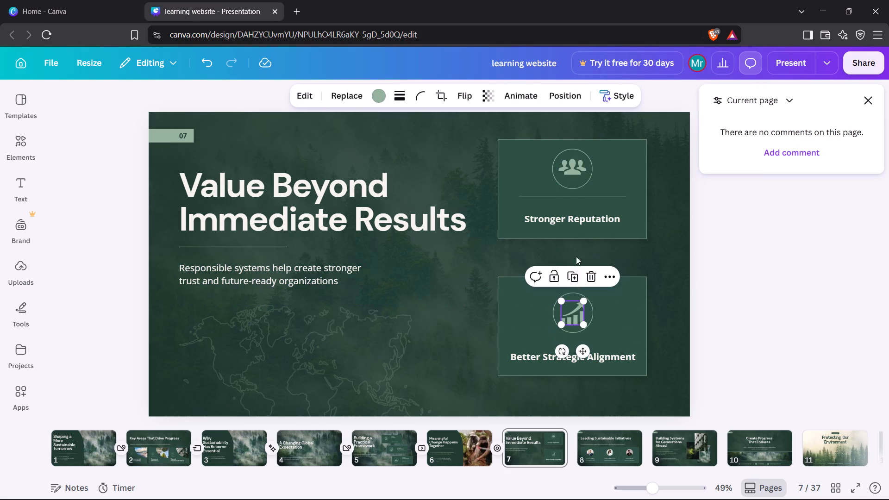
Move the divider line in the "Stronger Reputation" card slightly down.
click(590, 190)
click(584, 201)
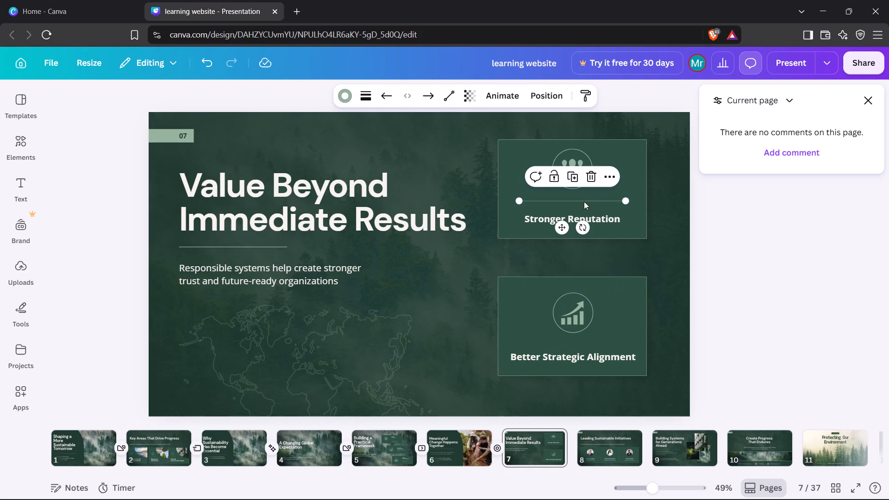
click(584, 202)
click(585, 202)
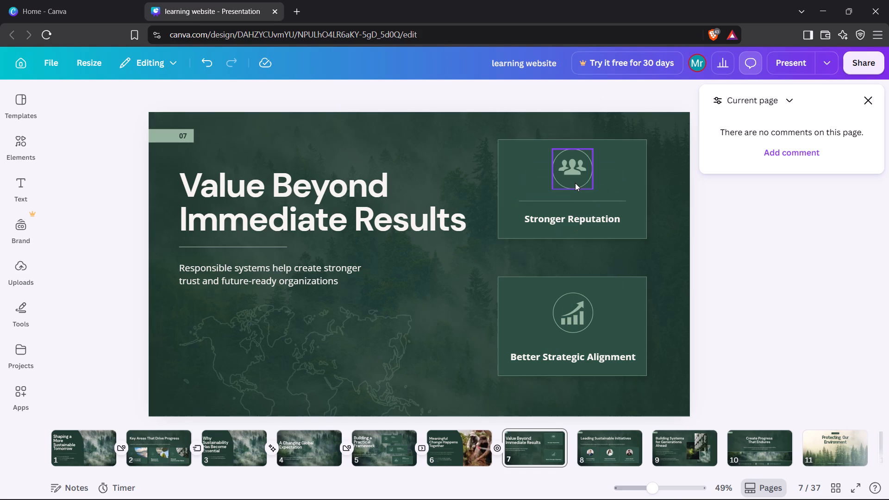
Duplicate the "Stronger Reputation" divider line and place the copy between the chart icon and title of the "Better Strategic Alignment" card.
click(582, 202)
click(573, 181)
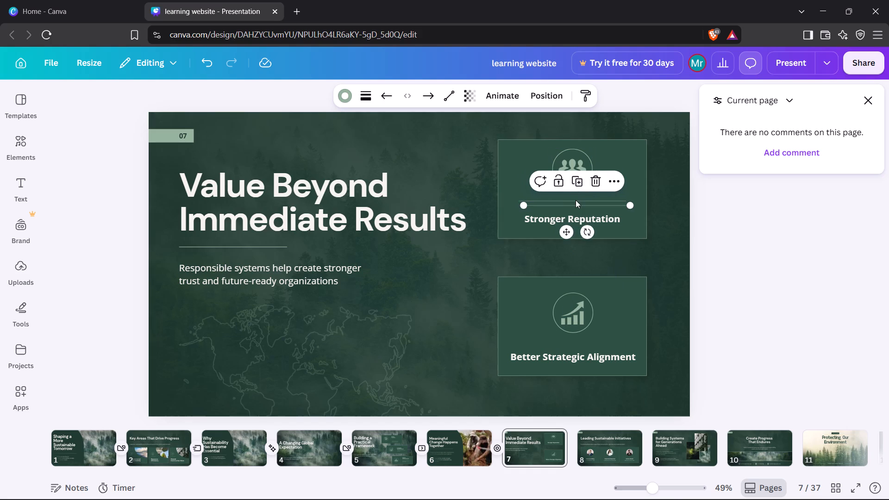
drag(576, 205, 565, 336)
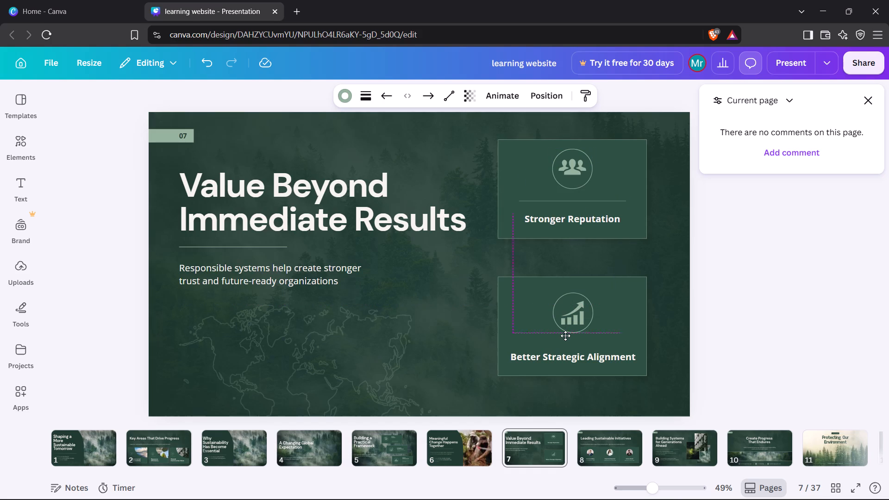
drag(565, 336, 569, 340)
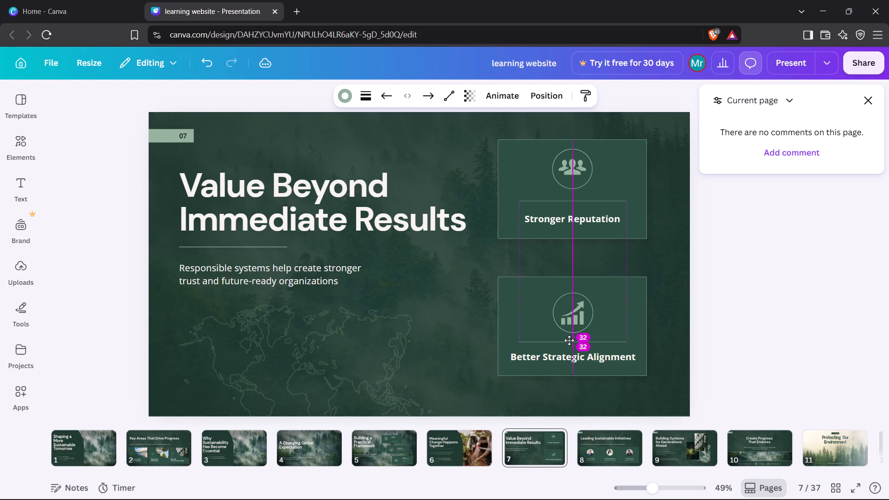
drag(569, 340, 567, 340)
click(458, 353)
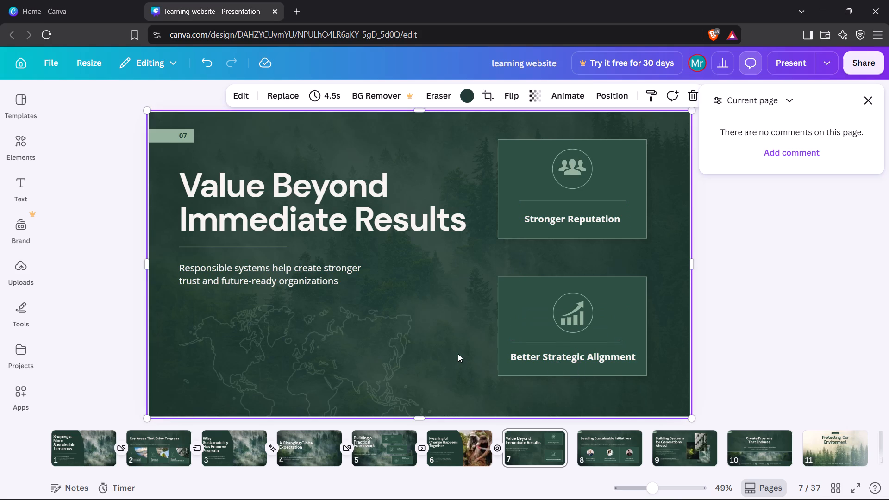
Enlarge and widen the world map outline on slide 7, and shift it toward the slide's lower-left corner.
click(359, 368)
drag(431, 305, 440, 305)
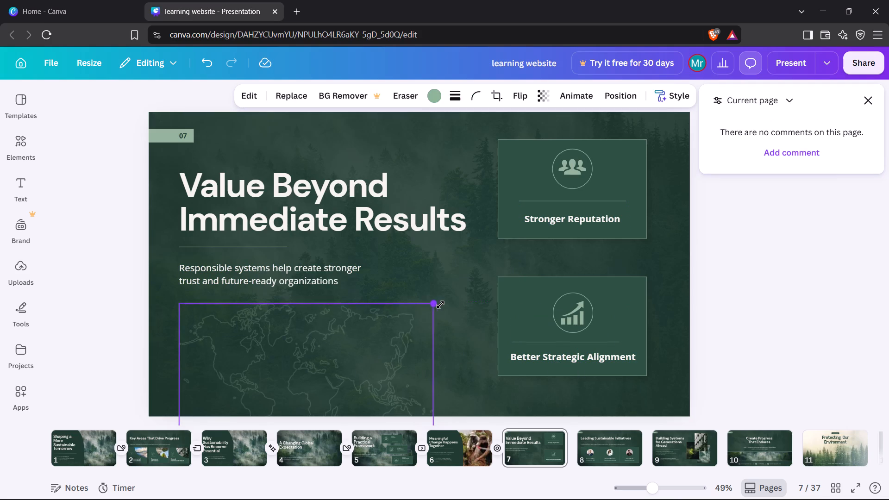
drag(440, 305, 459, 301)
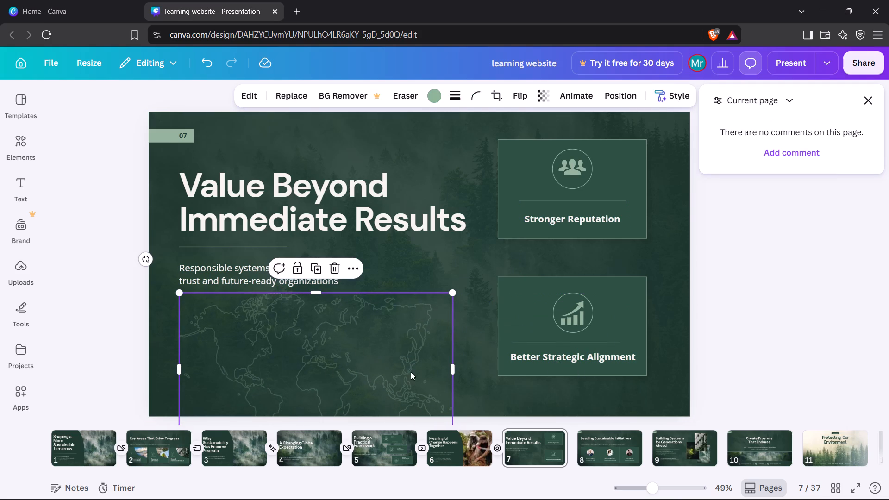
drag(453, 367, 514, 374)
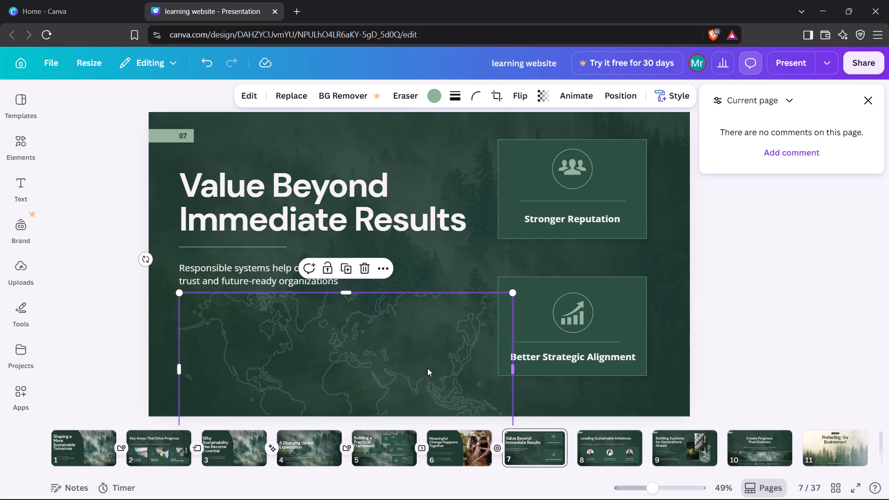
drag(391, 356, 367, 376)
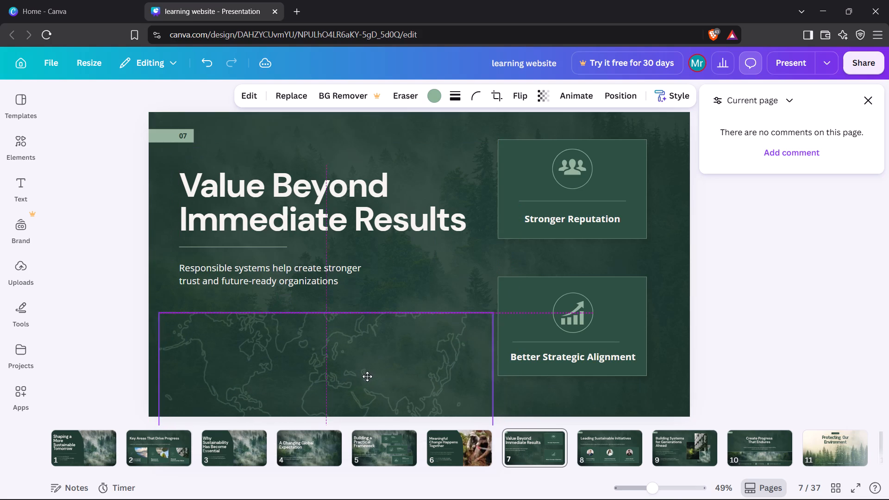
drag(367, 376, 363, 376)
Set the transparency of slide 7's forest background image to 66.
click(408, 275)
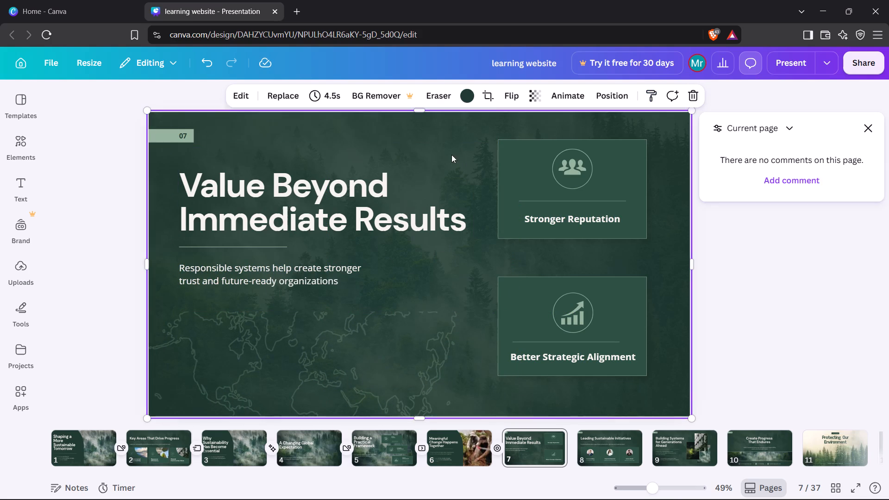
click(527, 104)
click(534, 100)
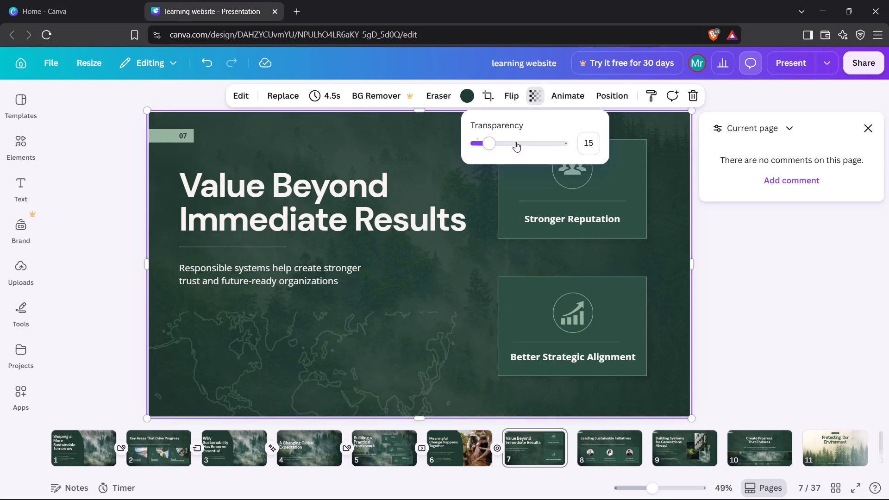
click(533, 140)
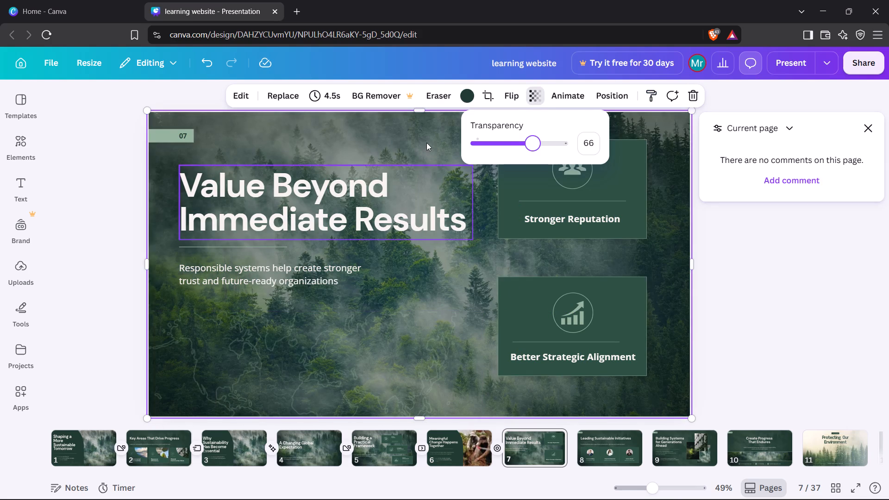
click(426, 143)
Apply the Corporate page animation to slide 7.
click(453, 144)
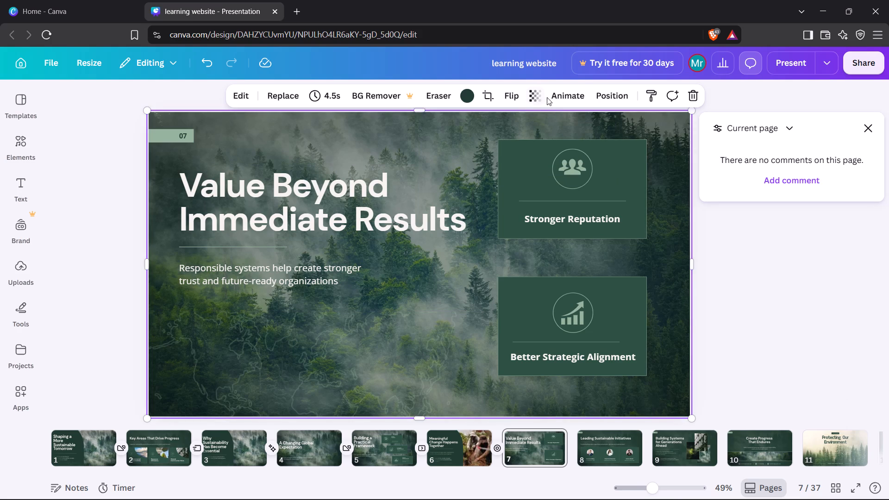
click(554, 97)
click(138, 373)
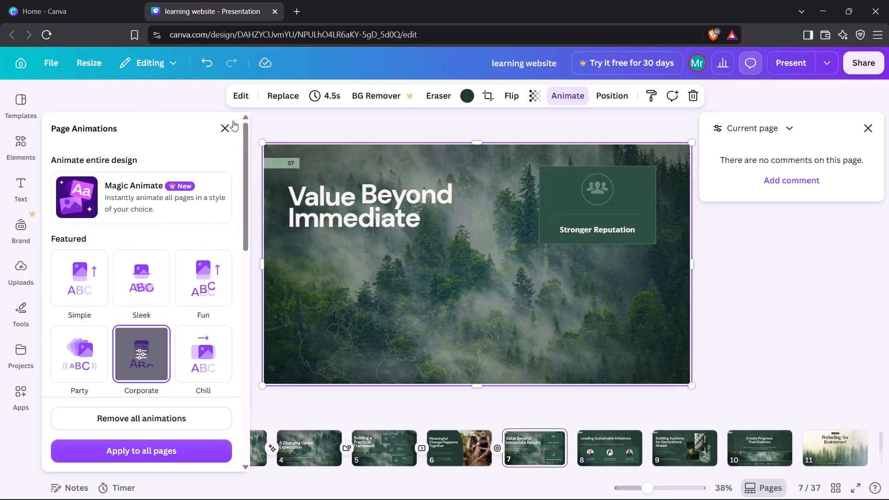
click(227, 133)
click(131, 246)
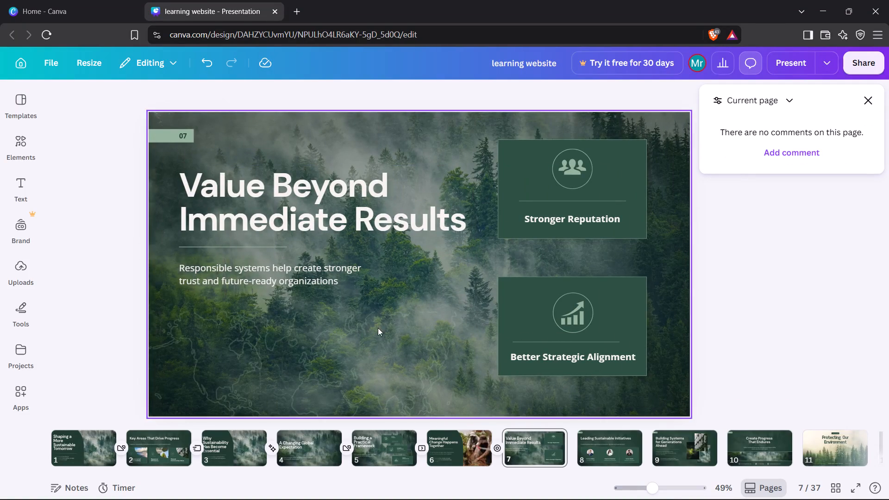
Add a Match & Move transition between slides 7 and 8 and lengthen its duration.
click(577, 456)
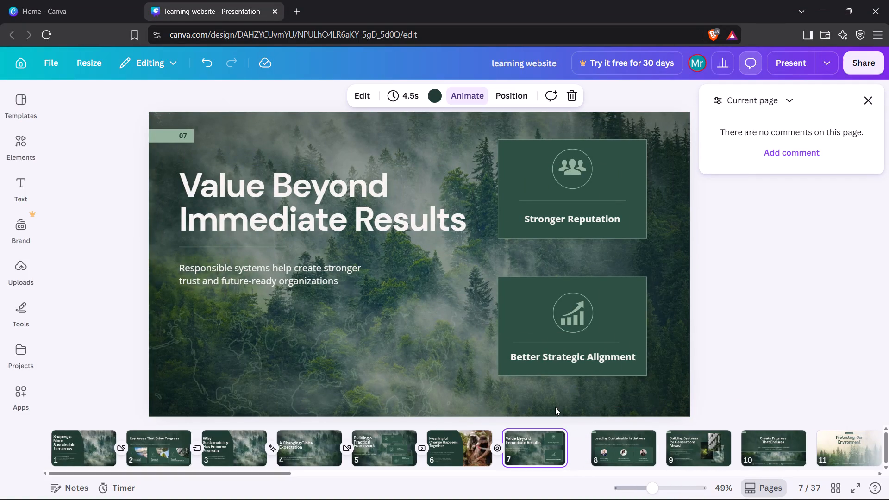
click(82, 326)
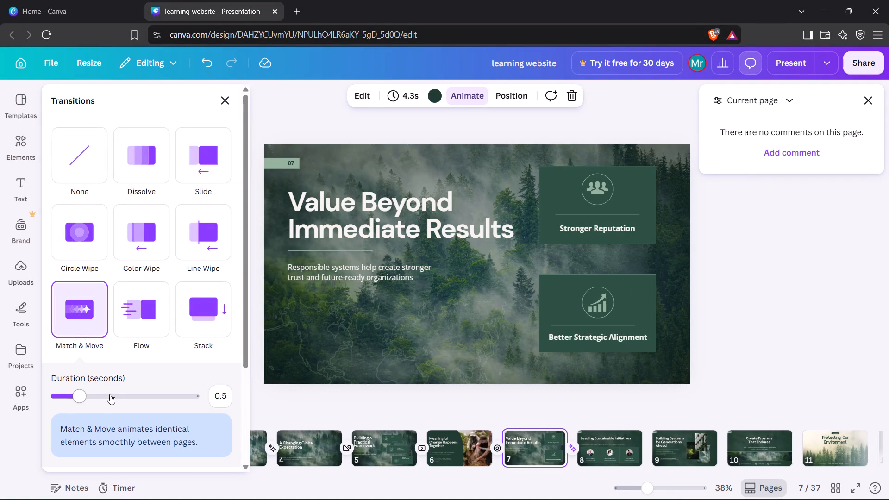
click(110, 394)
click(225, 103)
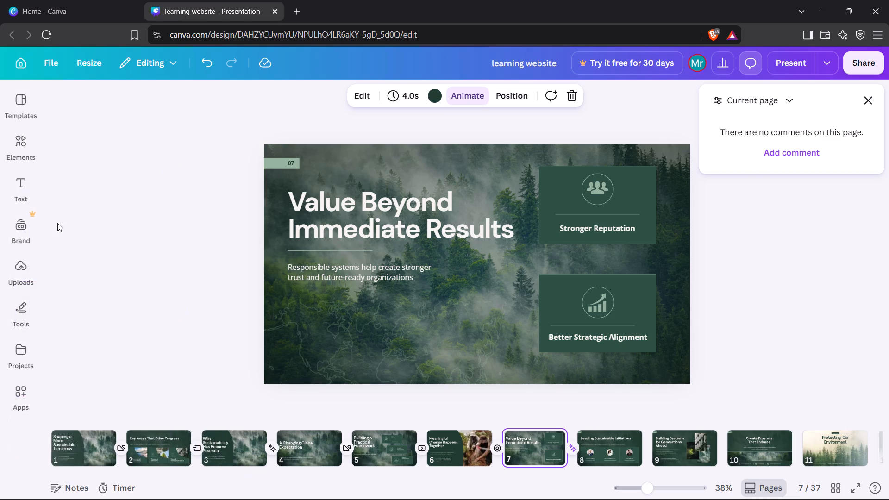
click(79, 229)
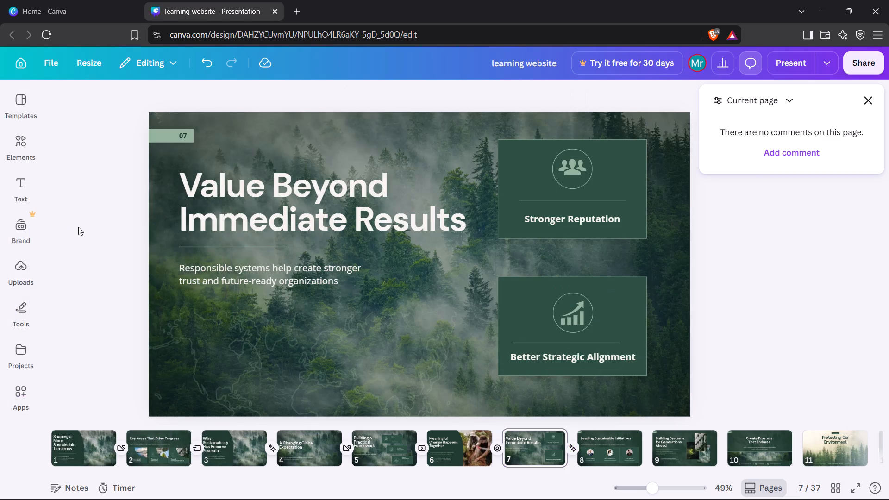
click(78, 227)
Delete the page number 07 and its light green bar from slide 7.
key(Right)
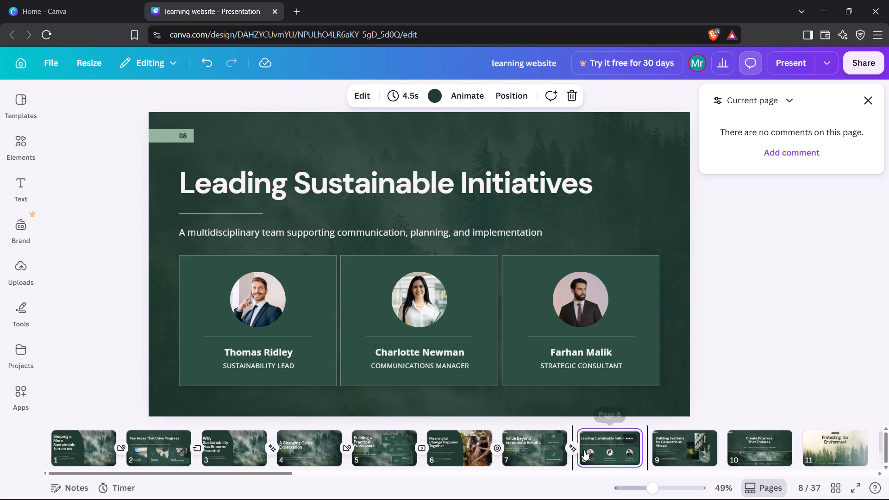
click(521, 447)
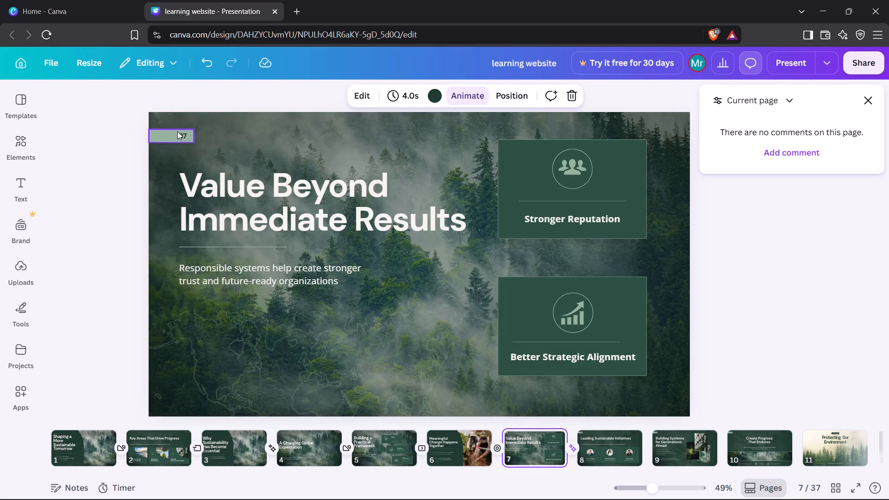
click(176, 131)
click(183, 137)
click(209, 163)
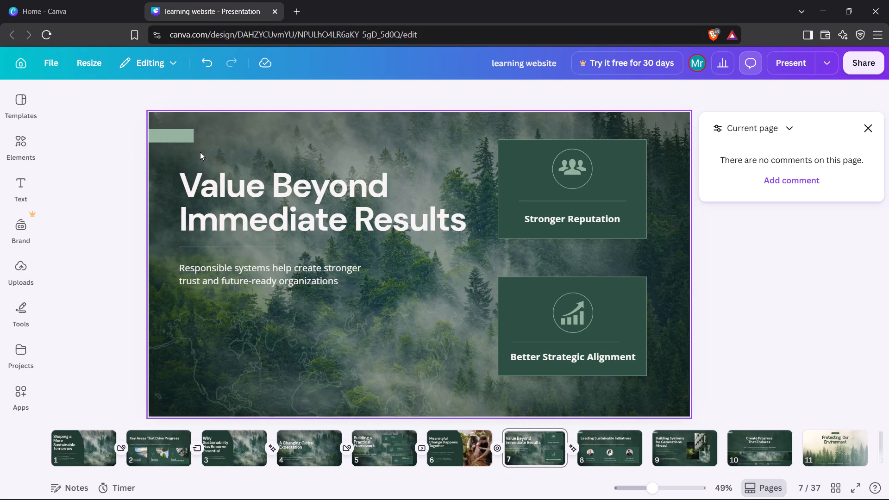
click(189, 137)
click(194, 162)
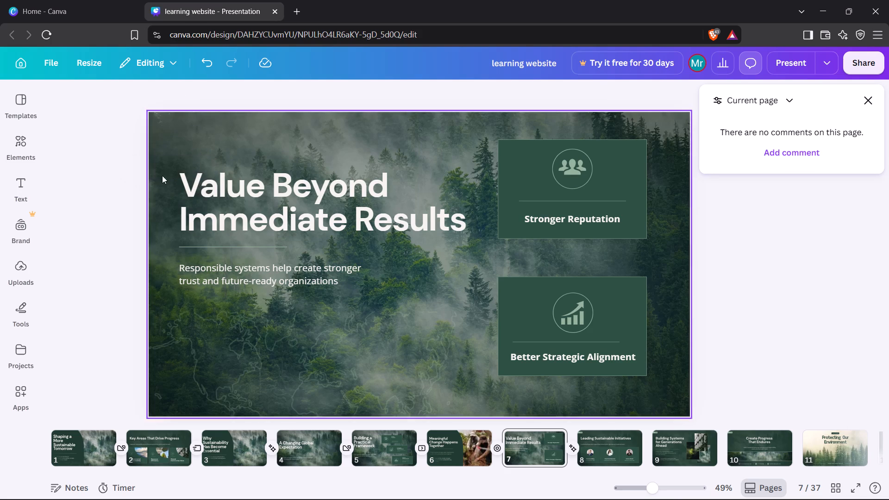
click(111, 190)
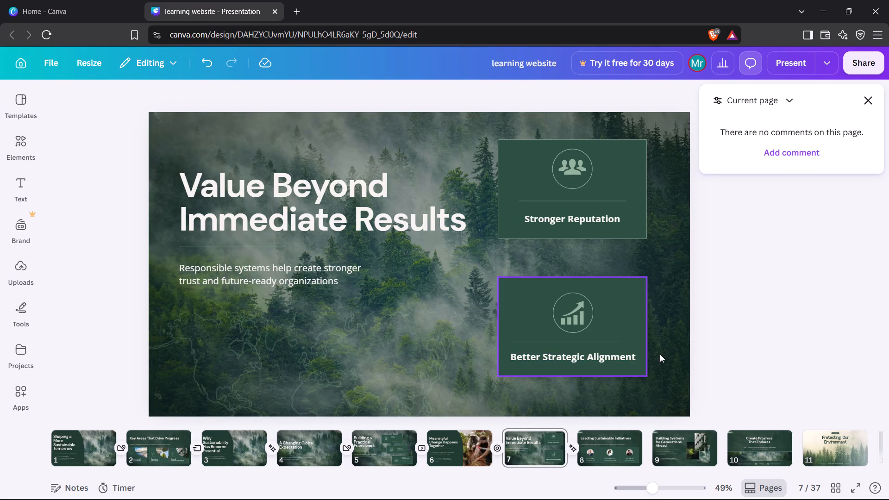
Delete the page number 08 and its light green bar from slide 8.
key(Right)
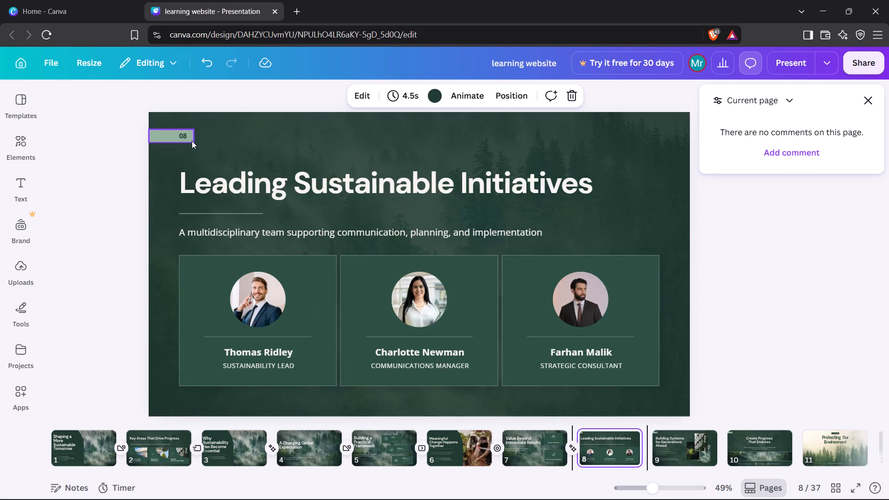
click(188, 137)
click(206, 168)
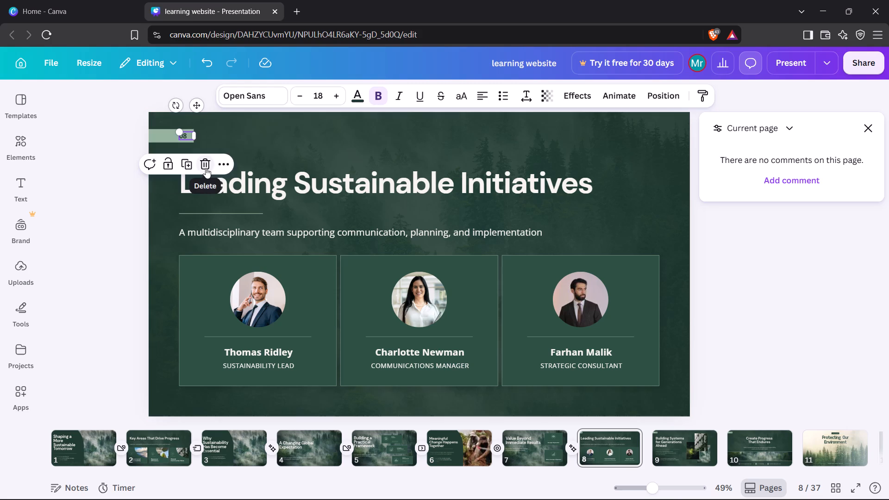
click(175, 135)
click(188, 171)
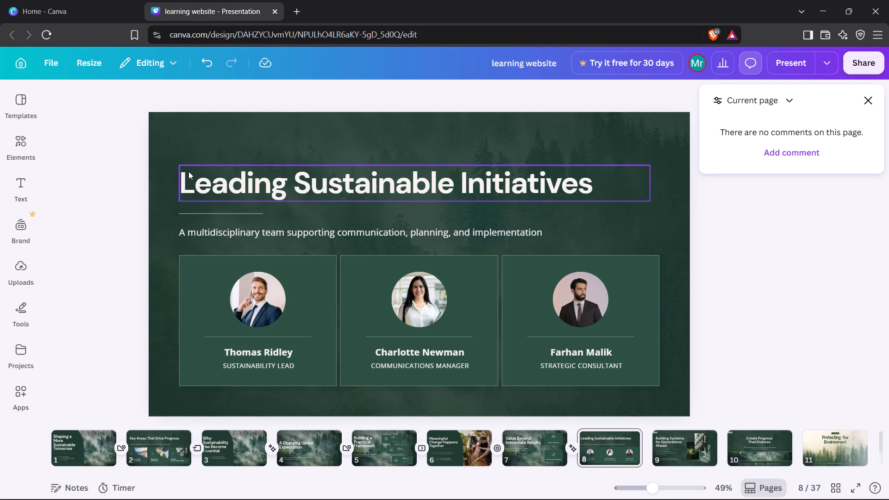
Move the "Leading Sustainable Initiatives" heading, its divider line and the subtitle upward on slide 8.
drag(189, 170, 189, 170)
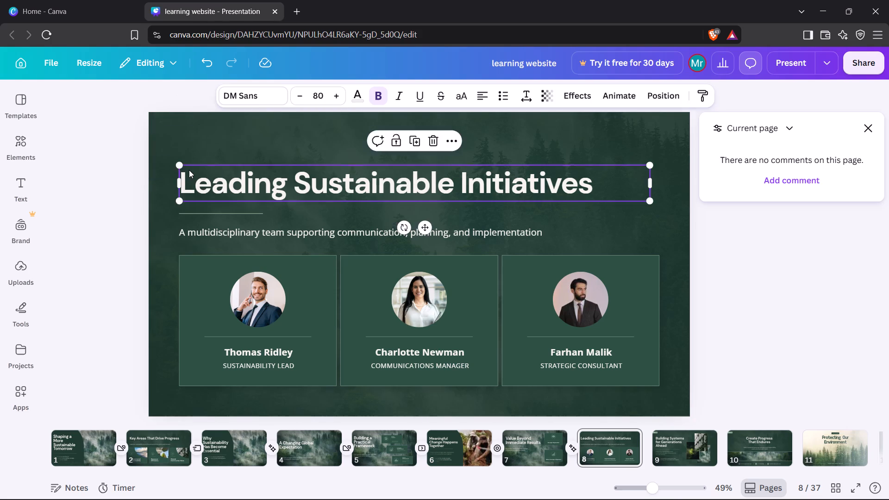
drag(189, 170, 194, 146)
drag(451, 174, 451, 171)
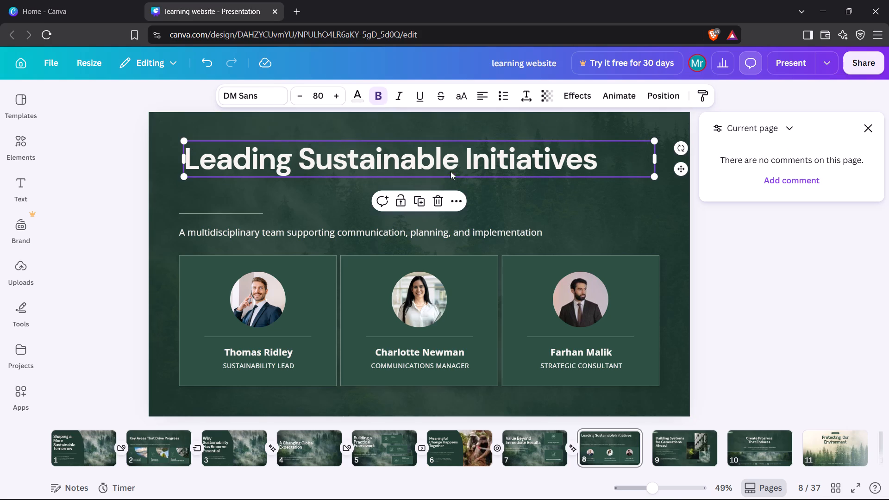
drag(451, 171, 447, 165)
drag(250, 212, 256, 191)
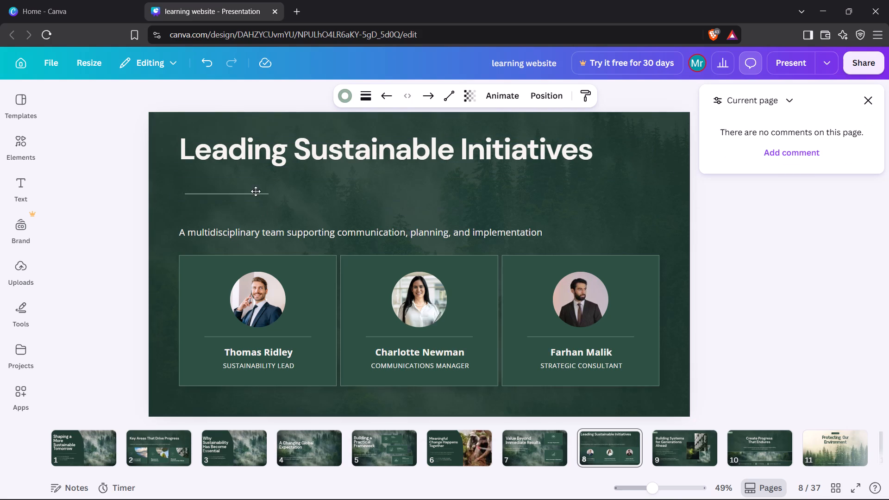
drag(256, 191, 249, 184)
click(300, 236)
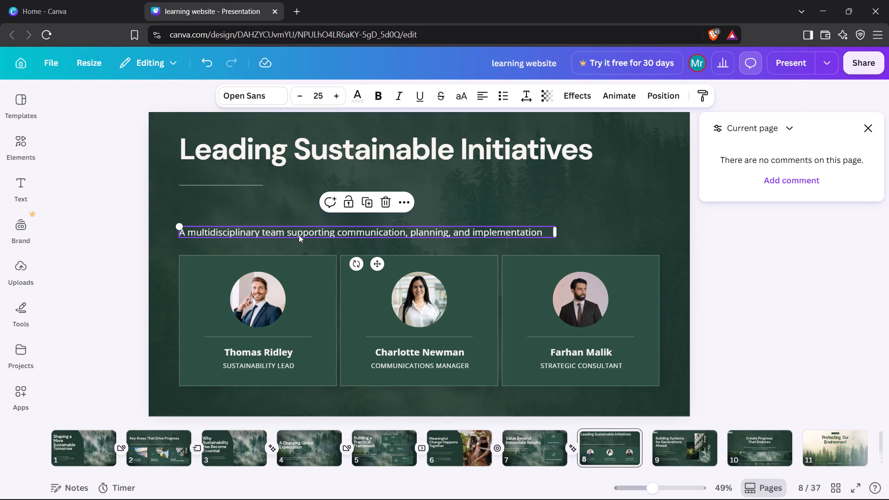
drag(299, 235, 296, 214)
Shift the Sustainability Lead card with its portrait, divider line, name and role toward slide 8's left edge, setting the portrait slightly higher.
click(304, 260)
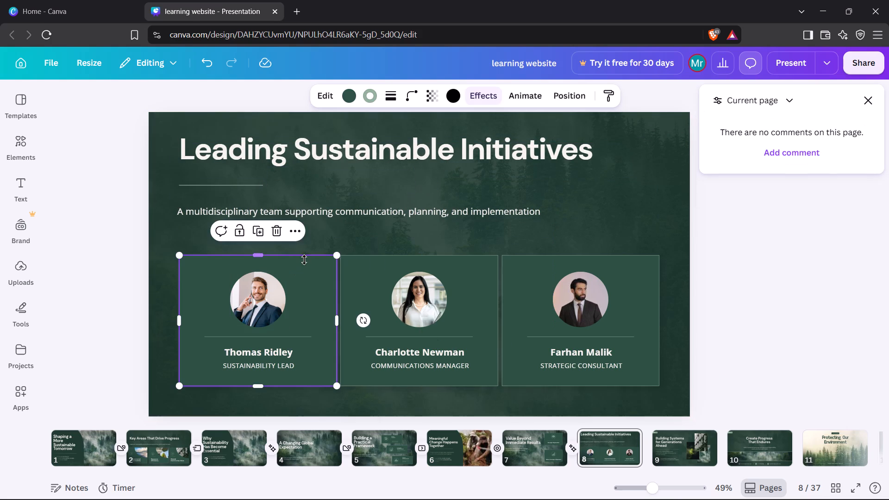
drag(303, 265, 288, 264)
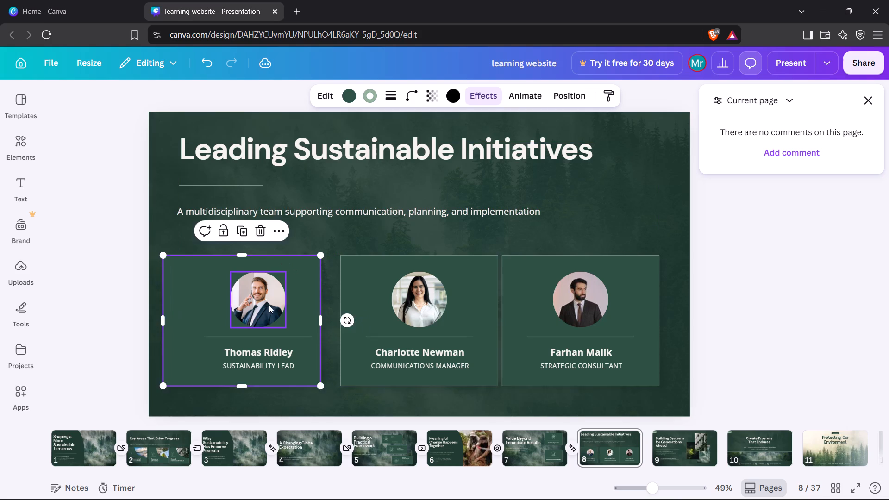
click(269, 305)
drag(269, 304, 249, 300)
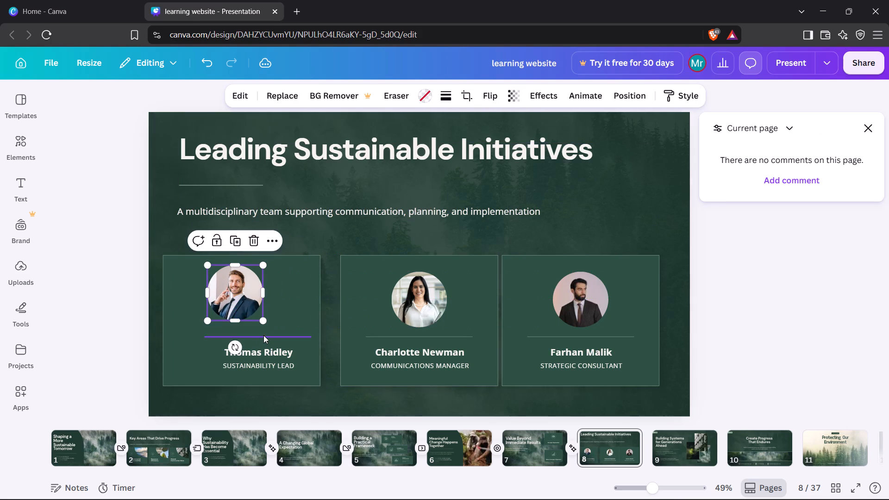
drag(263, 335, 247, 336)
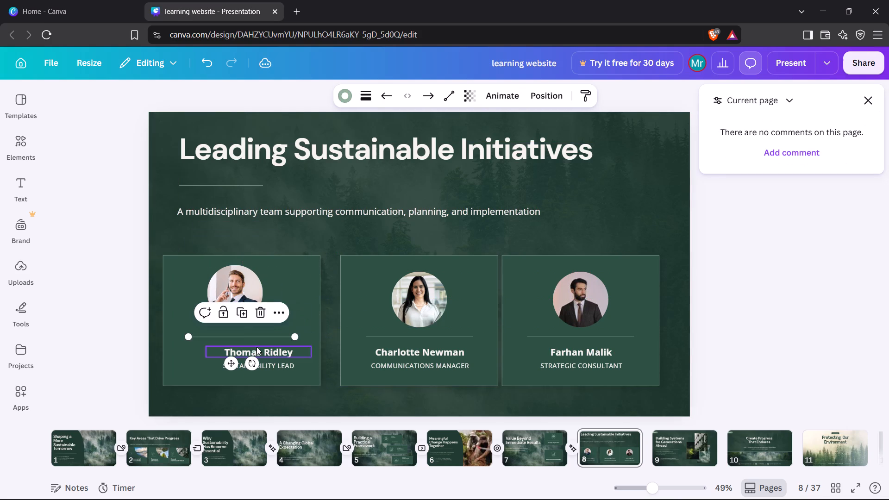
drag(258, 347, 240, 348)
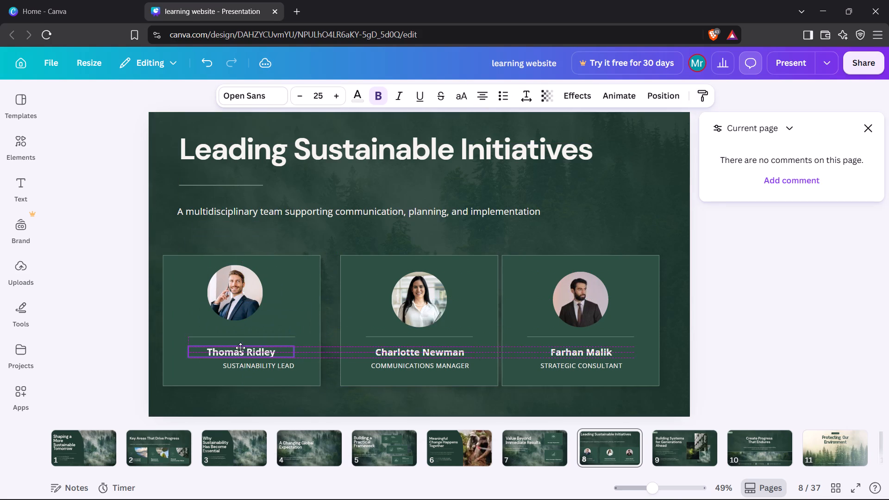
drag(240, 348, 236, 348)
click(236, 348)
drag(255, 366, 240, 366)
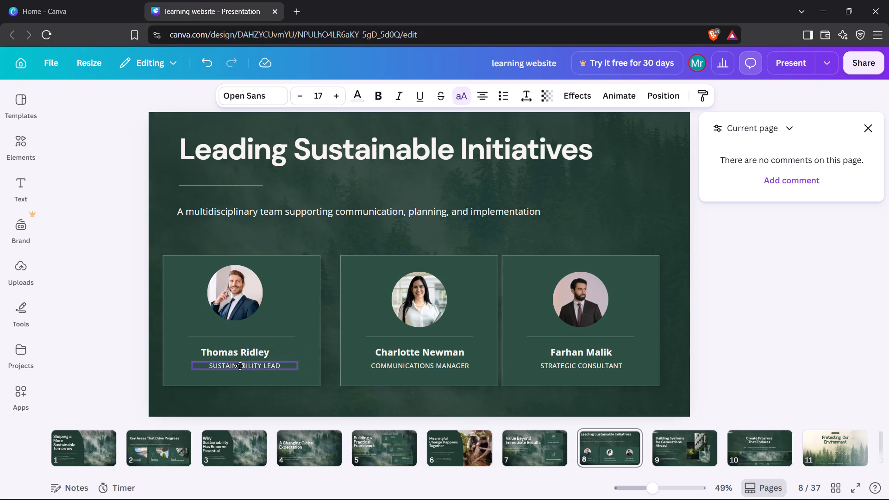
drag(240, 366, 234, 365)
click(369, 229)
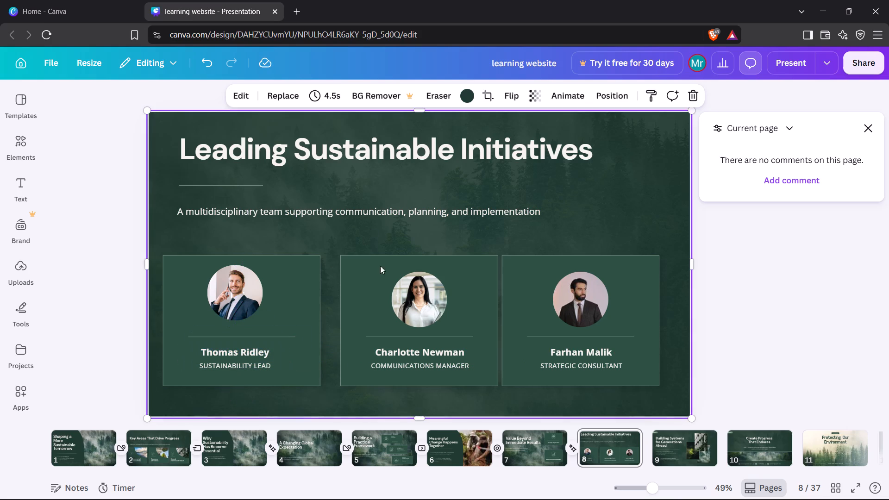
Shift the Strategic Consultant card with its portrait, divider line, name and role toward slide 8's right edge.
click(549, 272)
drag(549, 272, 562, 273)
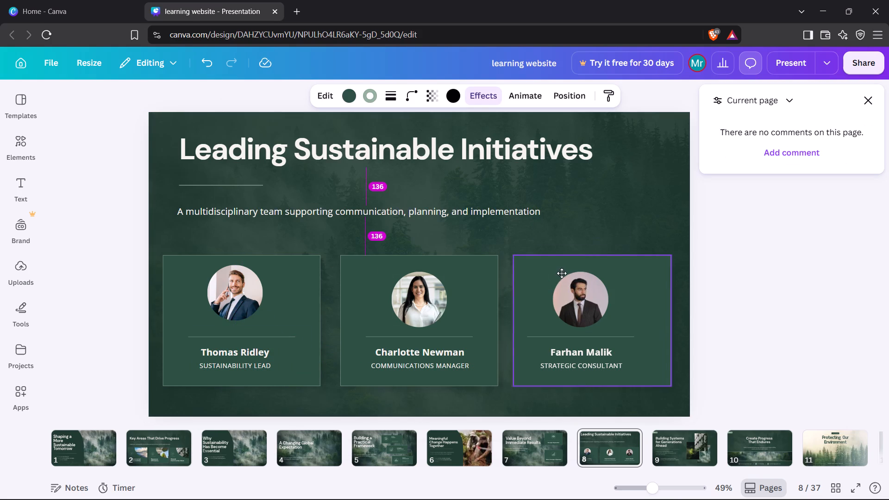
drag(562, 273, 563, 273)
drag(567, 299, 578, 298)
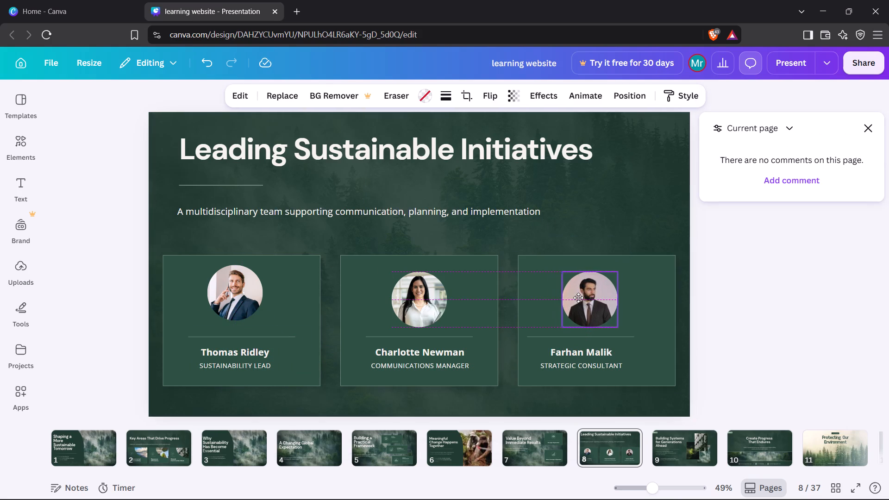
drag(578, 298, 582, 296)
drag(571, 333, 576, 332)
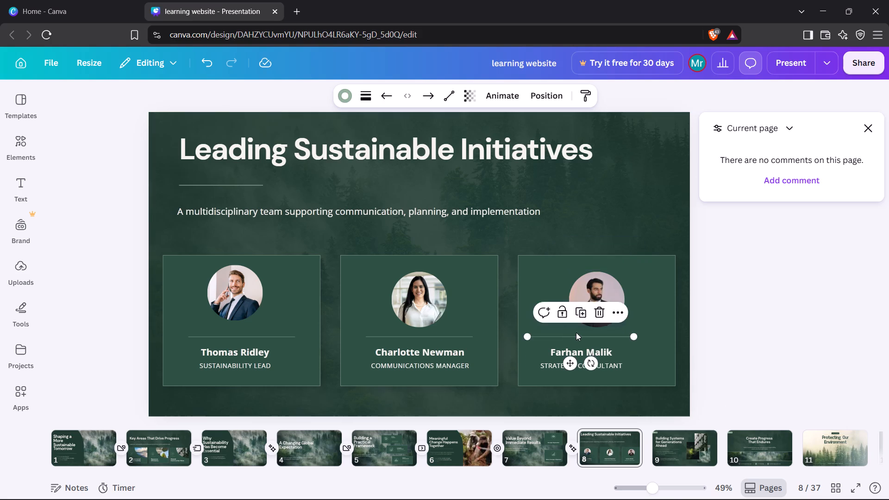
drag(576, 332, 585, 330)
drag(570, 353, 571, 353)
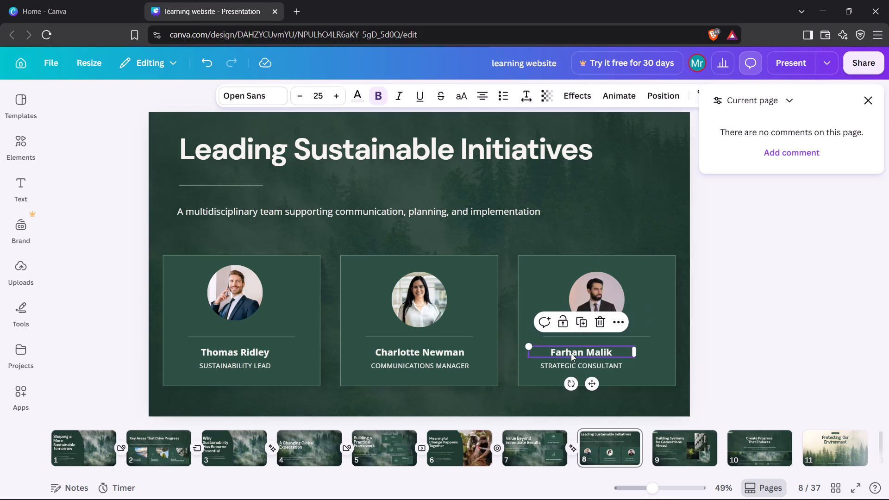
drag(571, 353, 584, 351)
drag(572, 367, 585, 366)
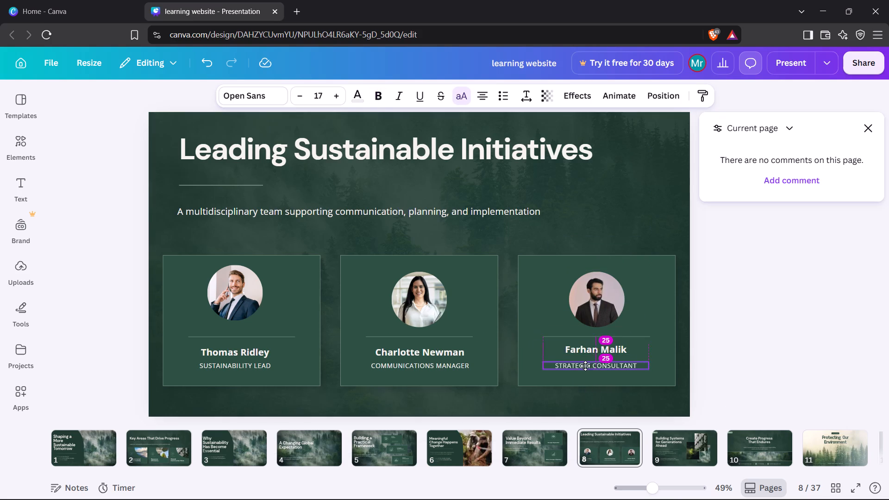
drag(585, 366, 588, 365)
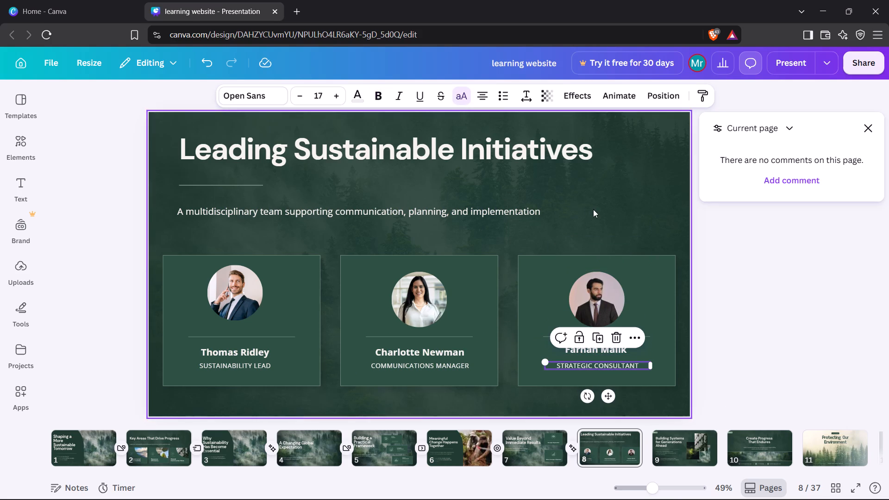
Raise the transparency value of slide 8's background image so the forest shows much more strongly.
click(593, 209)
click(530, 97)
click(538, 135)
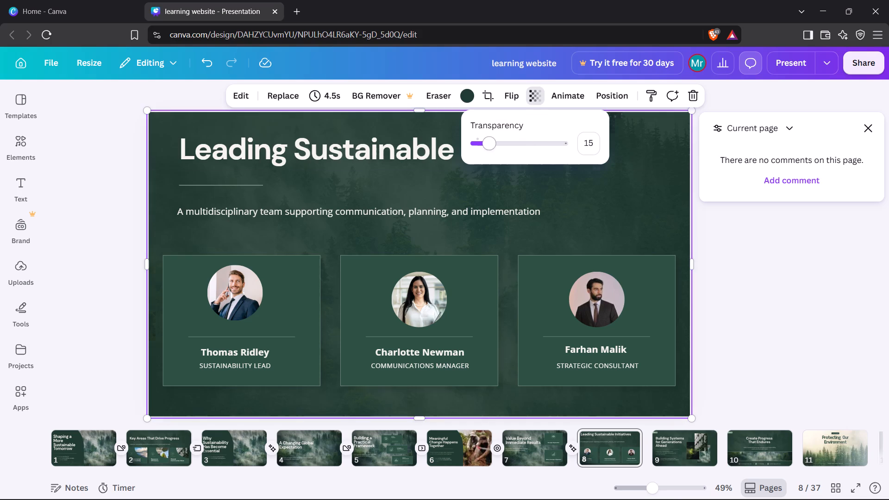
click(589, 198)
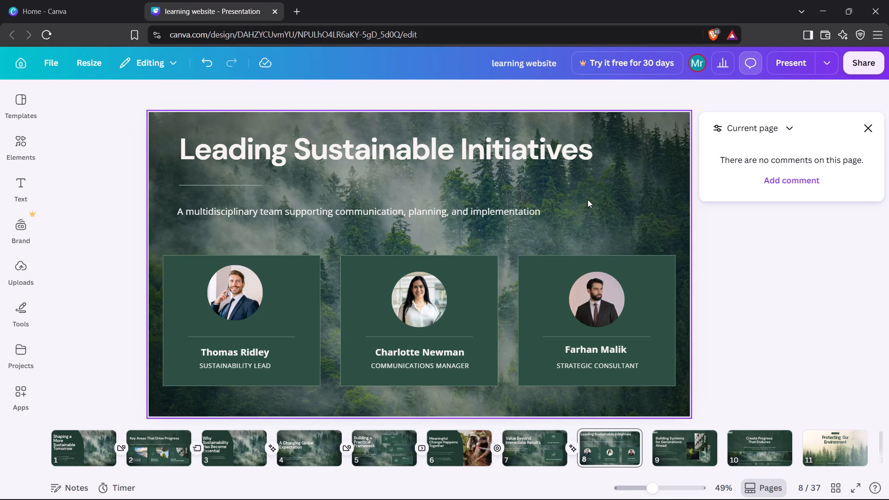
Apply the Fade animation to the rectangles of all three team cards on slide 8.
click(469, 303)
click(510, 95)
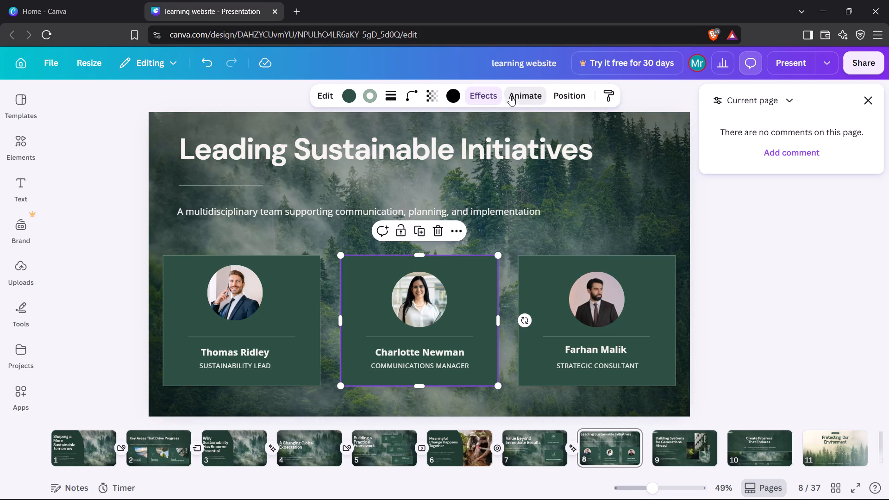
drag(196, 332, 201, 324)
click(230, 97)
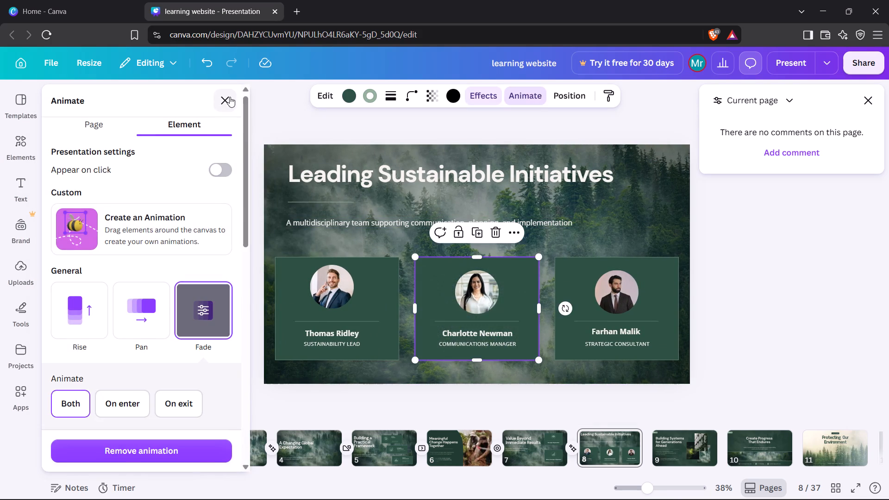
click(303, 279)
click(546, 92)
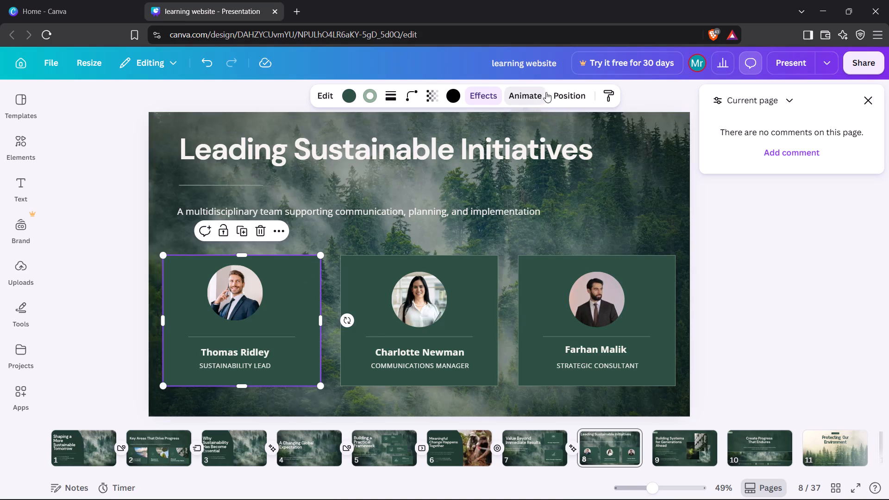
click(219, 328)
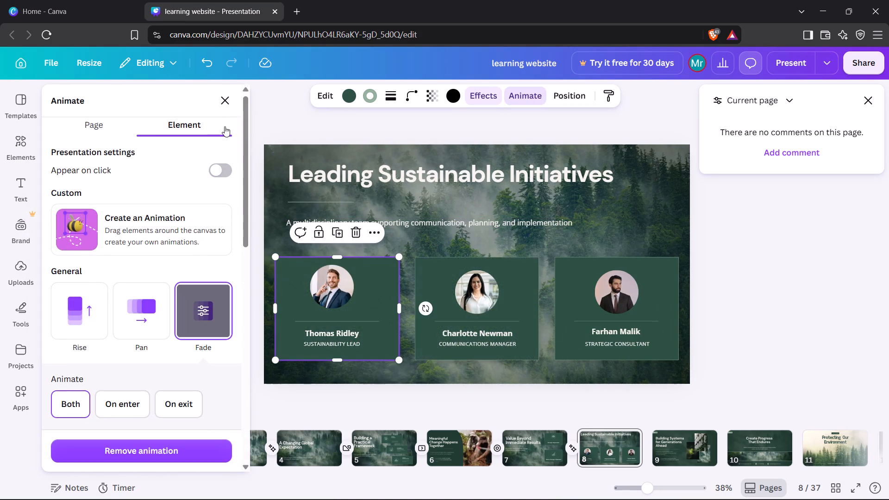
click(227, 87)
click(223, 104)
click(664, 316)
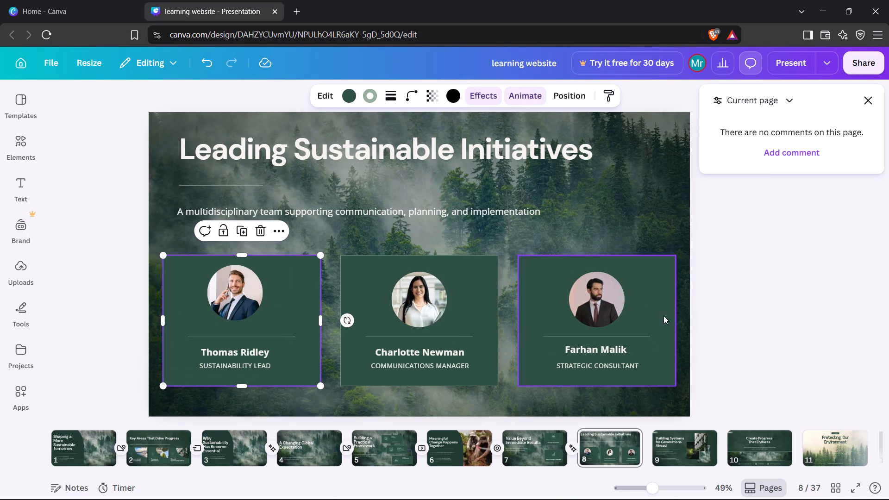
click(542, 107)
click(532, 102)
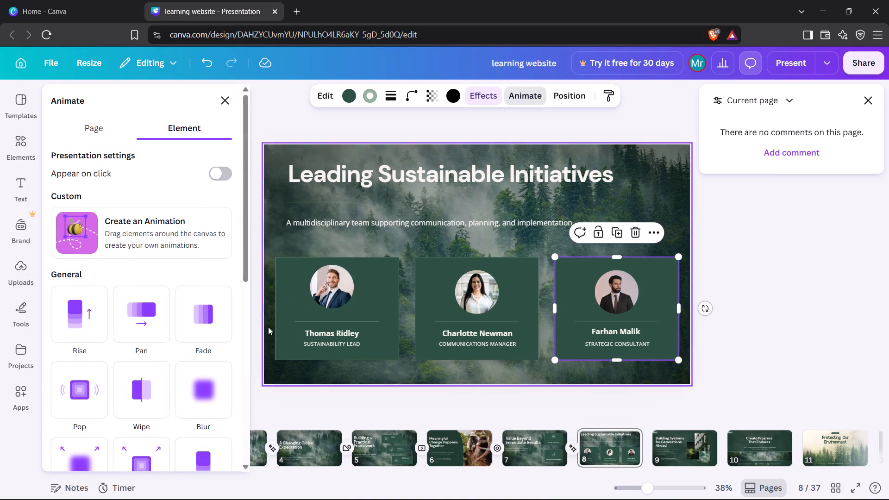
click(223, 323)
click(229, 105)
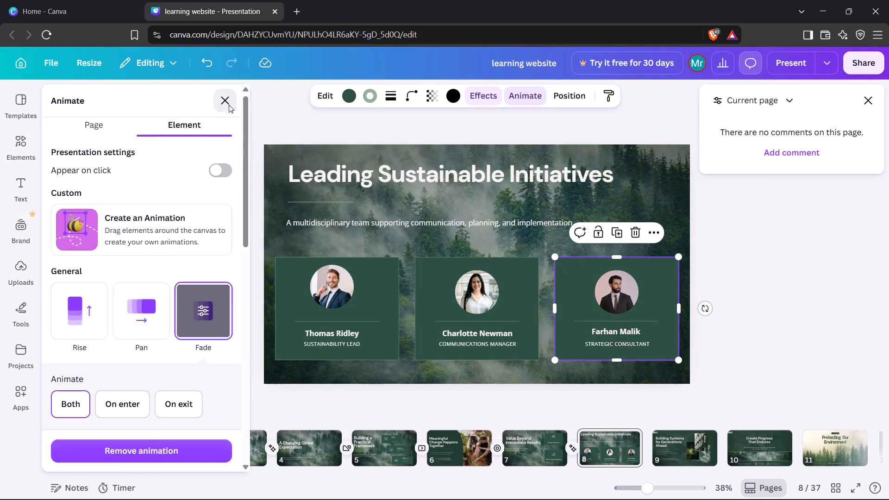
Apply the Party page animation to slide 8.
click(577, 187)
click(574, 91)
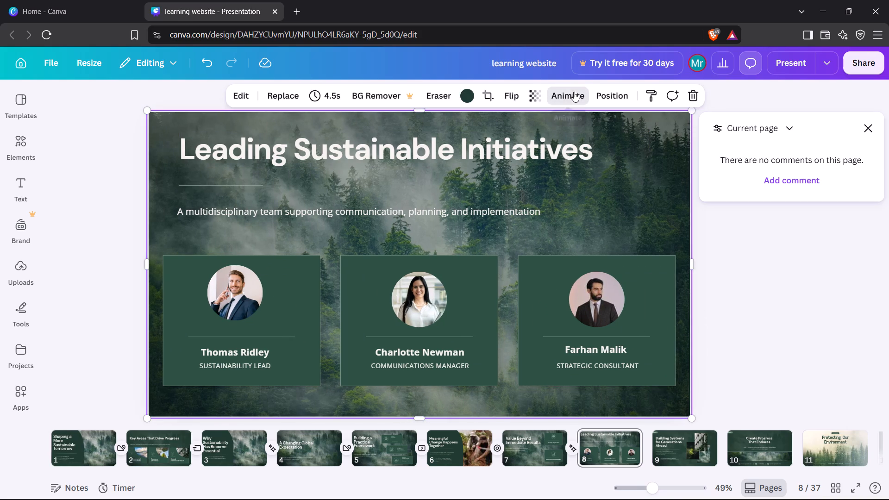
click(148, 321)
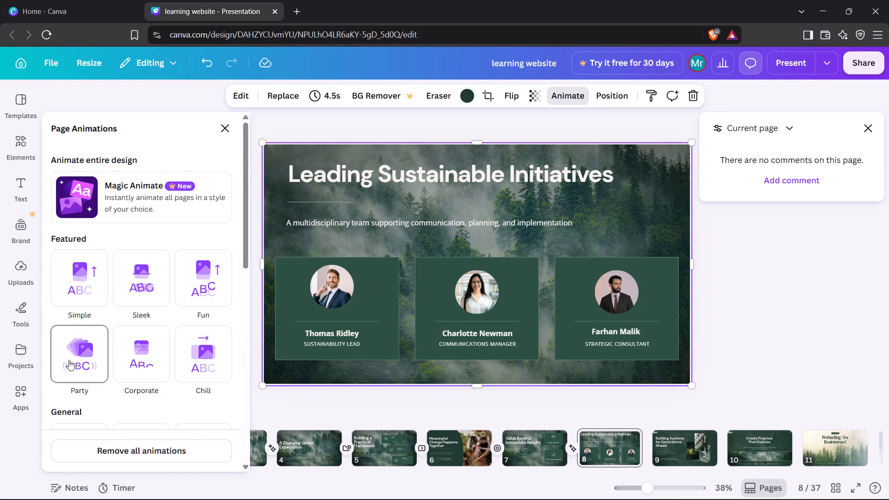
click(69, 360)
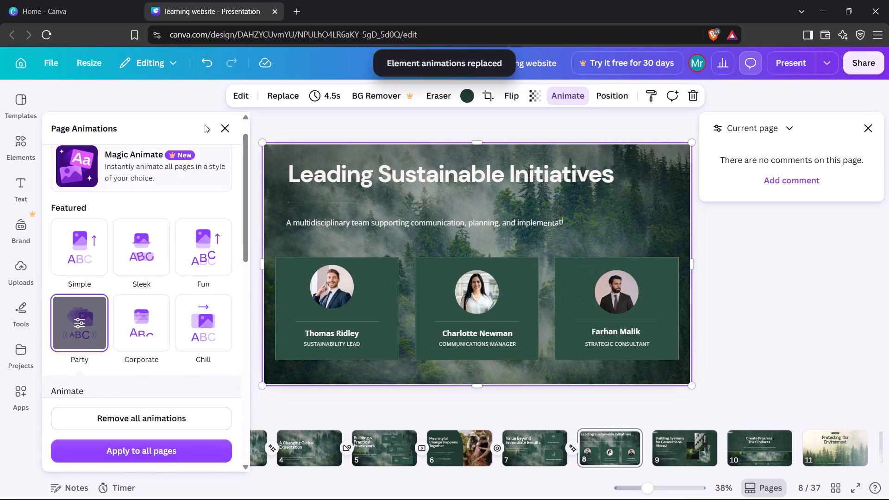
click(219, 134)
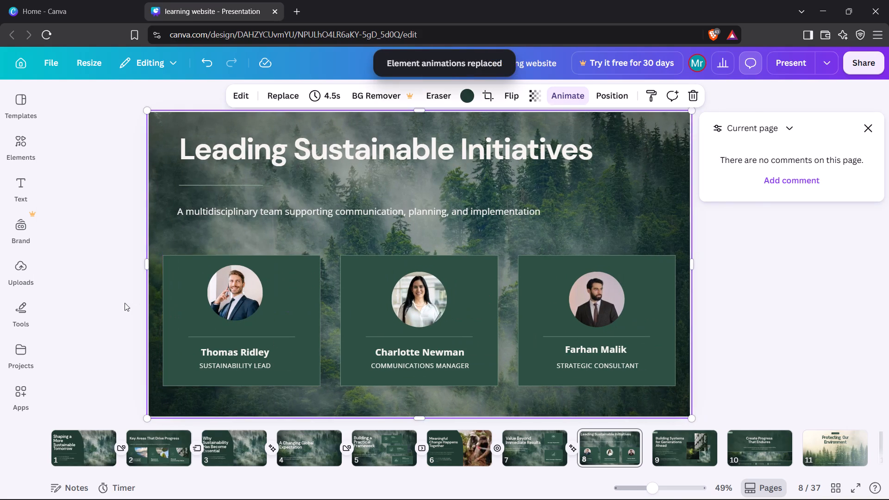
click(99, 296)
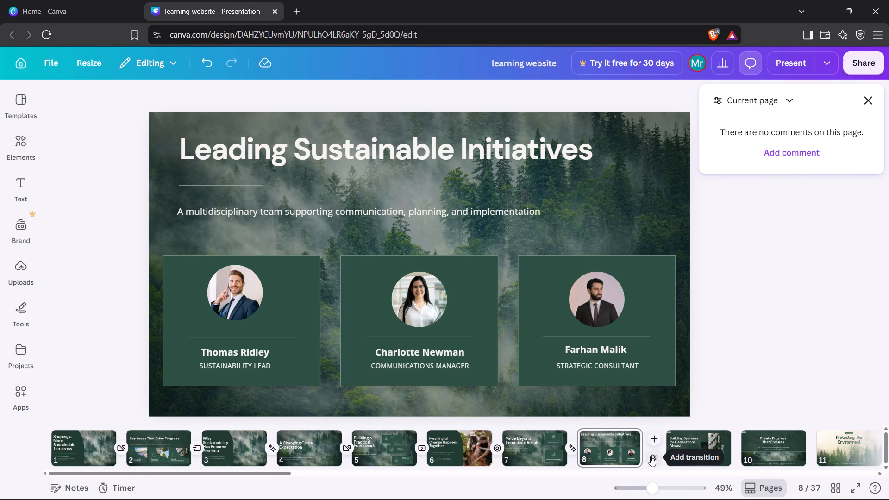
Add a Chop transition between slides 8 and 9 with counterclockwise direction and the top-right corner as origin.
click(651, 456)
click(45, 399)
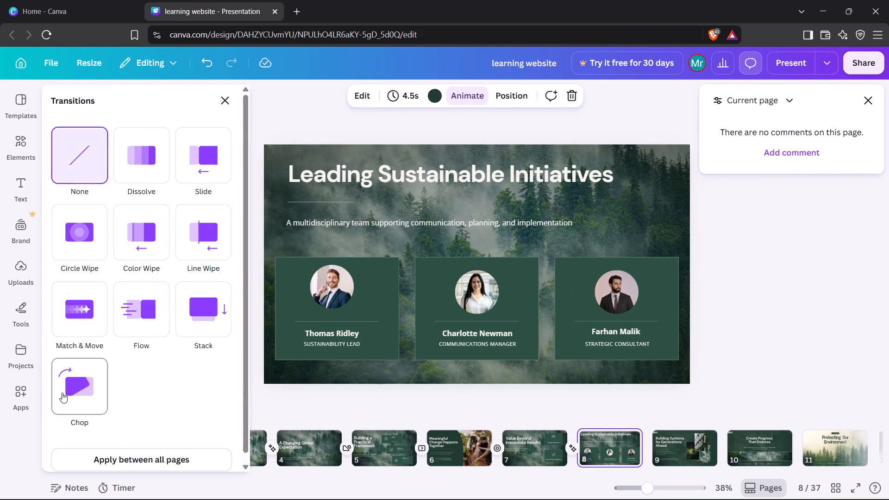
click(62, 393)
click(174, 449)
click(202, 398)
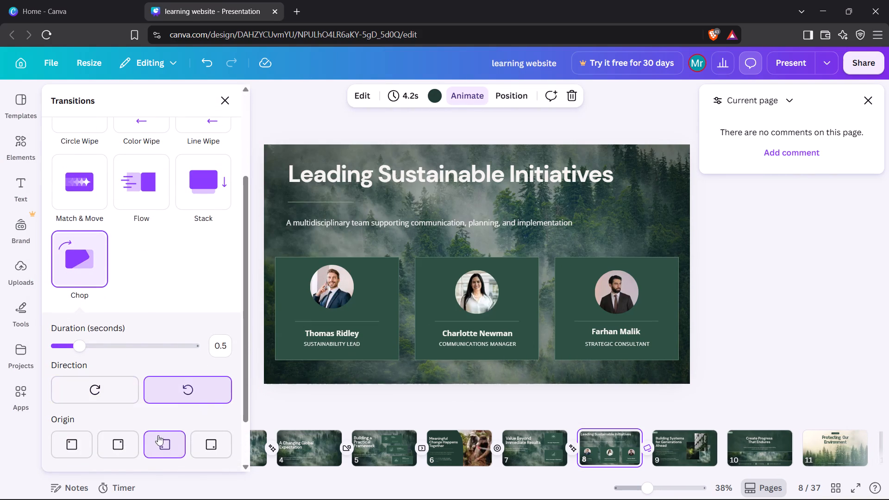
click(120, 456)
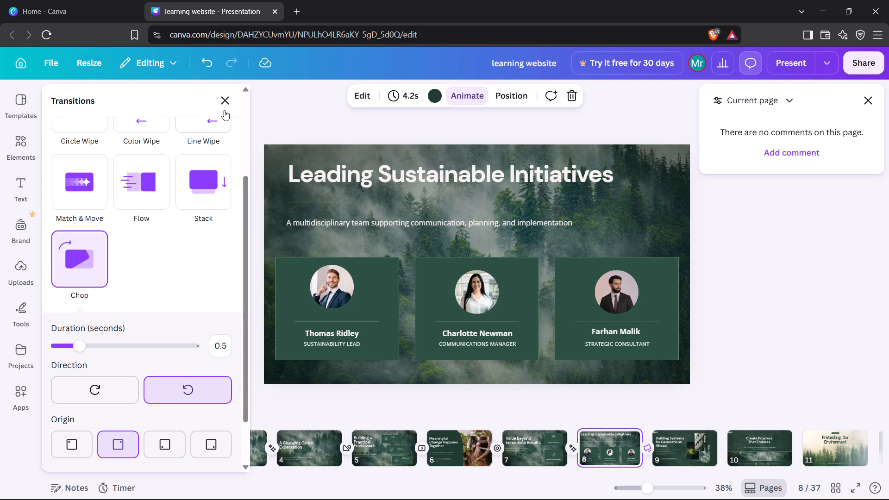
click(224, 110)
click(149, 346)
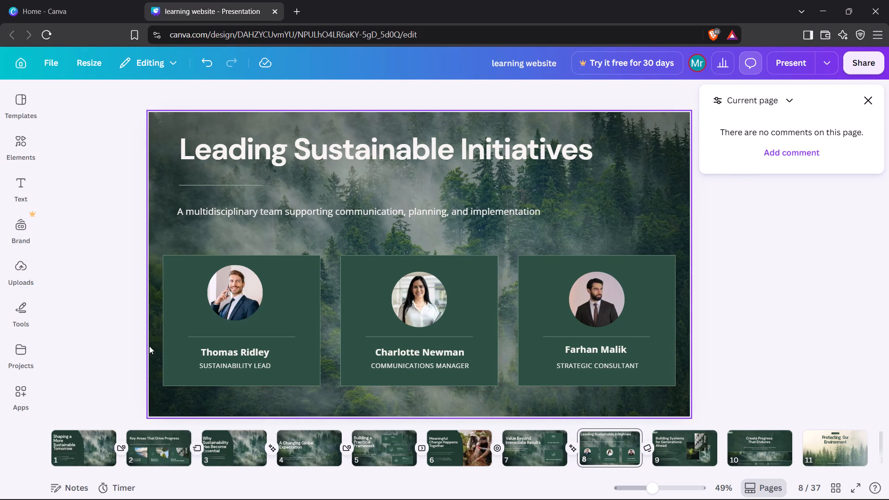
On slide 9, move the green building photo up and to the right and the yellow plant photo to the right.
key(Right)
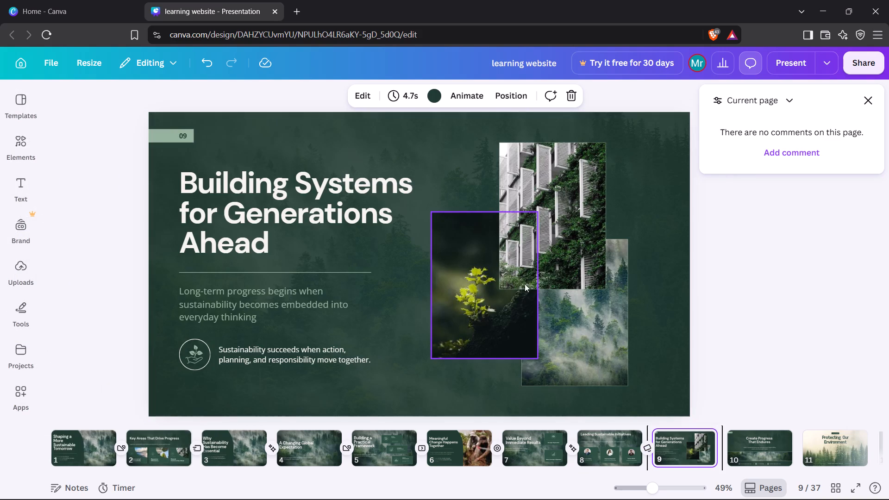
drag(557, 217, 583, 204)
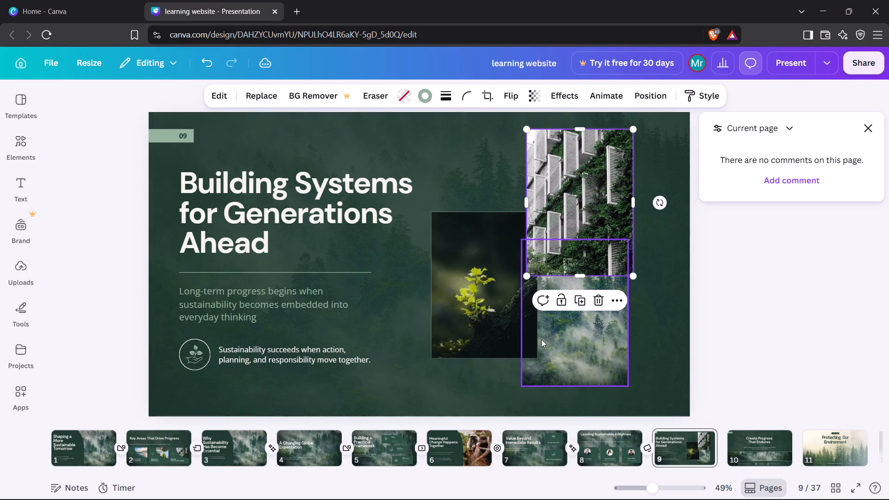
drag(513, 319, 538, 319)
double_click(538, 319)
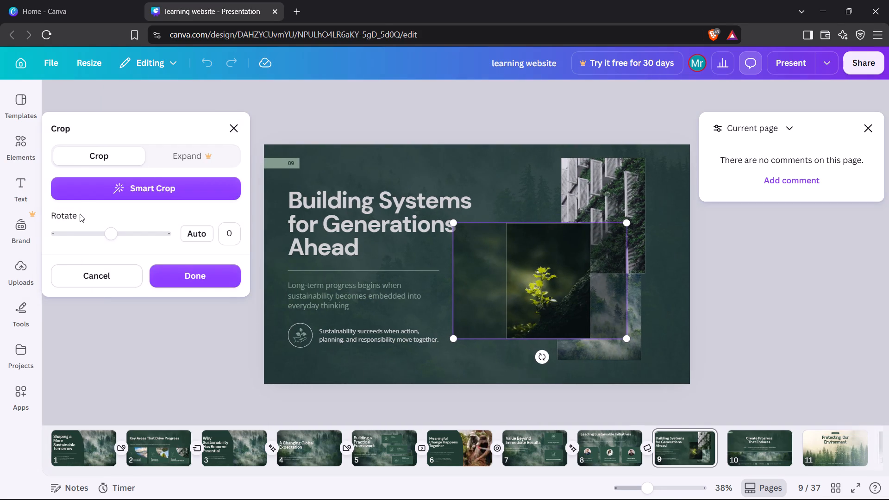
click(240, 129)
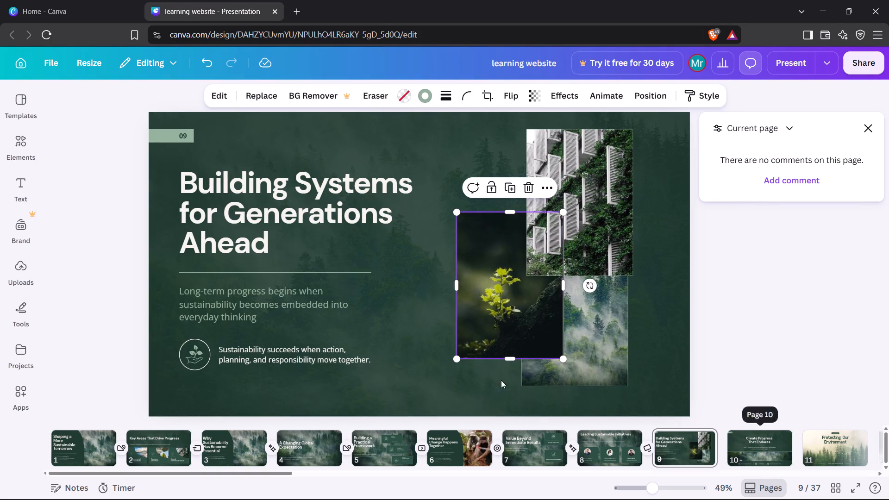
On slide 9, move the misty forest photo slightly down and to the right.
click(583, 364)
drag(586, 364, 600, 372)
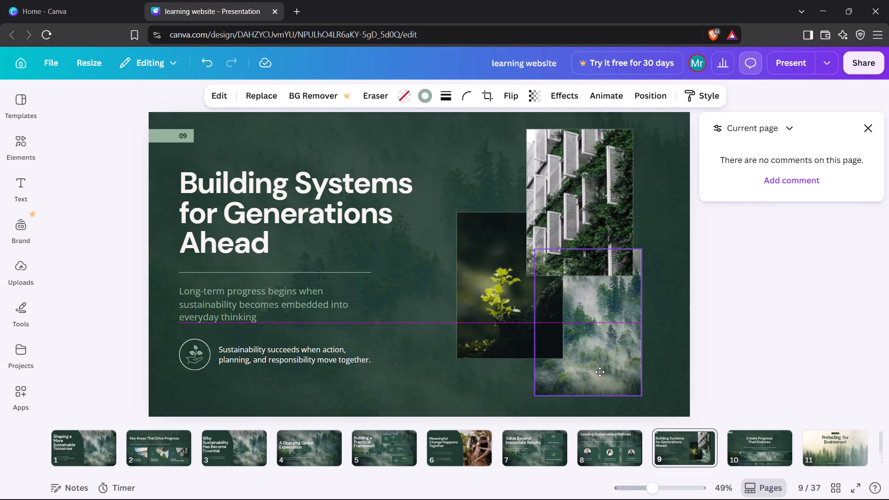
drag(600, 372, 601, 379)
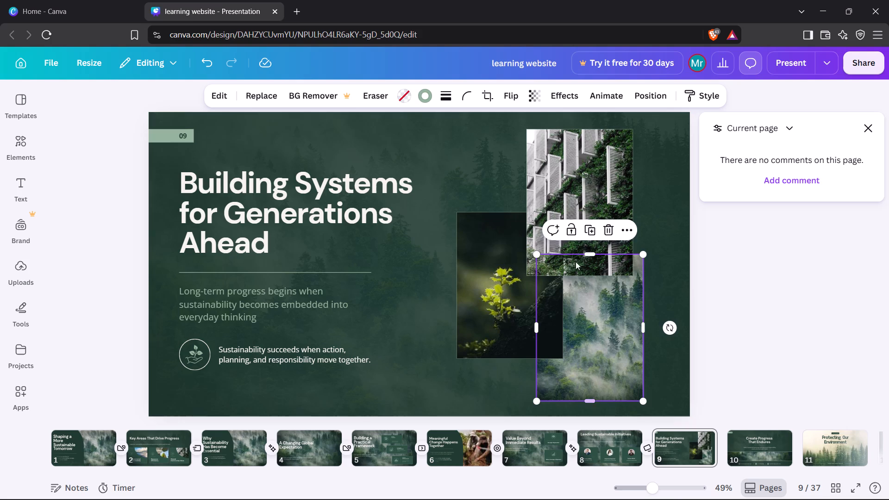
Extend the green building photo's top edge upward, pull its bottom edge up, and stretch the forest photo slightly downward.
click(557, 118)
click(570, 160)
drag(576, 128, 576, 121)
drag(581, 275, 581, 268)
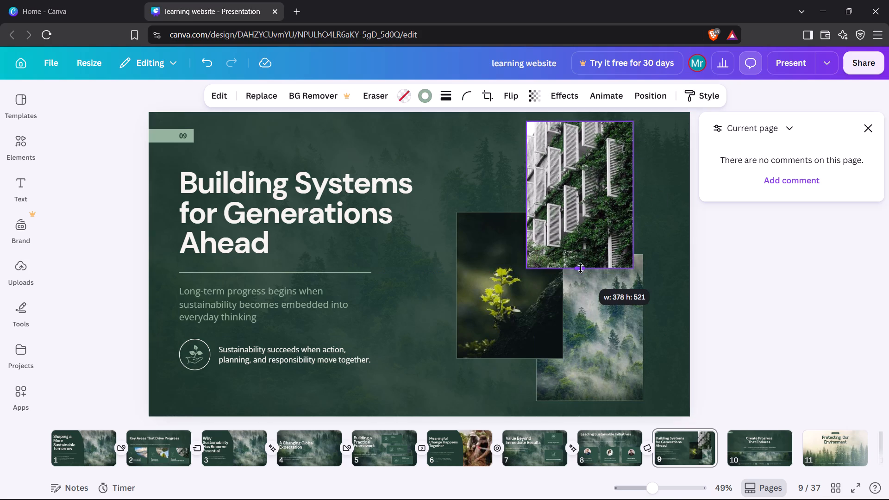
drag(581, 268, 581, 266)
click(589, 312)
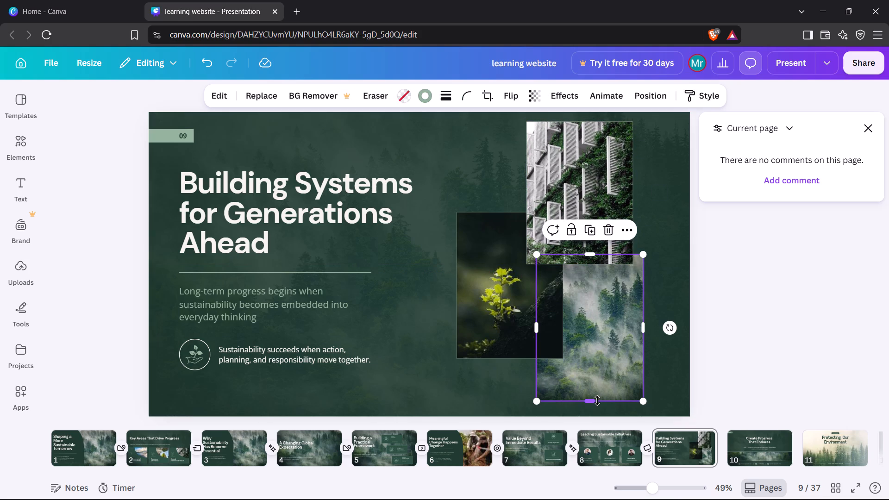
click(596, 400)
Widen the yellow plant photo from its left edge, and shift it slightly right over the forest photo.
click(519, 331)
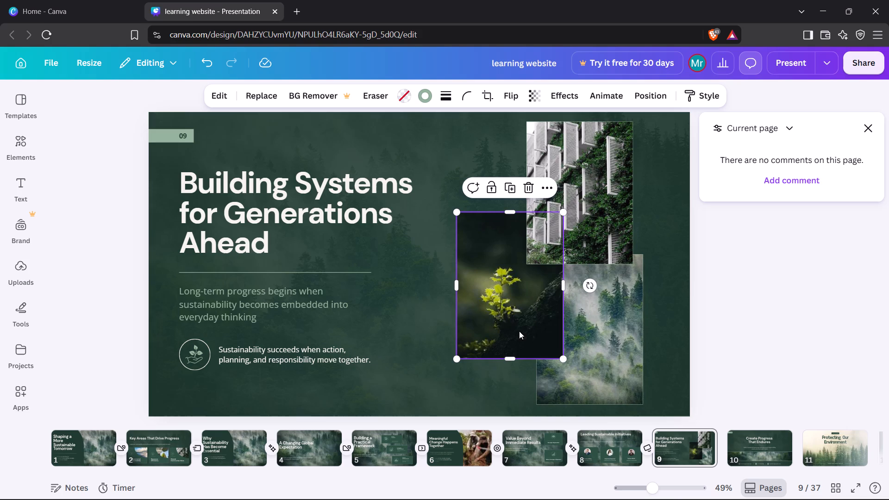
drag(455, 285, 447, 285)
click(415, 341)
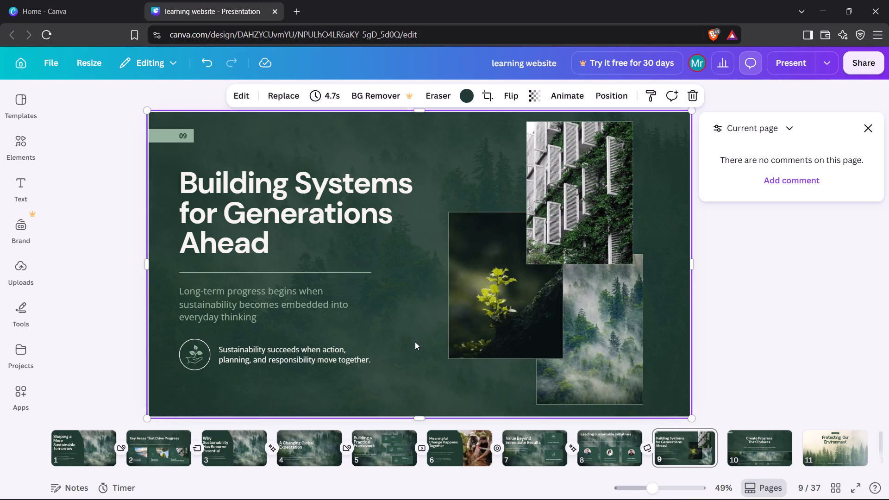
drag(483, 335, 489, 335)
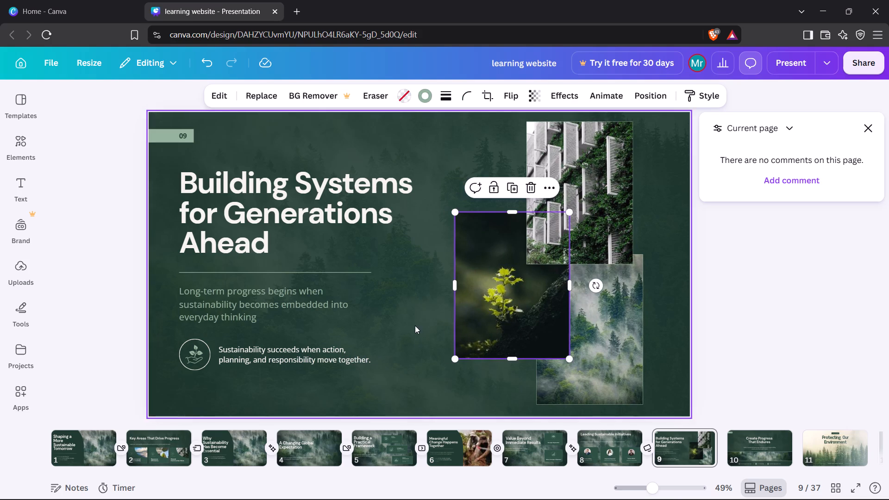
click(407, 327)
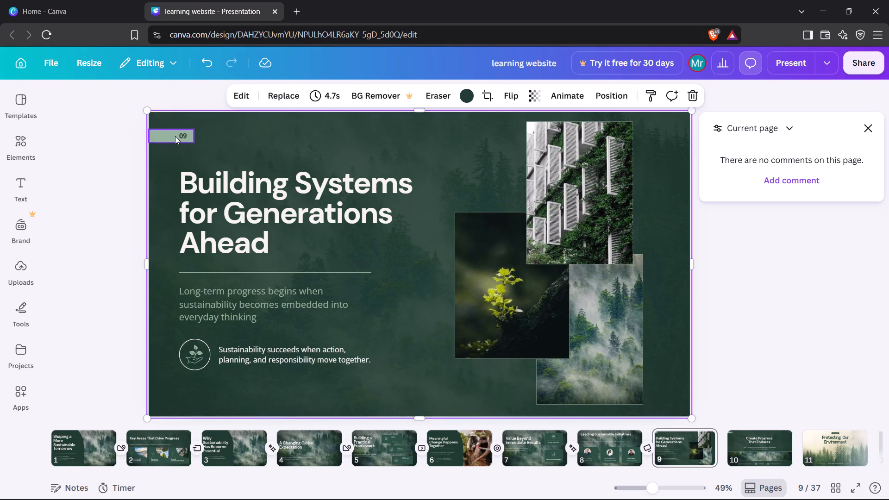
Delete the page number 09 and its green rectangle from slide 9.
click(182, 136)
click(207, 165)
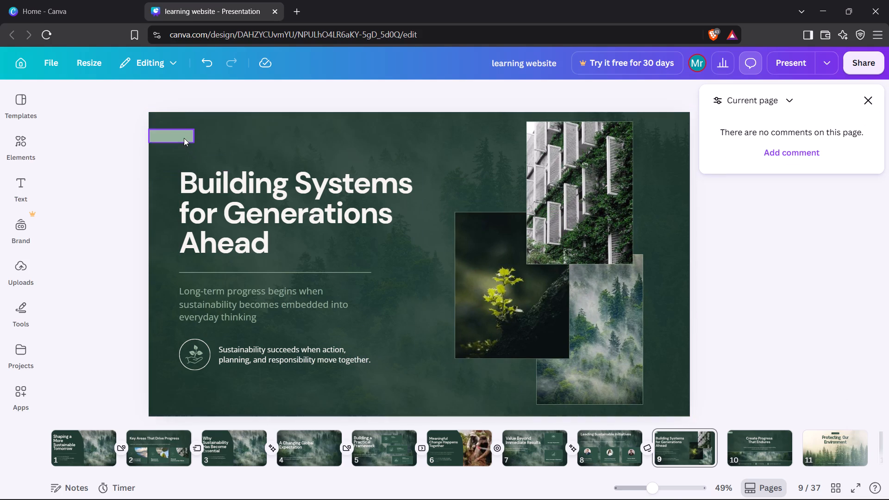
click(184, 138)
click(194, 163)
Move the slide 9 heading, divider line and paragraph up and left, and the circled plant icon and its caption left.
drag(205, 210, 197, 186)
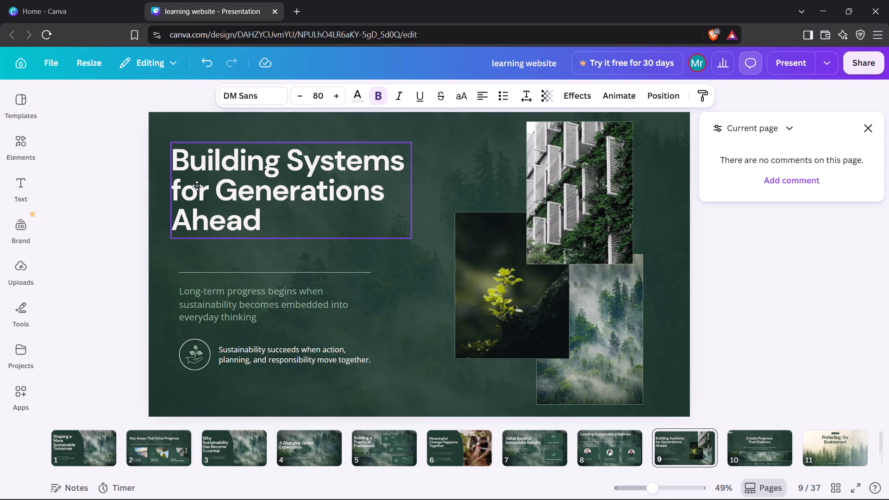
drag(197, 186, 196, 184)
drag(240, 270, 231, 261)
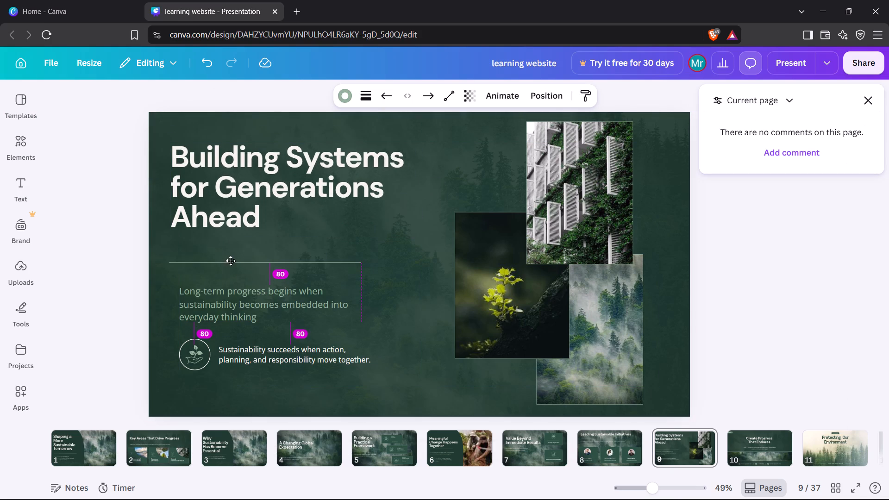
drag(231, 261, 232, 260)
drag(224, 303, 216, 301)
drag(207, 358, 193, 356)
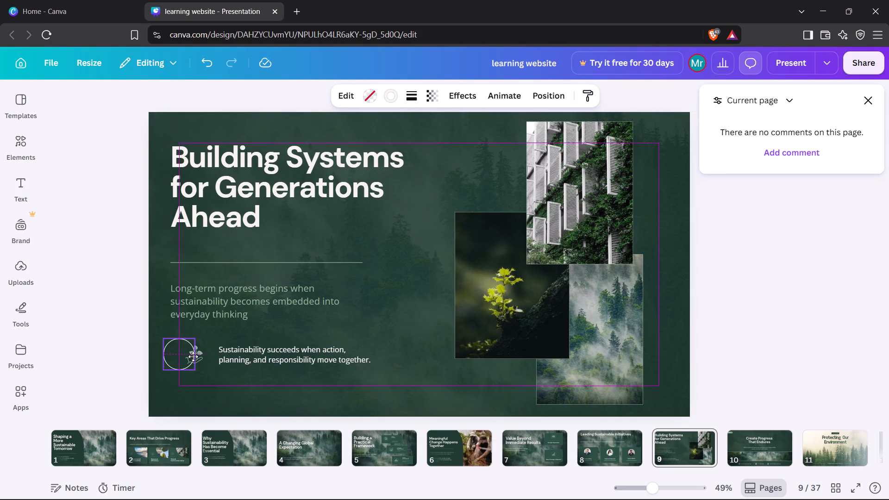
drag(193, 356, 193, 356)
drag(201, 356, 187, 356)
drag(294, 353, 277, 352)
Widen the "Long-term progress begins" text box to about 771 so its text fits on two lines.
click(255, 286)
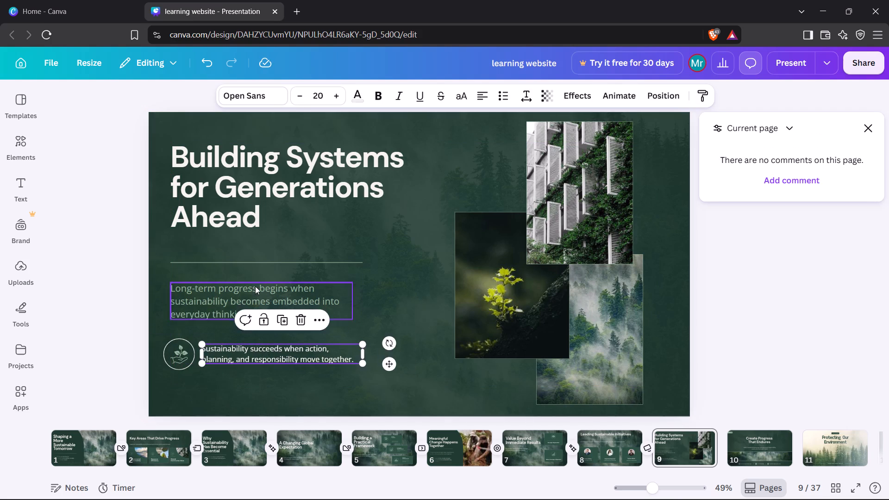
drag(354, 301, 390, 299)
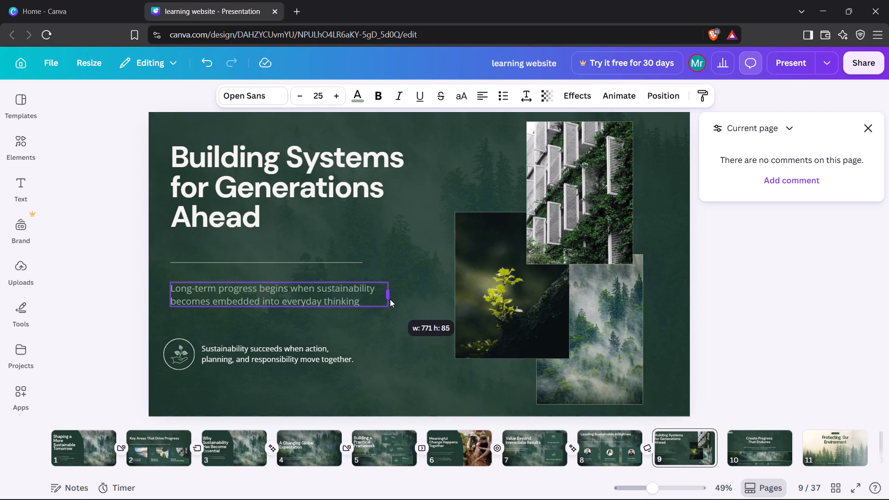
drag(390, 299, 389, 299)
click(371, 344)
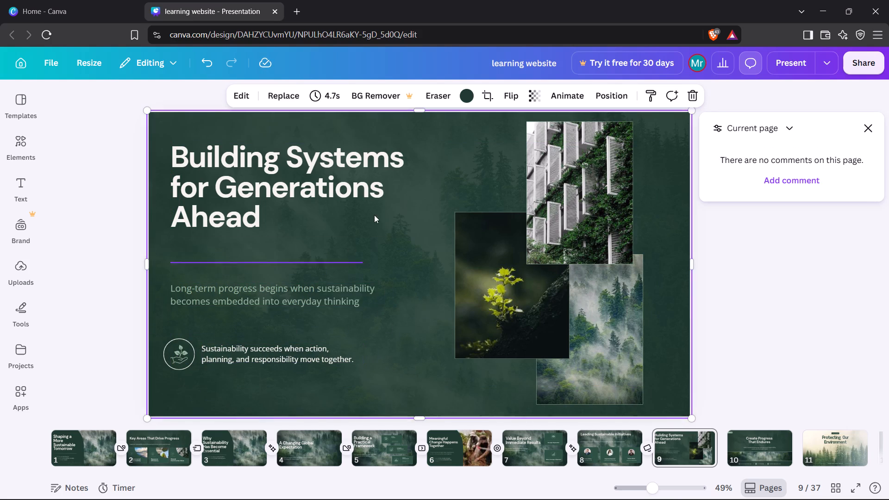
Set the slide 9 background image's transparency to 77 and close the comments panel.
click(411, 200)
click(481, 154)
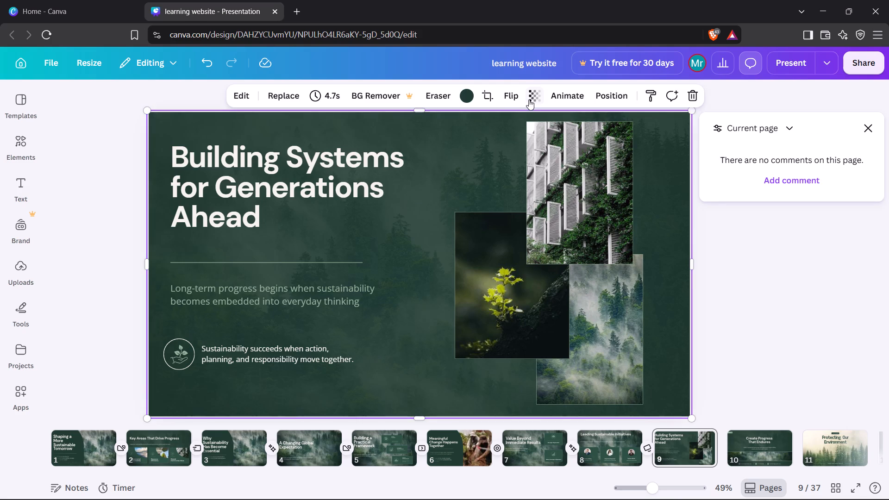
click(529, 100)
click(543, 133)
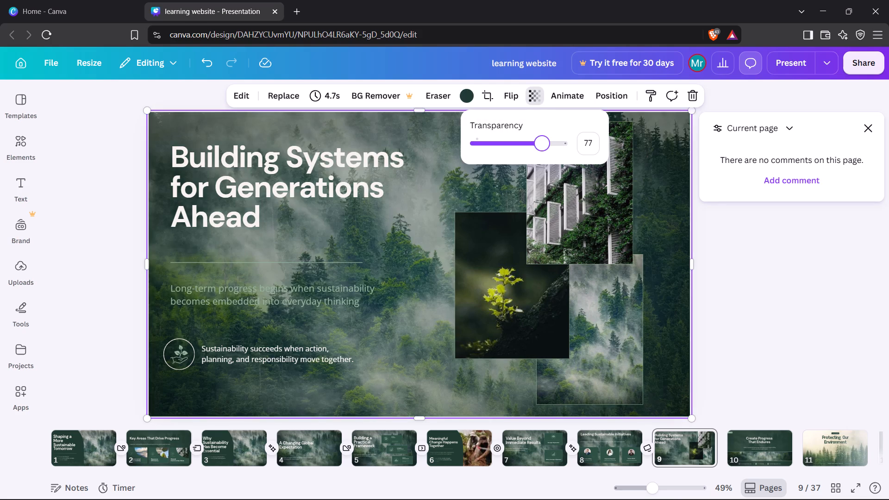
click(866, 131)
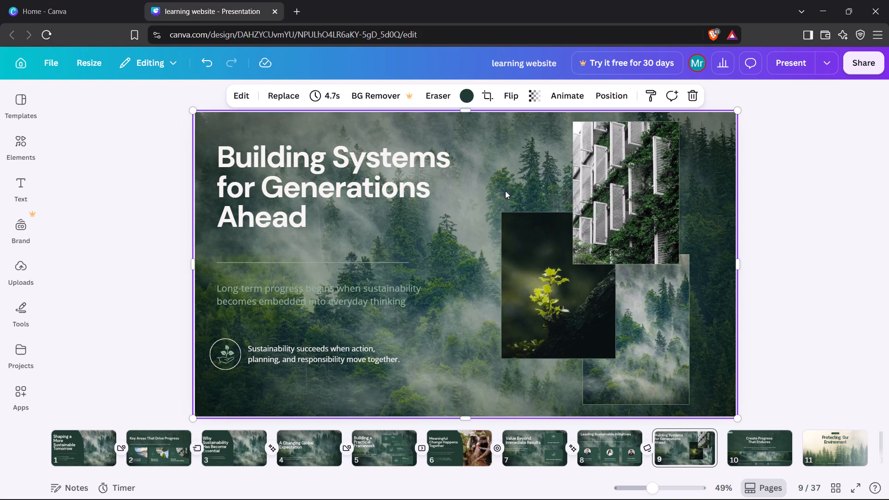
Apply the Rise page animation to slide 9 on both enter and exit.
click(570, 98)
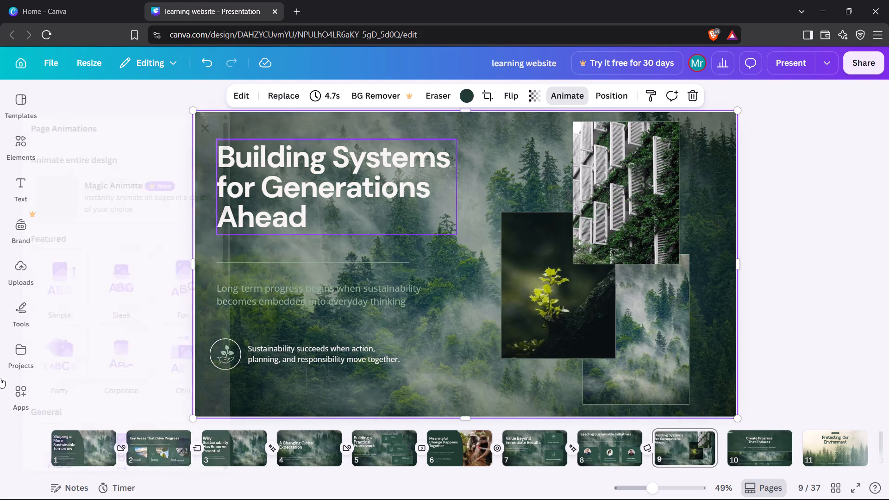
click(87, 449)
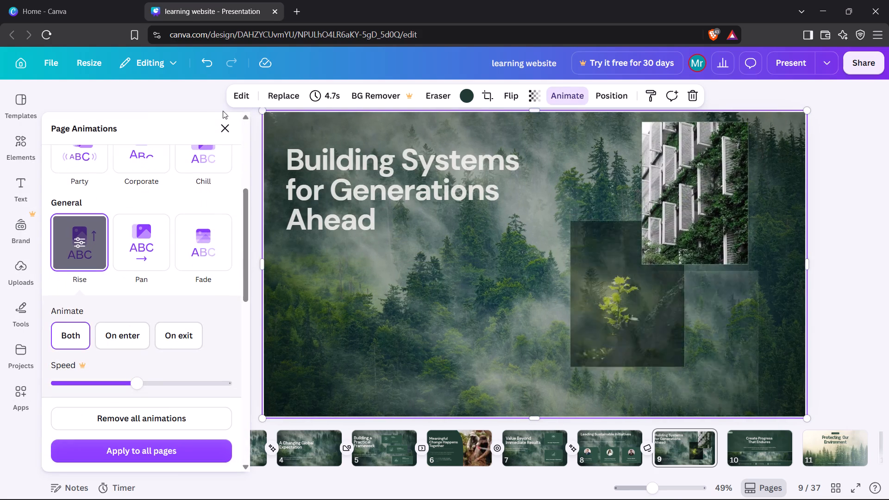
click(228, 132)
click(102, 269)
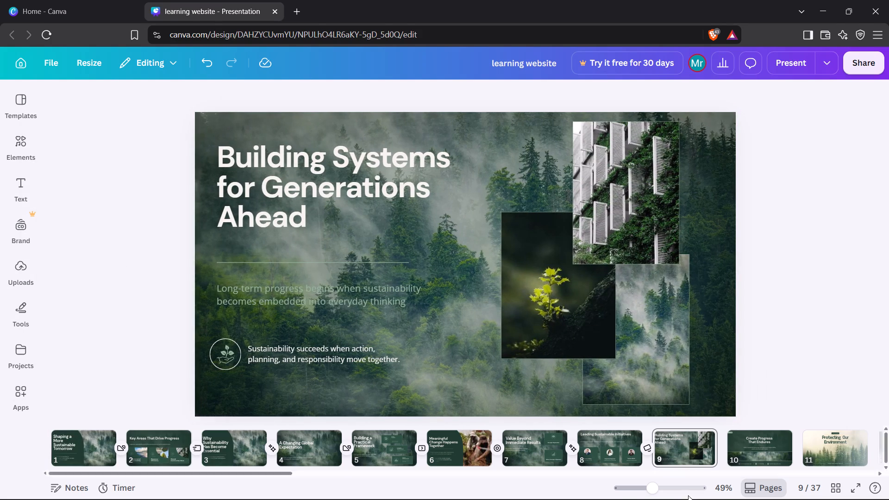
Add a Stack transition between slides 9 and 10.
click(726, 460)
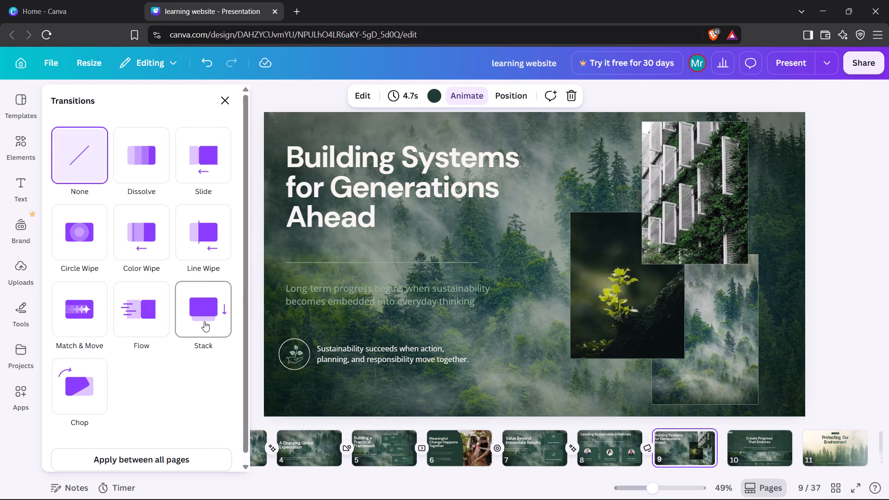
click(204, 321)
click(223, 106)
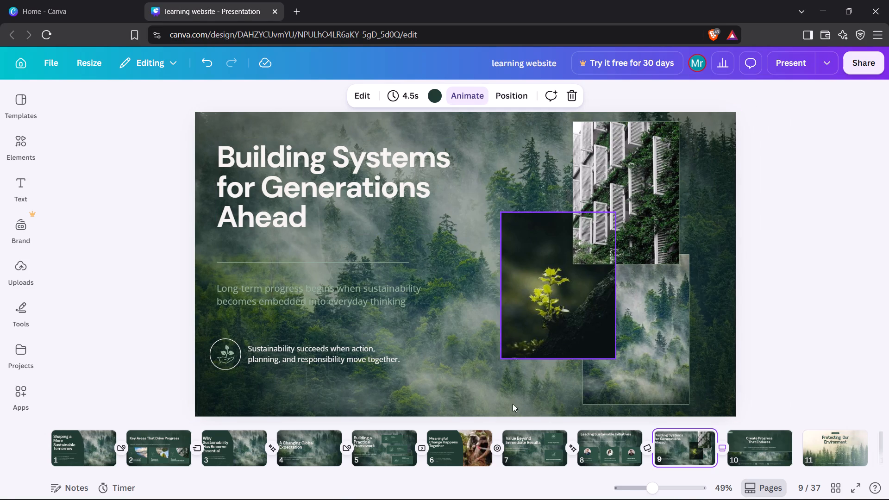
click(747, 379)
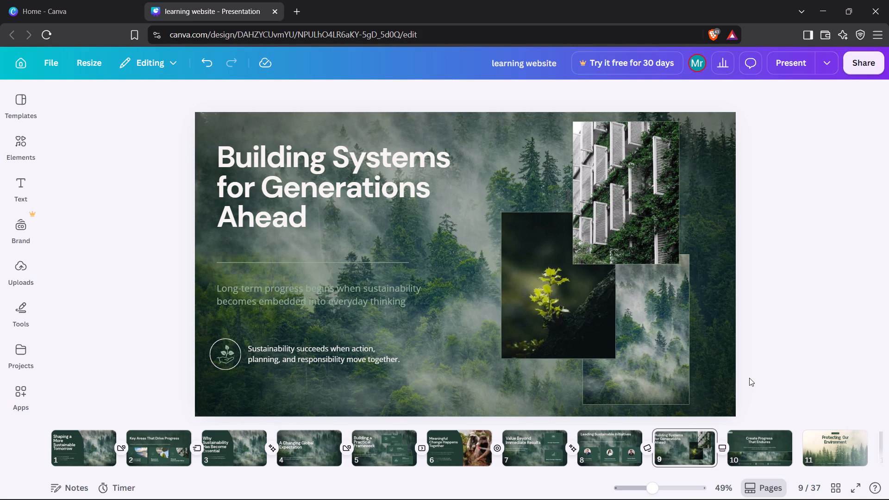
Set the background image's transparency to 80 on slide 10.
key(Right)
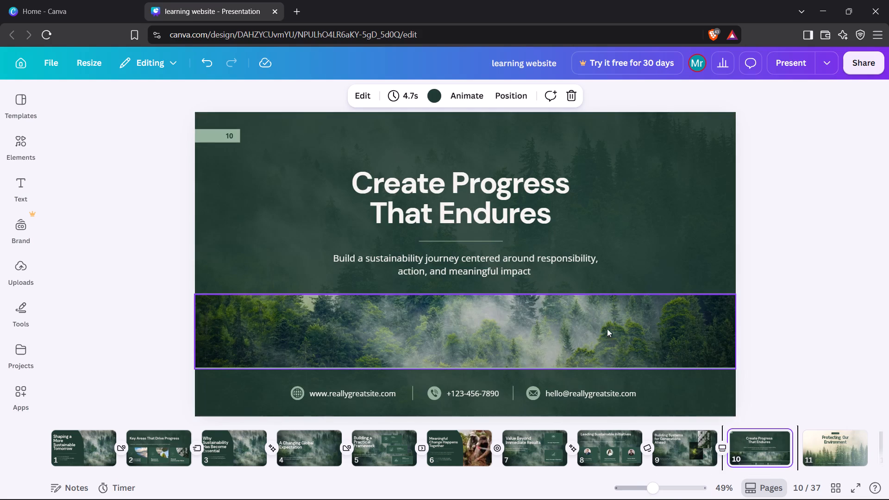
click(623, 244)
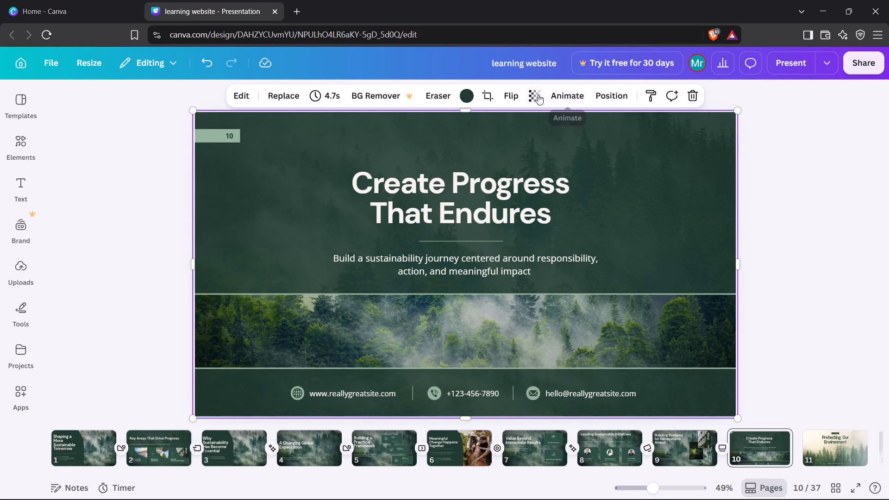
click(538, 94)
click(545, 144)
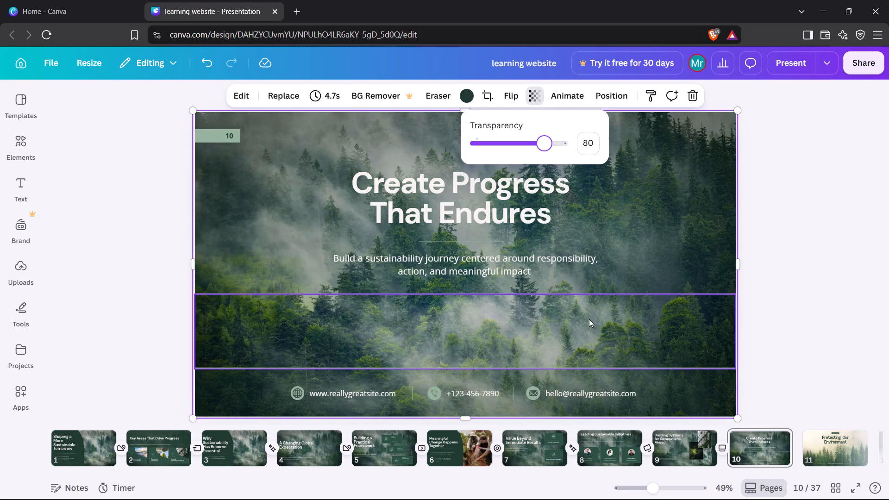
Delete the forest photo band with its empty frame and both full-width horizontal lines from slide 10.
click(605, 298)
click(485, 267)
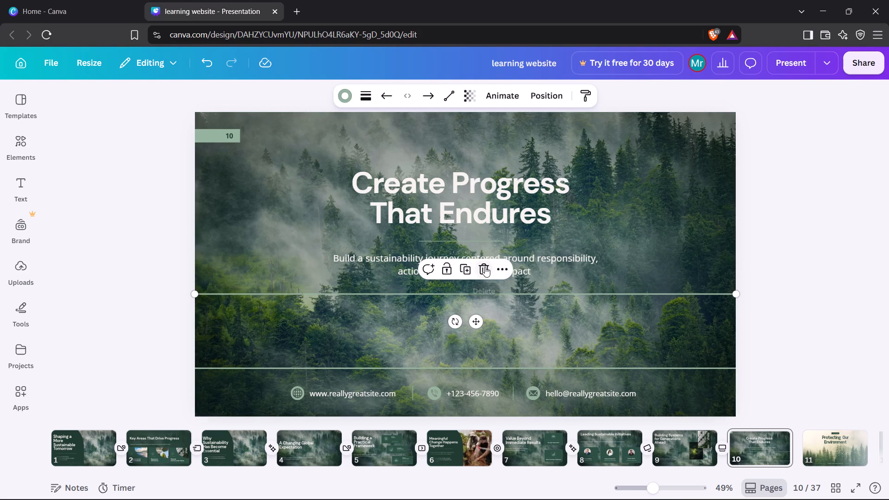
click(601, 365)
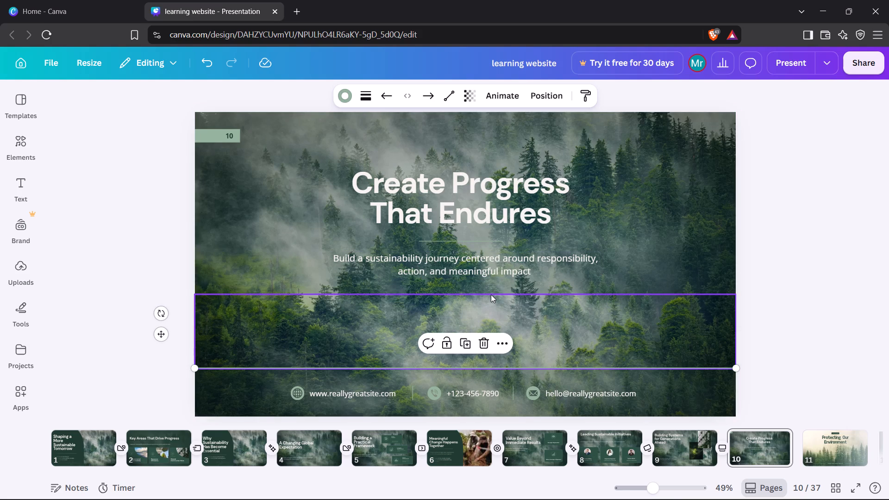
click(565, 341)
click(482, 269)
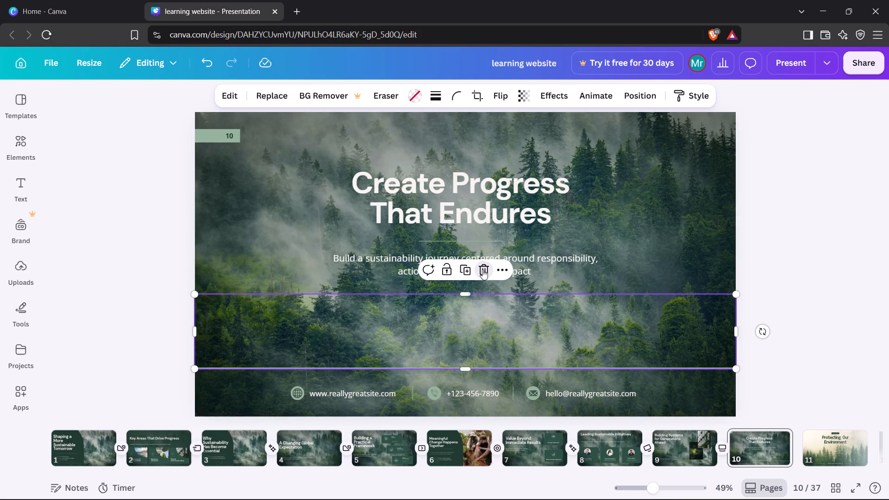
click(495, 304)
click(576, 337)
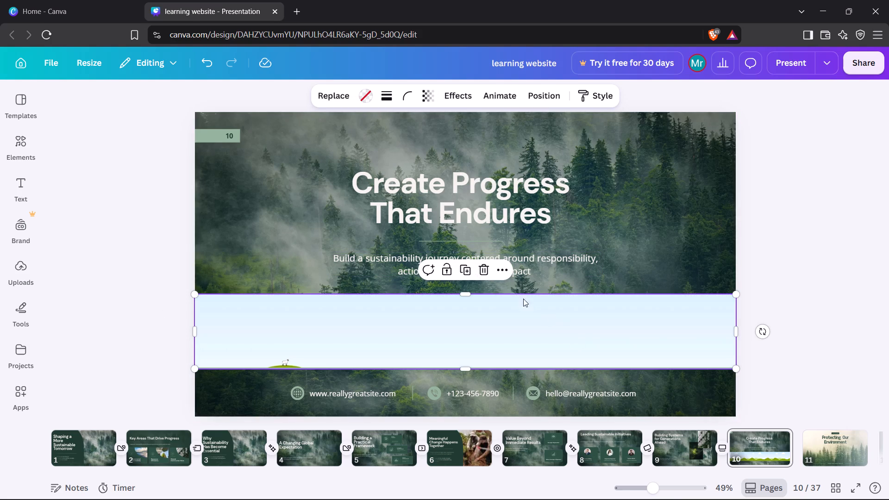
click(535, 347)
click(486, 272)
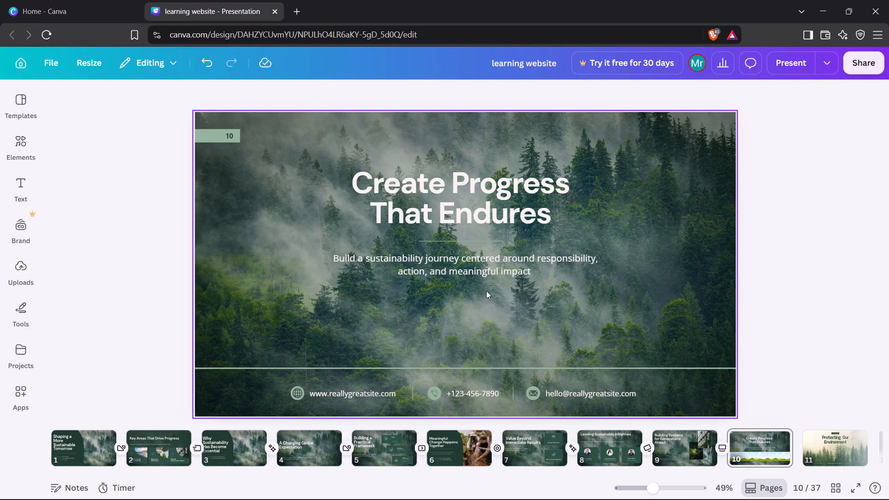
click(566, 366)
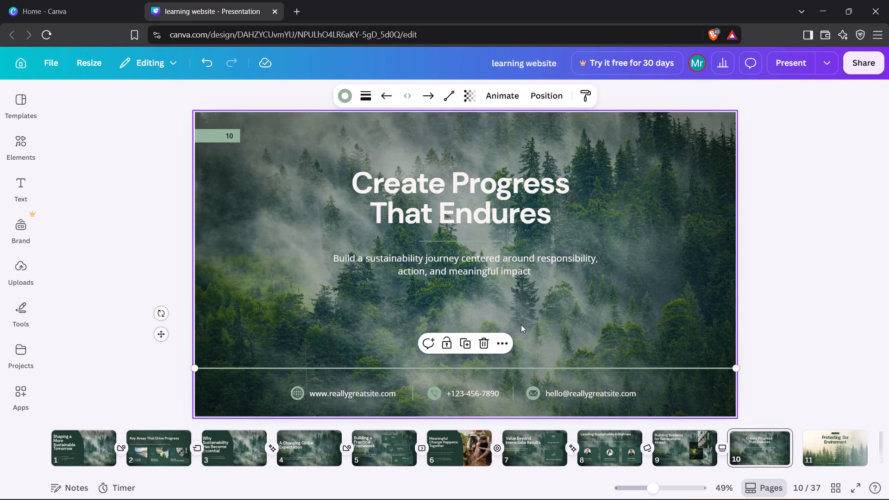
click(482, 344)
Move the "Build a sustainability journey" text and the short divider line down on slide 10.
drag(467, 274, 466, 325)
drag(455, 245, 455, 244)
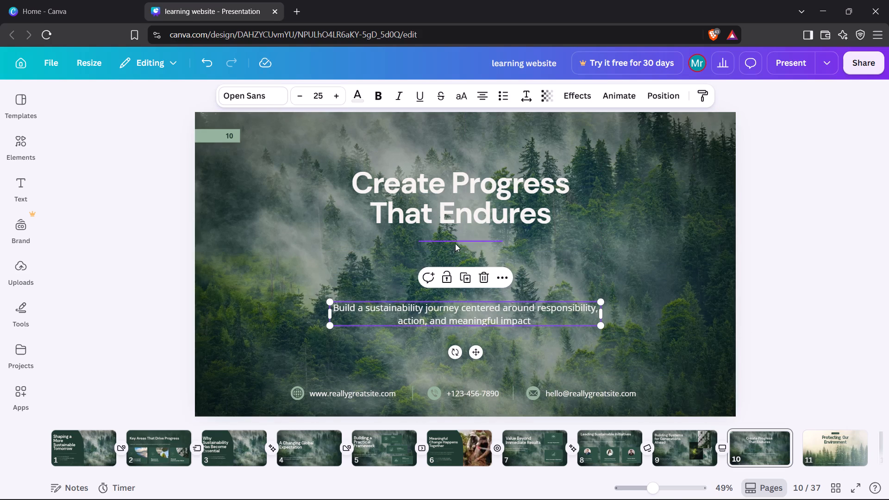
drag(455, 244, 453, 279)
Enlarge the "Create Progress That Endures" heading on slide 10 to size 92.4 and shift it slightly left.
click(451, 208)
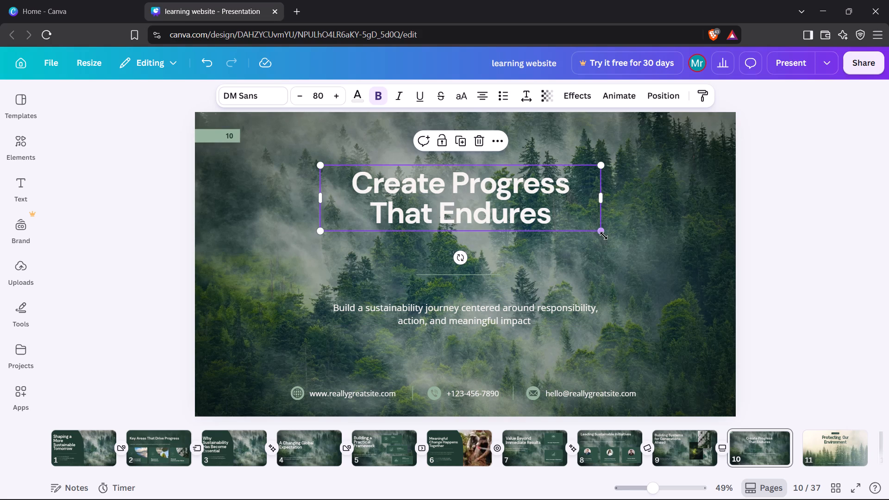
drag(604, 235, 646, 254)
drag(541, 221, 516, 222)
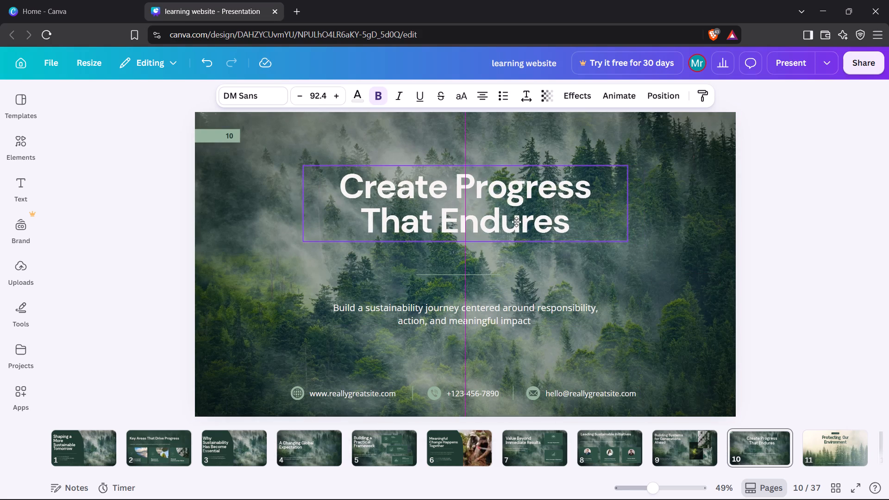
drag(516, 222, 504, 220)
Lengthen the short divider line below slide 10's heading by extending both of its ends outward.
click(464, 268)
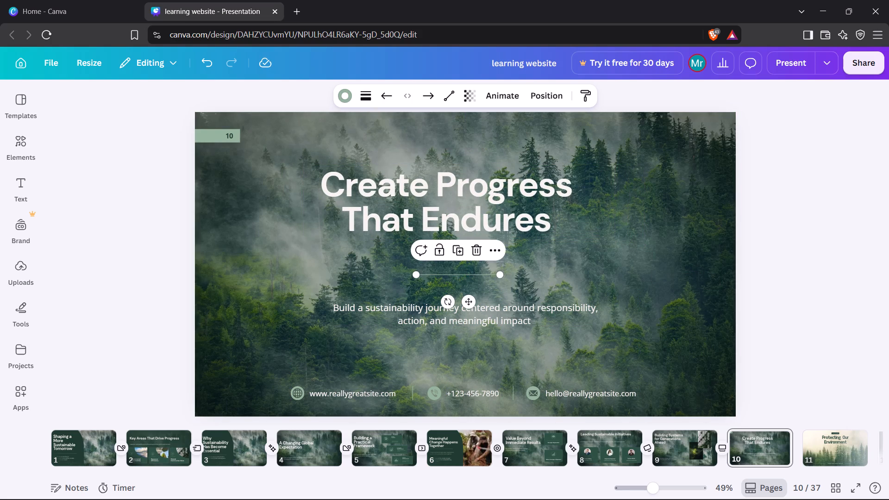
drag(496, 274, 534, 274)
drag(417, 273, 413, 273)
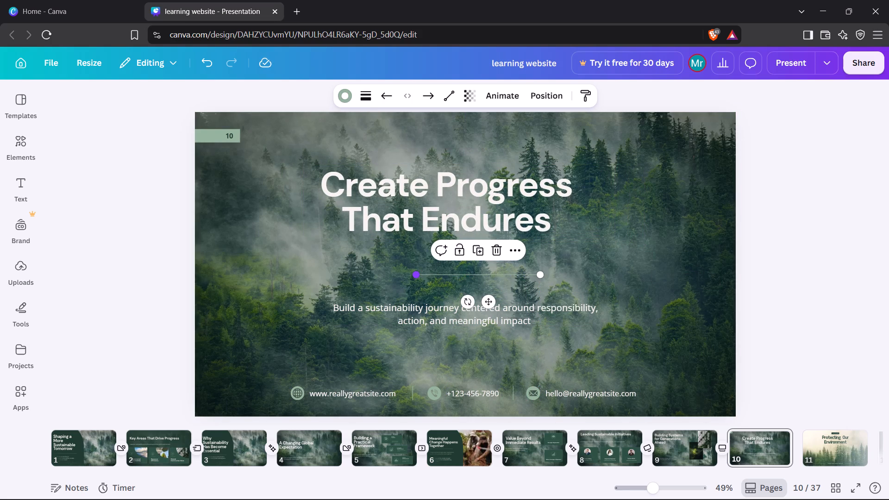
drag(413, 273, 380, 272)
click(328, 259)
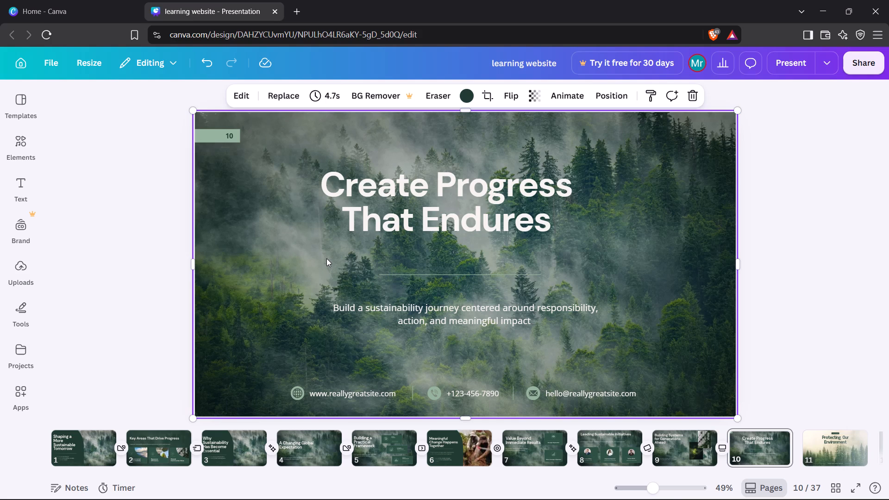
Delete the page number "10" and its green rectangle from the corner of slide 10.
click(229, 136)
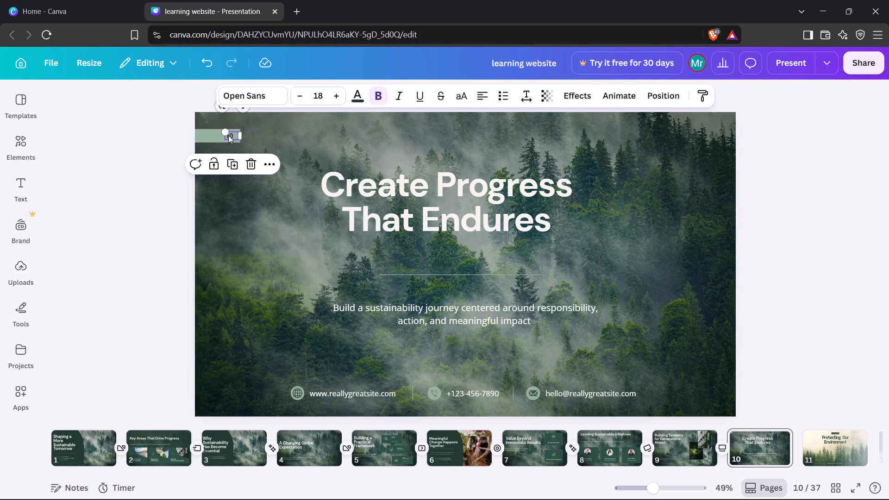
click(250, 163)
click(238, 137)
click(239, 160)
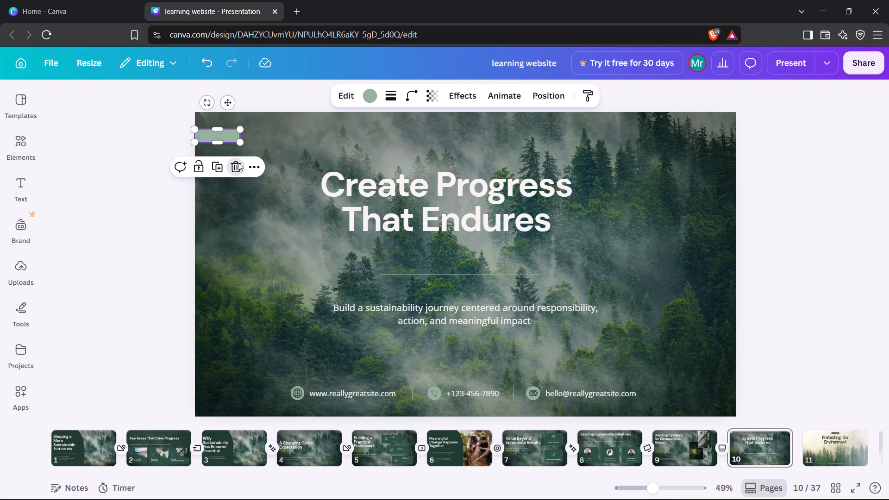
Apply the Pan page animation to slide 10.
click(274, 235)
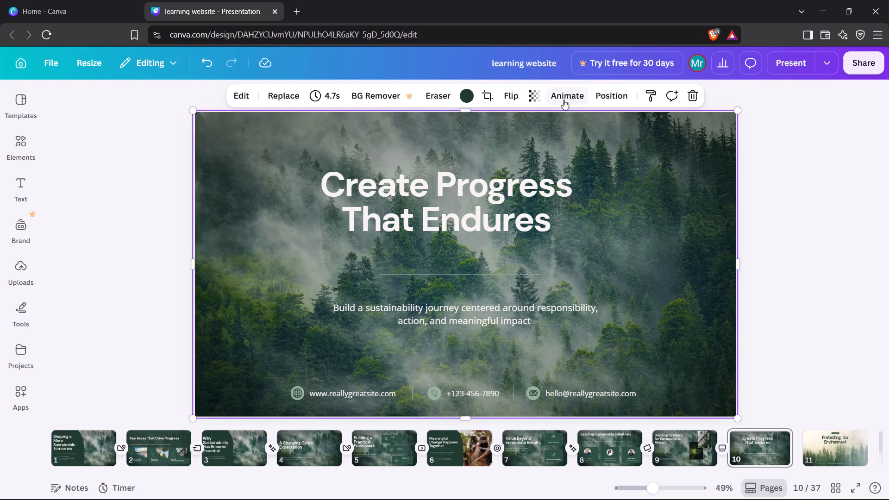
click(563, 100)
scroll(158, 419, down, 1)
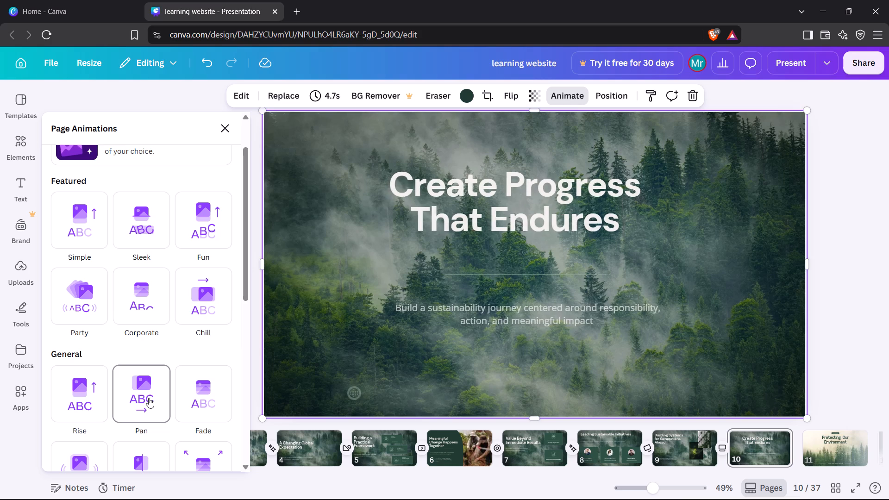
click(149, 398)
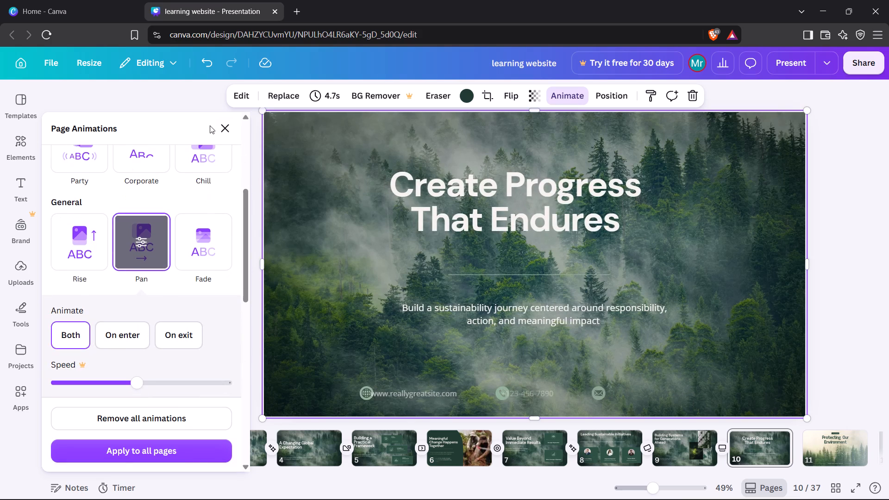
click(225, 139)
click(107, 309)
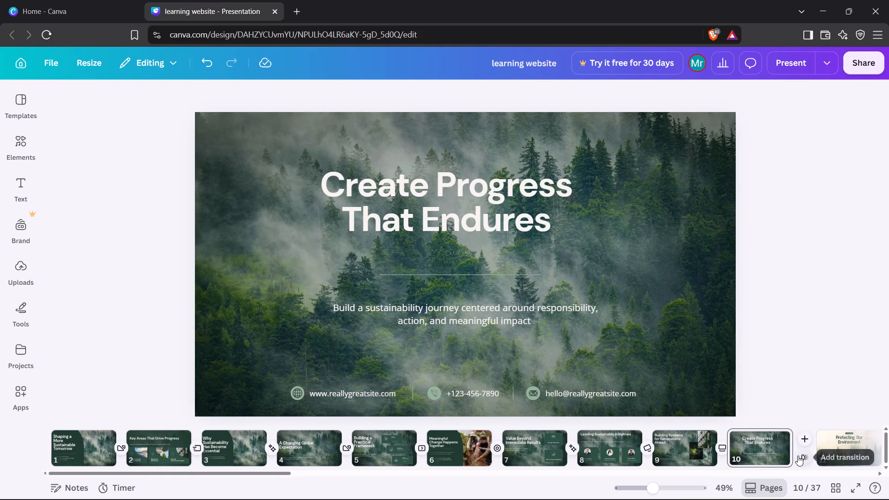
Add a Match & Move transition between slides 10 and 11.
click(798, 456)
click(64, 327)
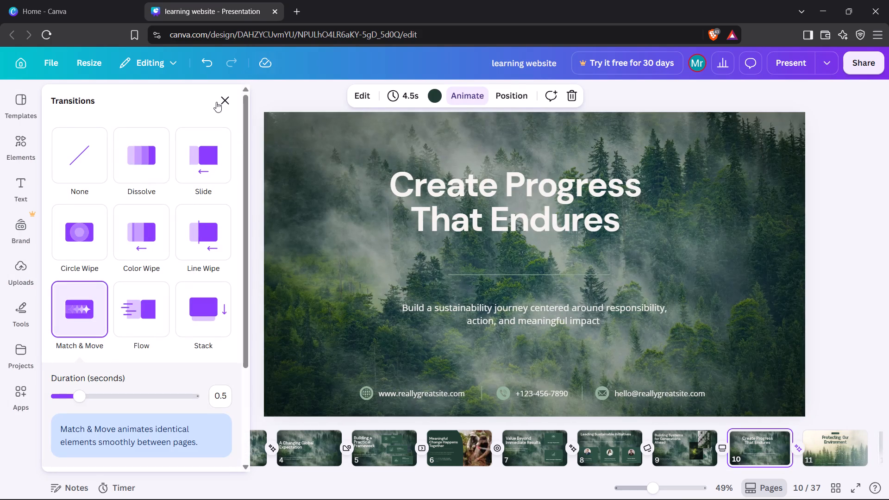
click(216, 104)
click(124, 257)
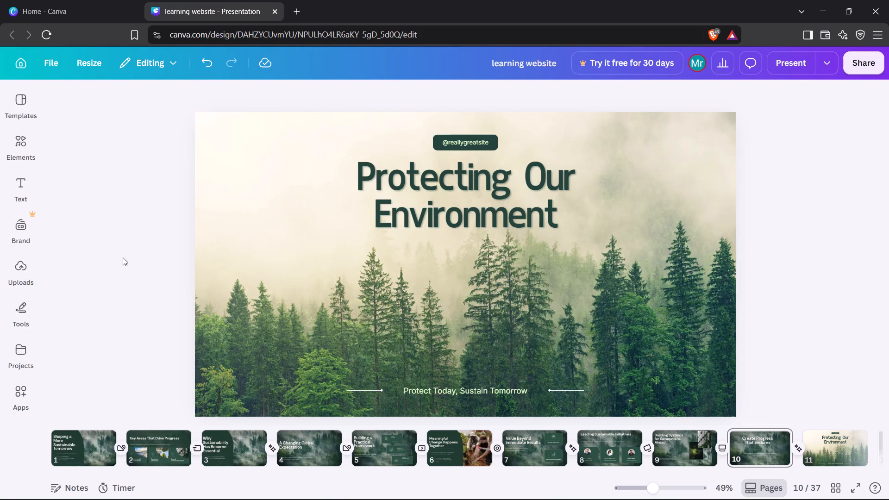
Move the "Protecting Our Environment" title on slide 11 slightly up and left.
key(Right)
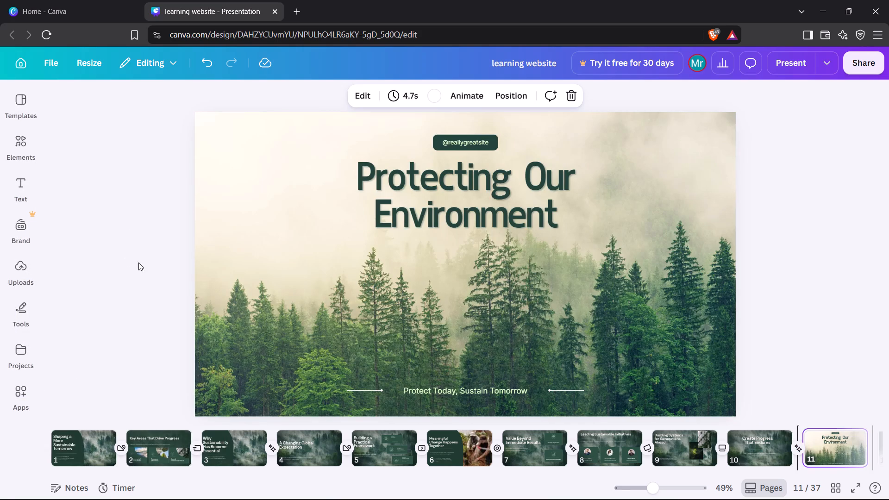
scroll(349, 379, left, 4)
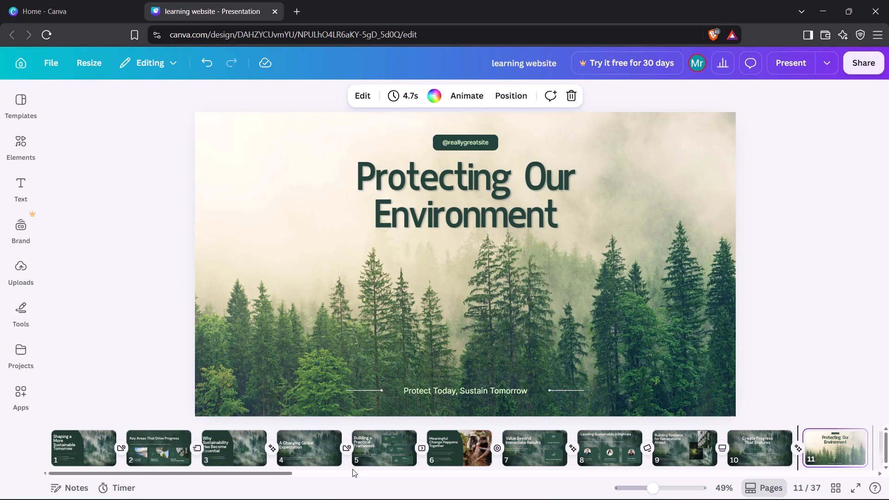
scroll(358, 450, left, 8)
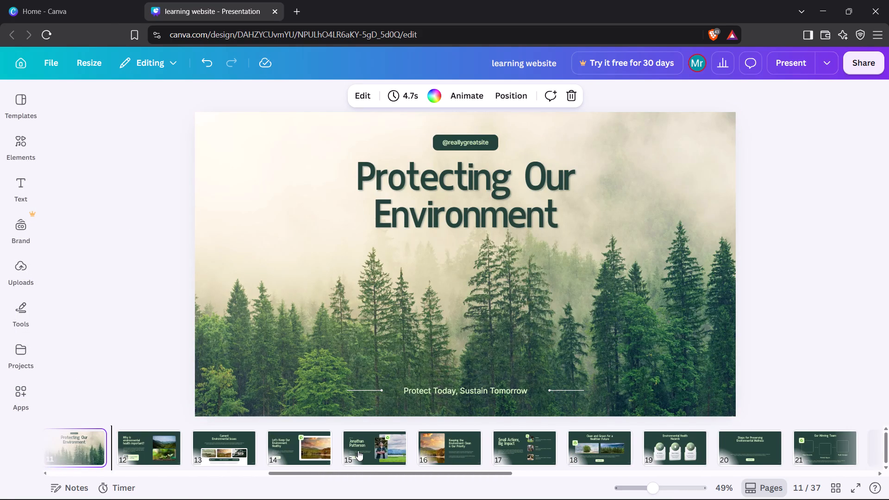
scroll(358, 450, left, 1)
drag(443, 211, 432, 194)
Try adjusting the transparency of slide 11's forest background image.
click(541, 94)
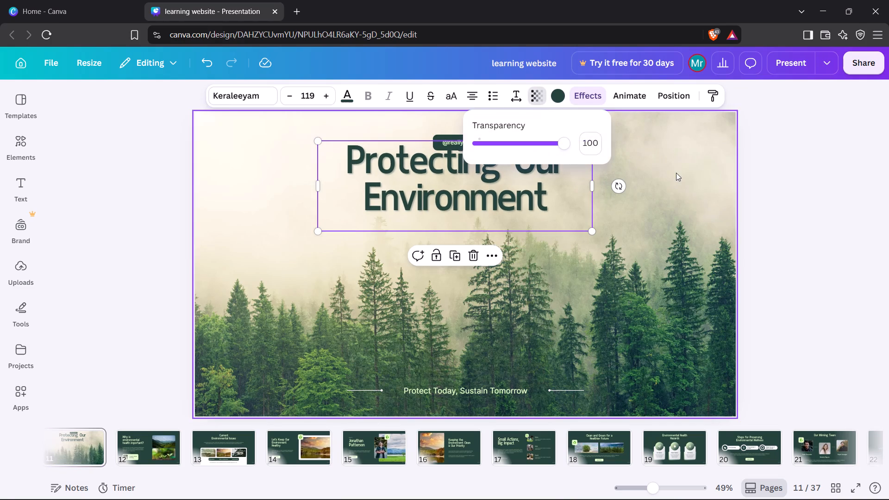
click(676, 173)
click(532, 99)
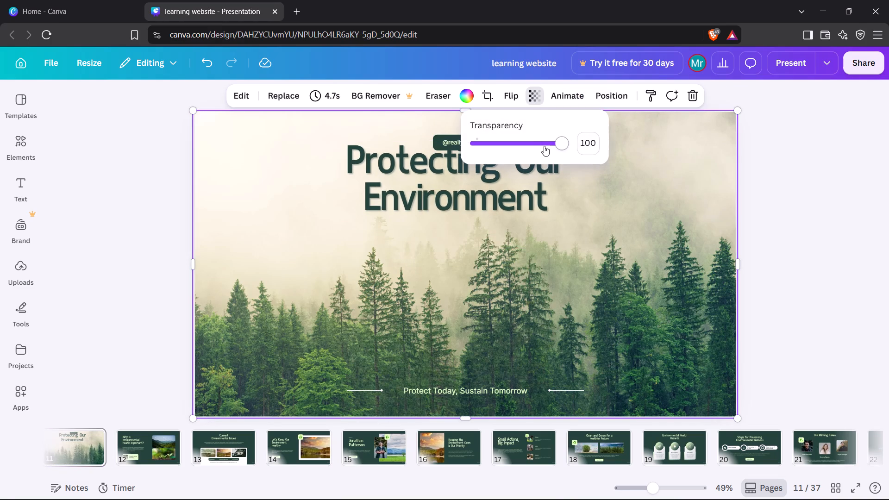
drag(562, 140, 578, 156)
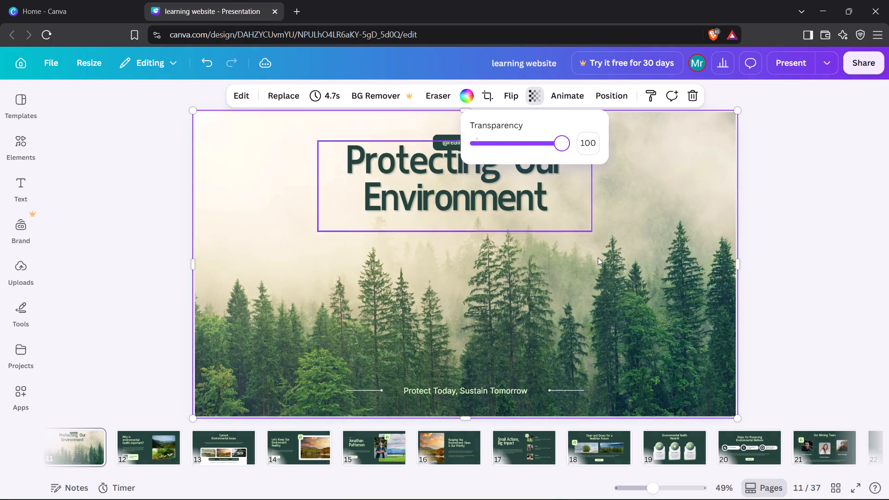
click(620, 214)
Move the "Protect Today, Sustain Tomorrow" tagline and its two flanking lines higher on slide 11.
click(493, 383)
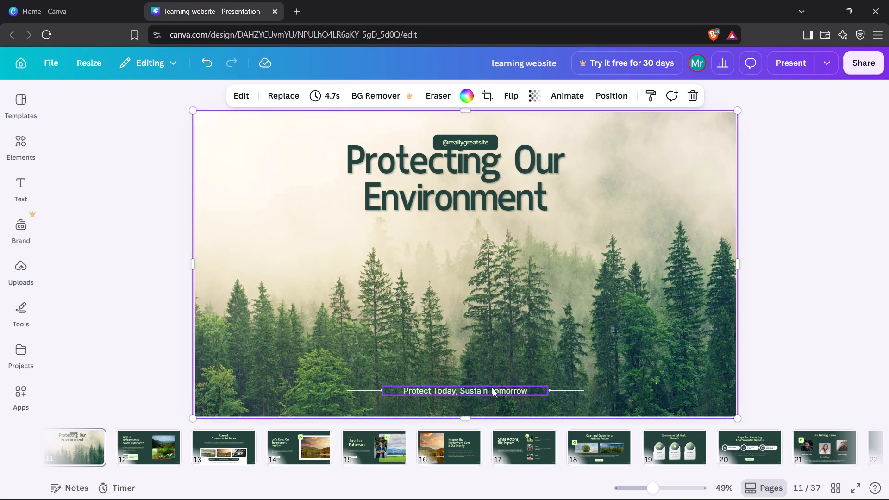
drag(493, 390, 487, 365)
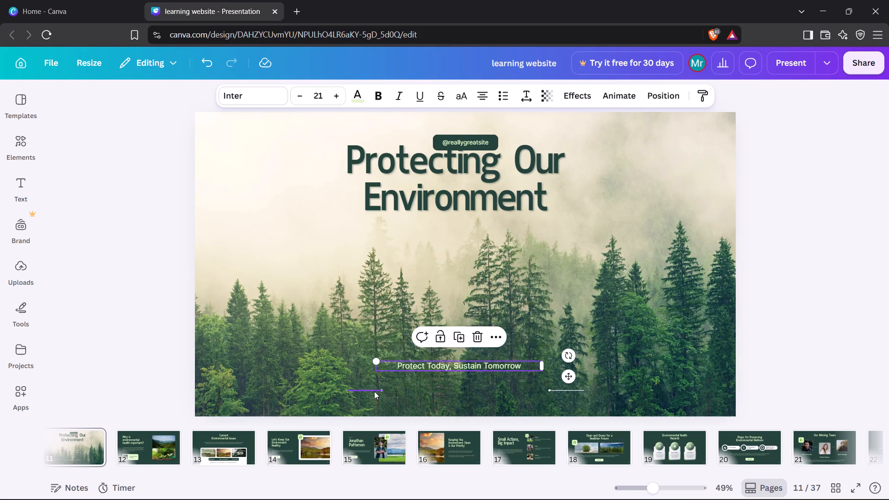
drag(374, 391, 376, 368)
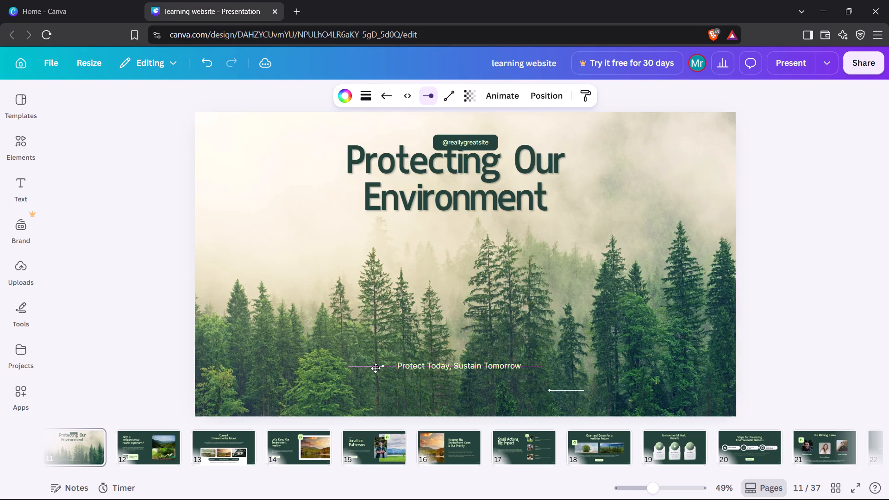
drag(376, 368, 376, 368)
drag(570, 391, 564, 387)
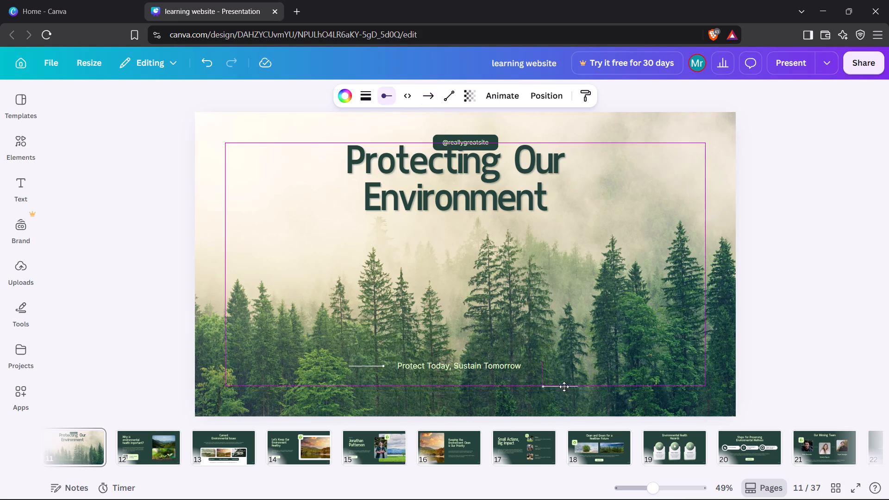
drag(564, 387, 554, 371)
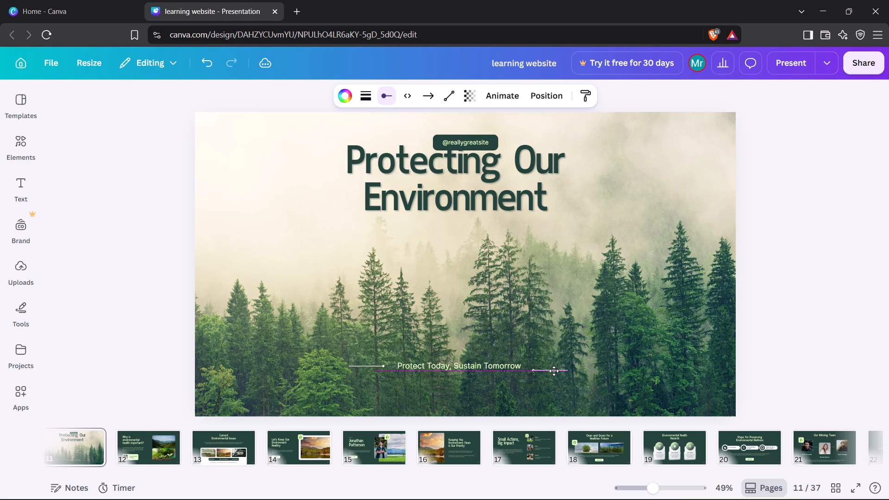
drag(554, 371, 553, 369)
click(593, 283)
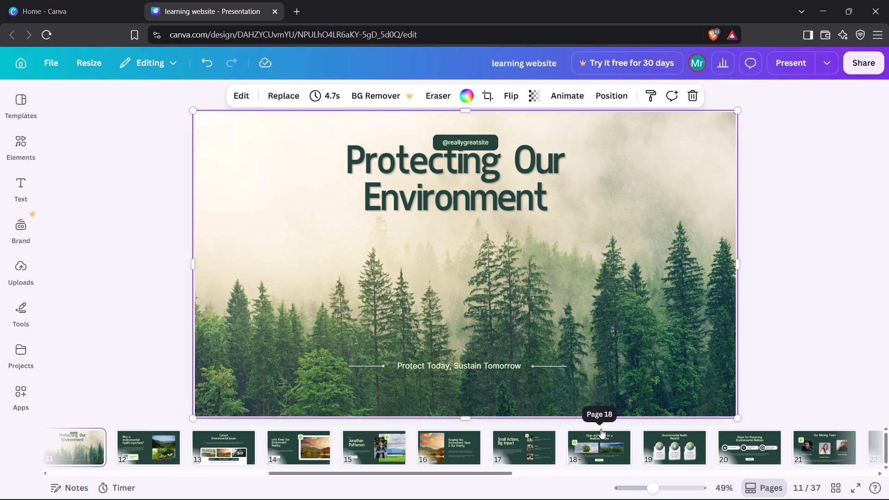
Widen the tagline's text box on slide 11, recentre the tagline between its lines, and shift the left line closer to it.
click(483, 361)
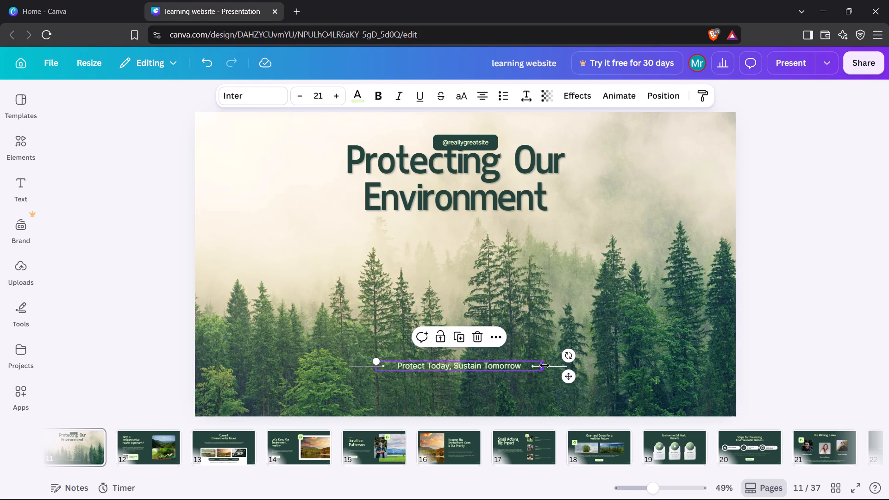
drag(544, 365, 587, 365)
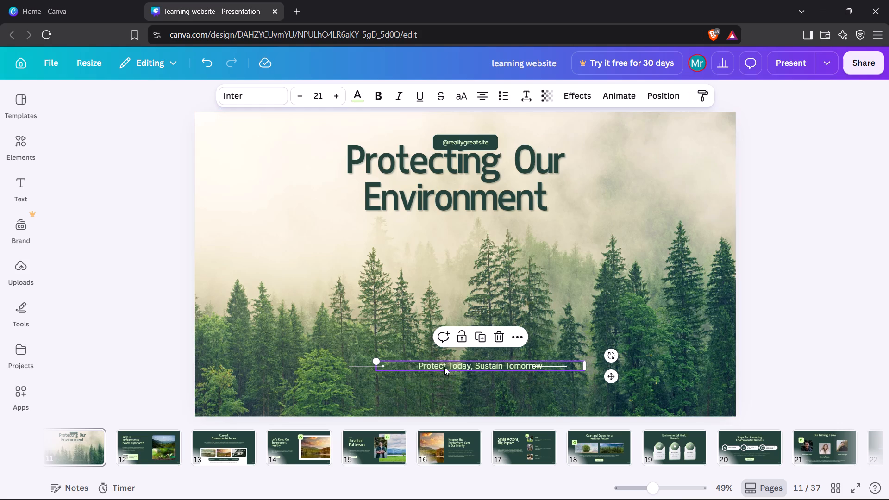
drag(444, 367, 424, 369)
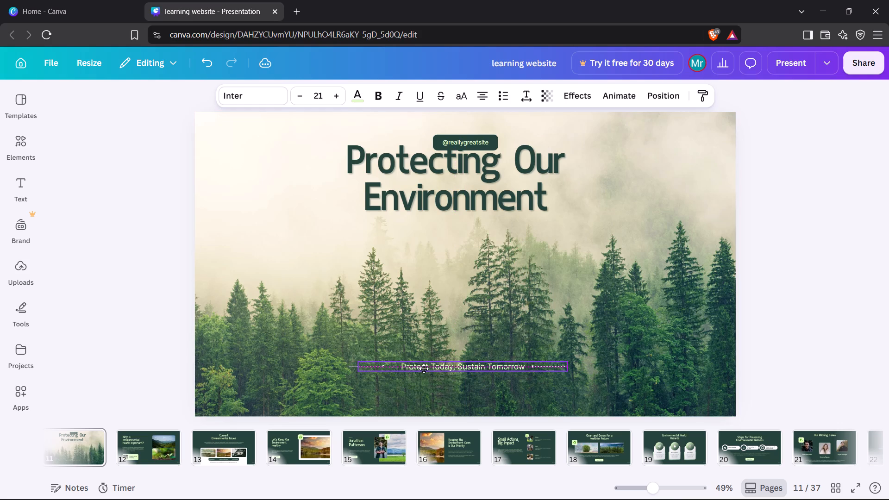
drag(424, 369, 424, 368)
click(416, 336)
click(403, 335)
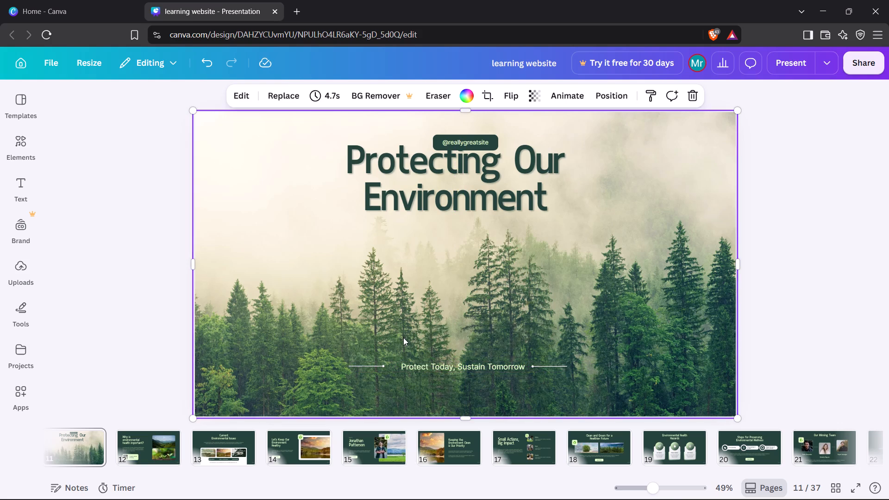
drag(354, 364, 359, 364)
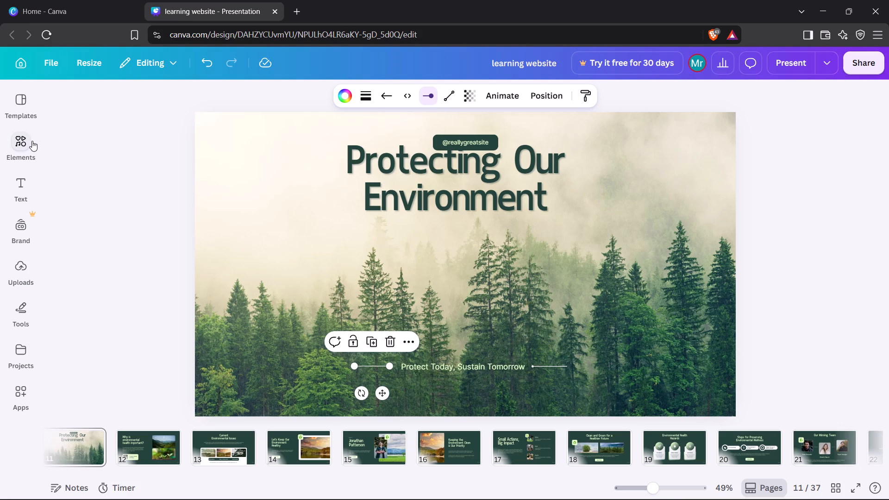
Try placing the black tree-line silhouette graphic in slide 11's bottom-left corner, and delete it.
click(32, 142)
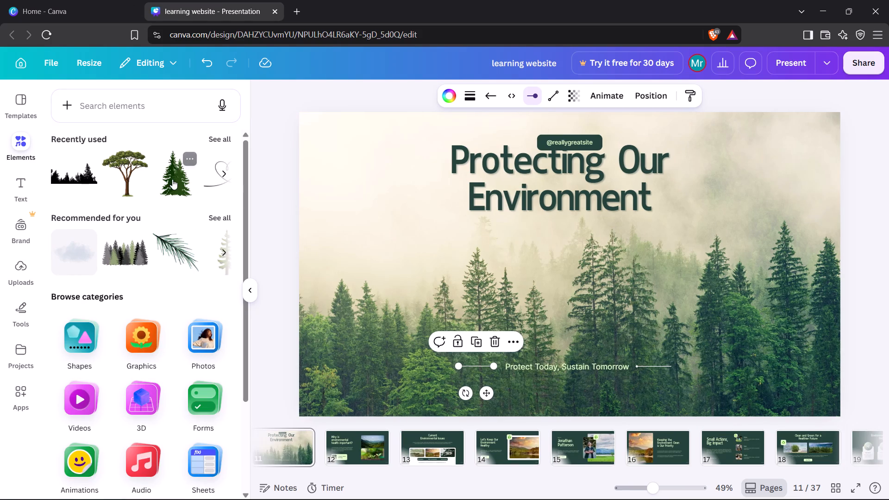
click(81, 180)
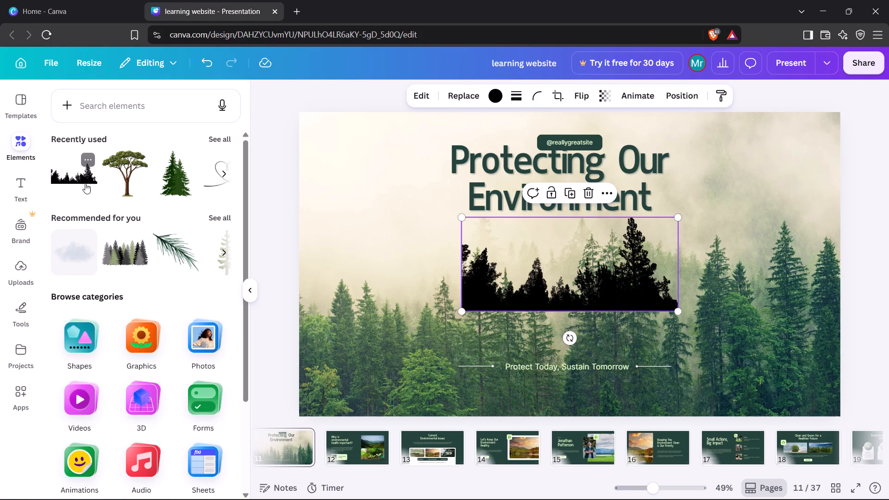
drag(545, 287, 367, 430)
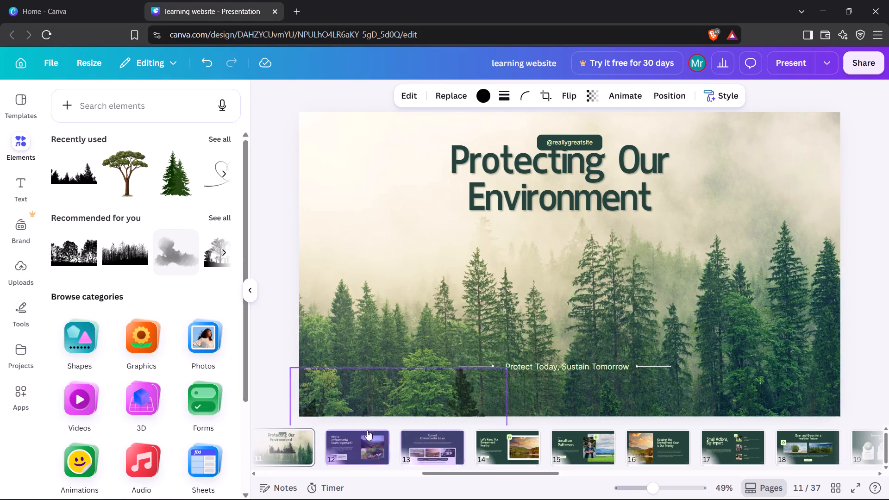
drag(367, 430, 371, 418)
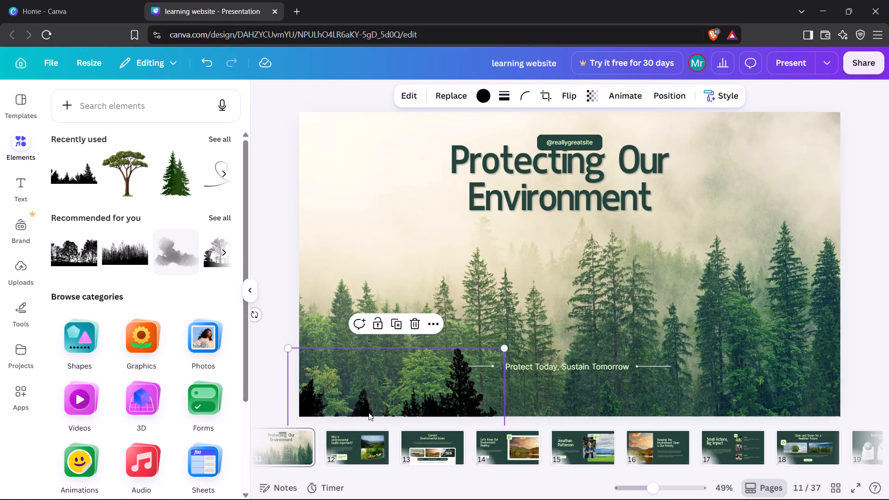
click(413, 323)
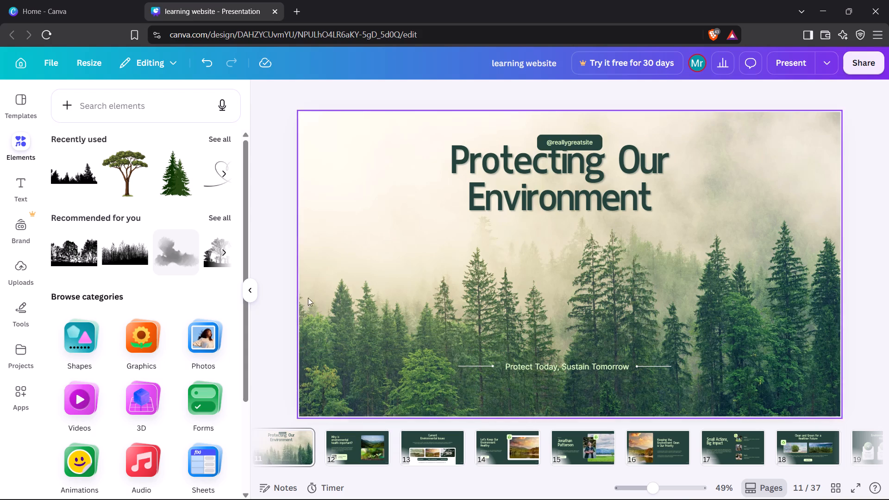
Add the recommended pale cloud graphic to slide 11 and position it partly off the slide's bottom-left corner as mist.
click(251, 291)
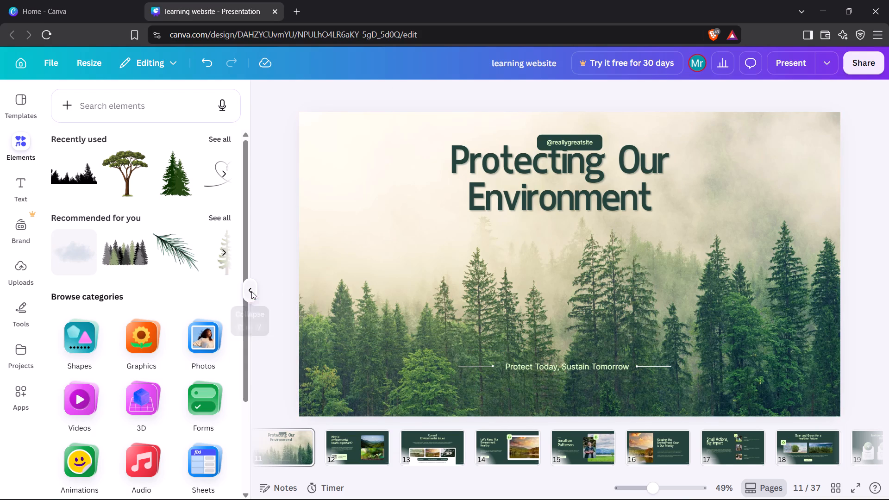
click(18, 154)
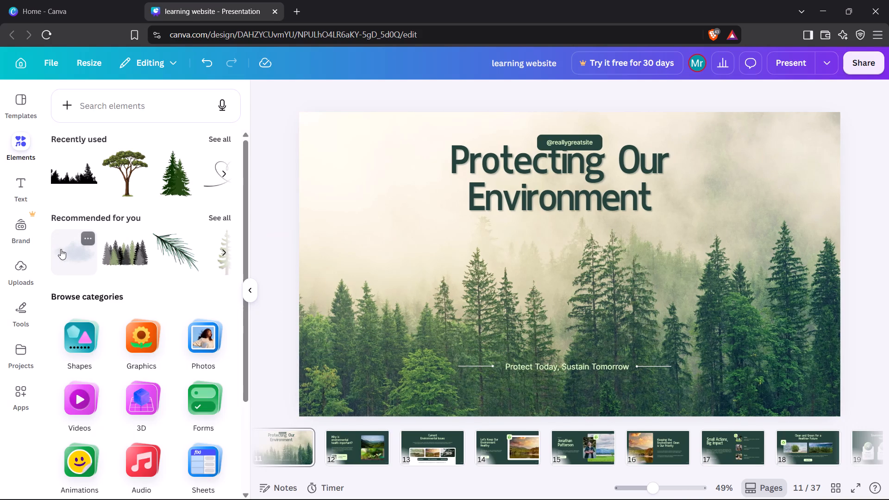
click(61, 249)
drag(588, 296, 654, 238)
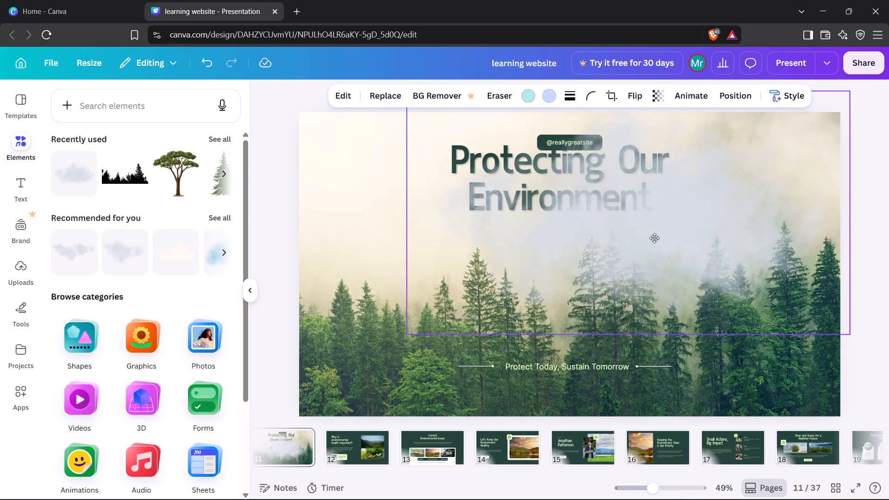
drag(654, 238, 231, 244)
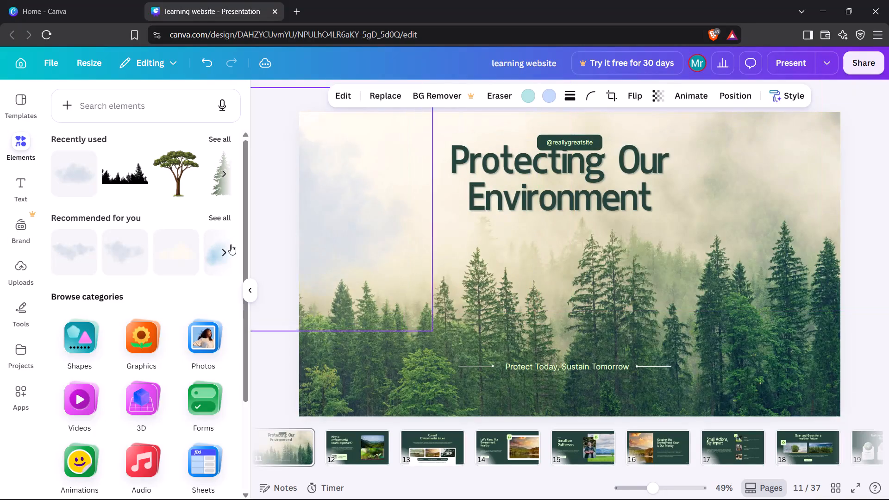
drag(231, 244, 292, 438)
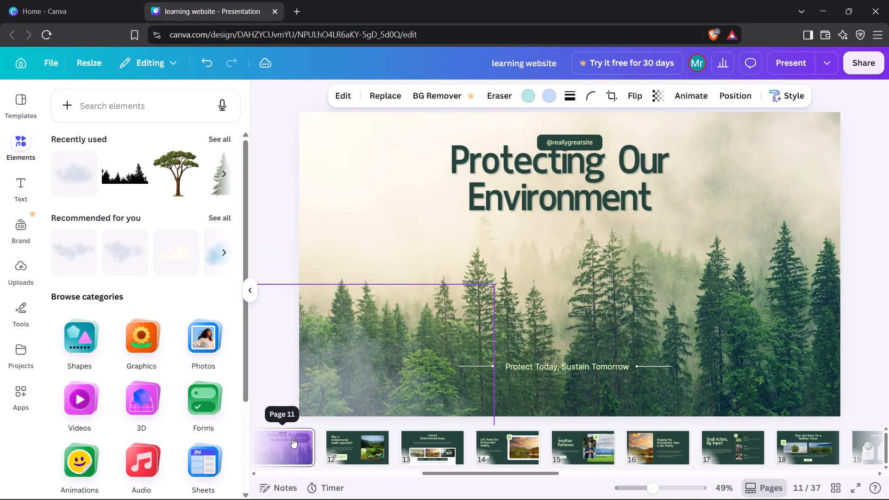
drag(292, 438, 280, 472)
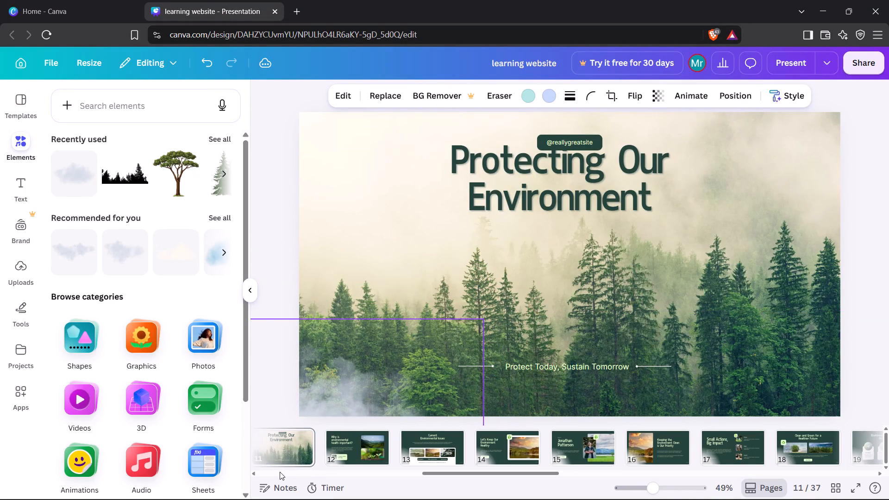
click(268, 241)
click(252, 290)
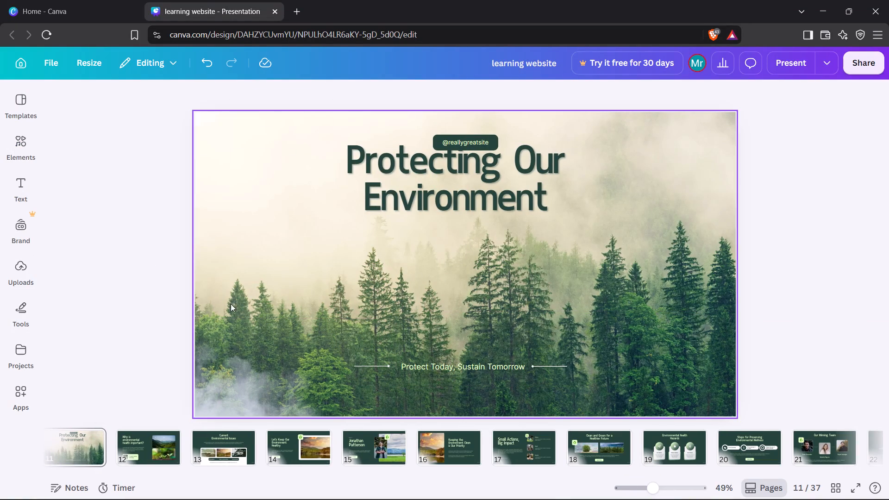
Duplicate the cloud graphic on slide 11 and place the copy in the slide's bottom-right corner.
click(220, 379)
click(154, 293)
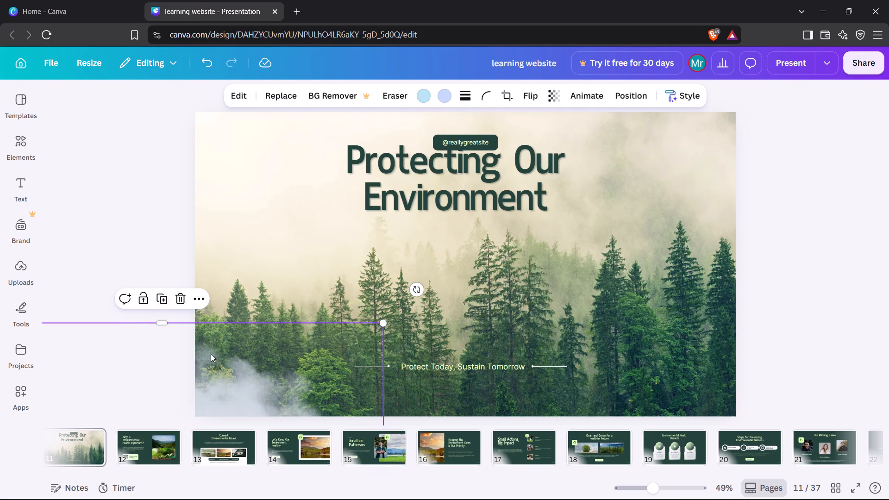
drag(230, 393, 573, 411)
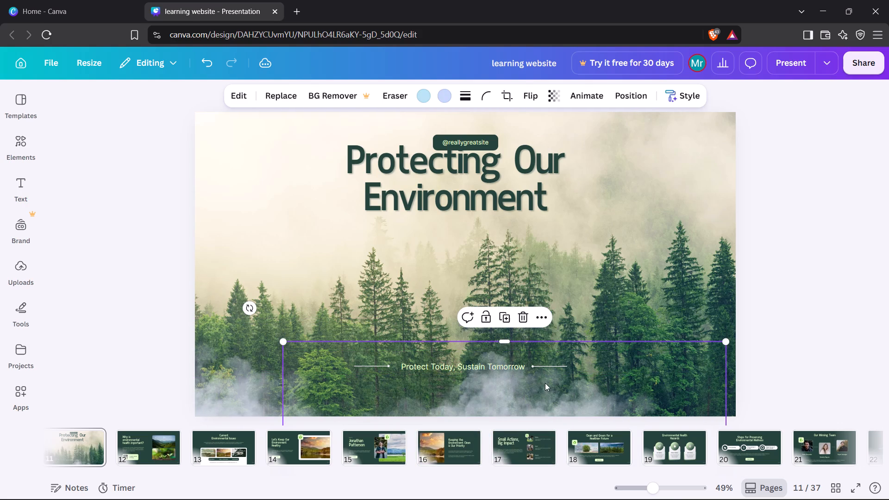
drag(476, 399, 652, 406)
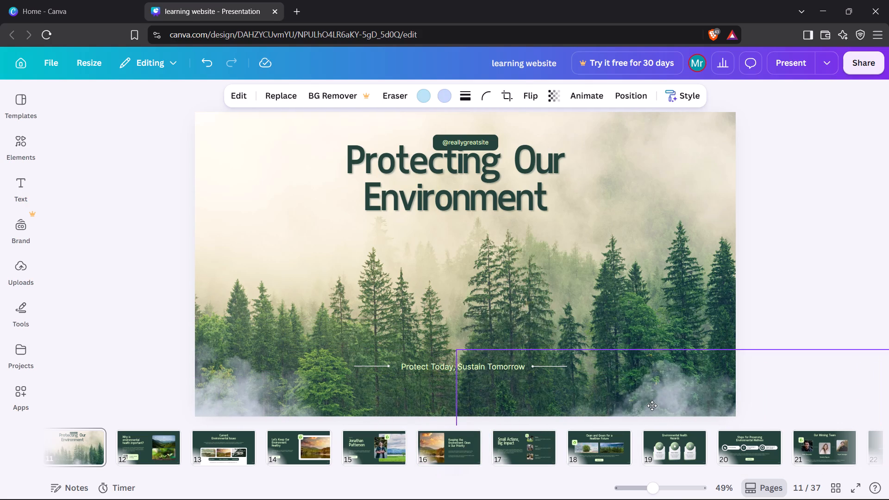
drag(652, 406, 657, 401)
Apply the Fun page animation to slide 11.
click(241, 249)
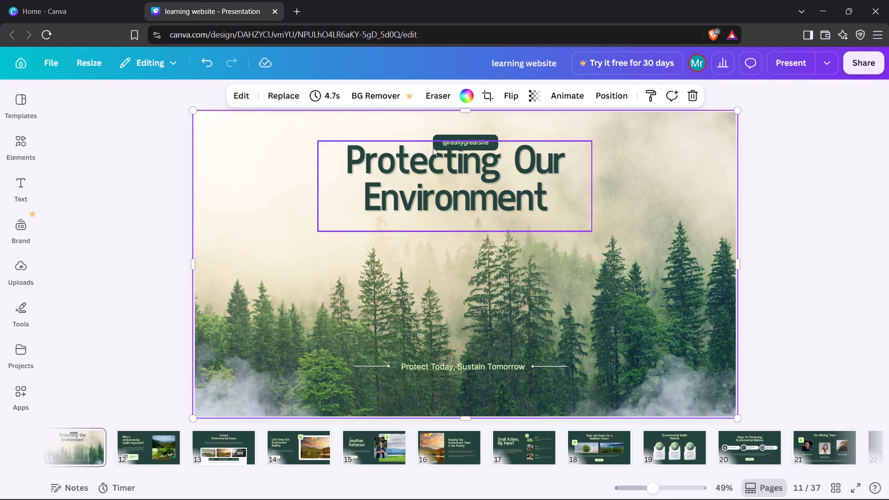
click(595, 96)
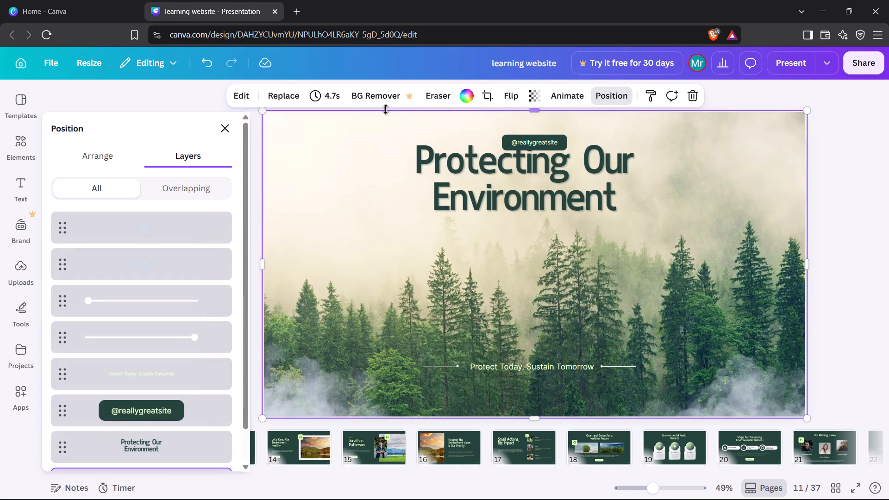
click(552, 88)
drag(173, 303, 177, 294)
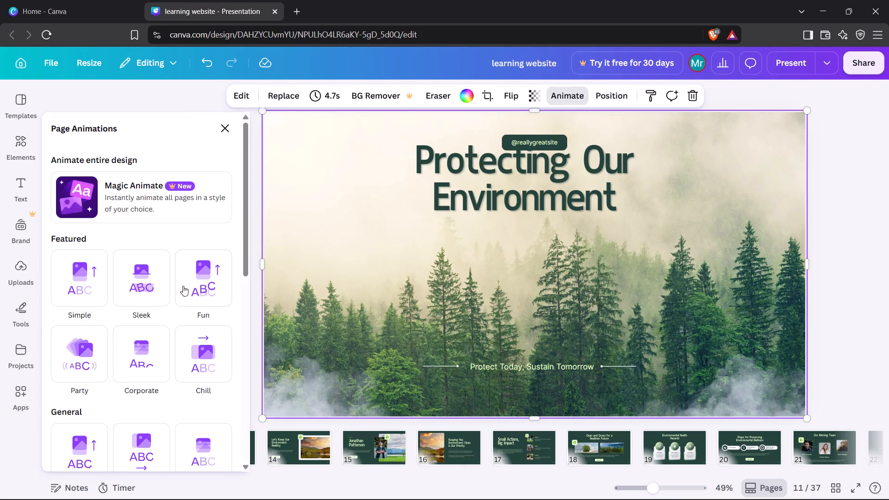
click(216, 259)
click(225, 135)
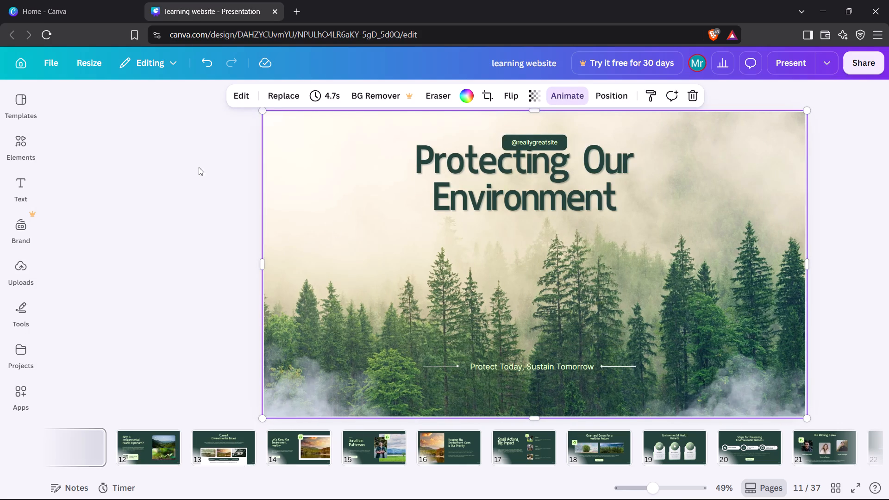
click(181, 240)
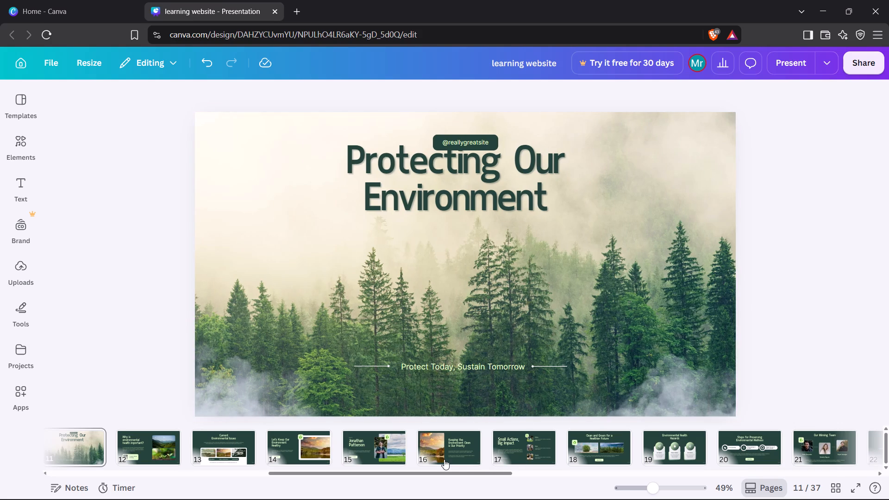
Add a Flow transition between slides 11 and 12.
click(112, 457)
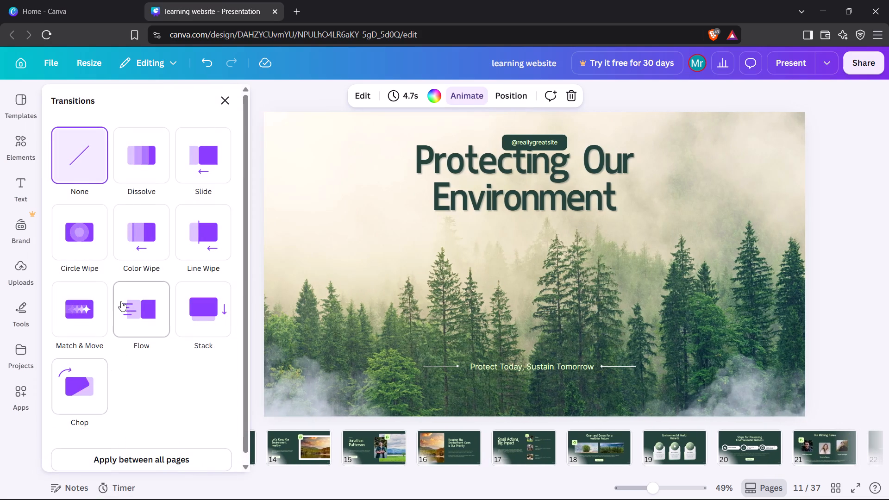
click(126, 303)
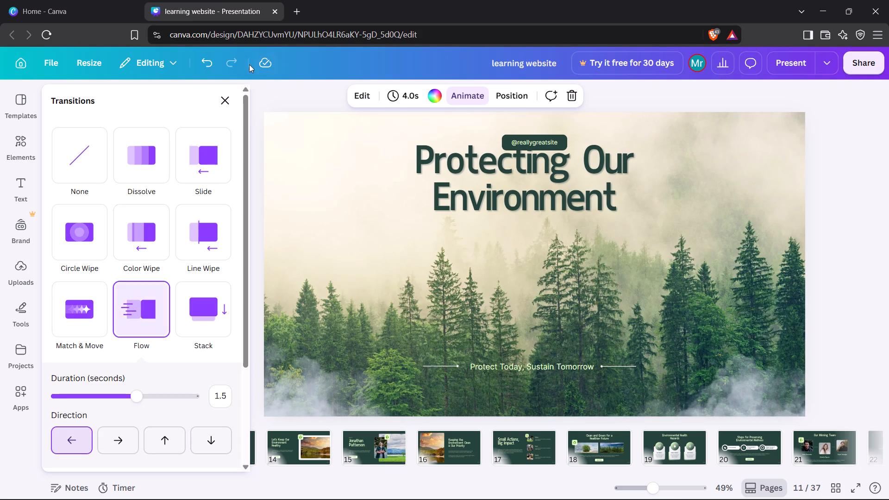
click(225, 100)
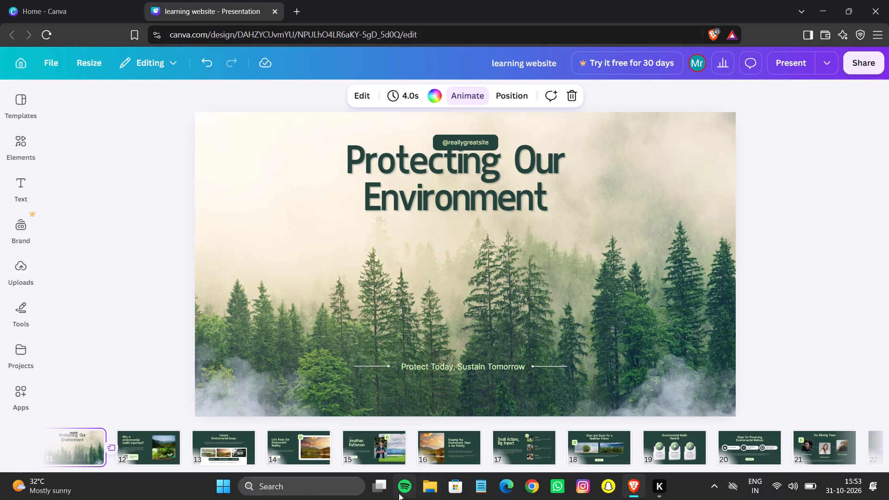
On slide 12, extend the hill photo upward and the seedling photo downward, and widen both toward the green panel's right edge.
click(152, 385)
key(Right)
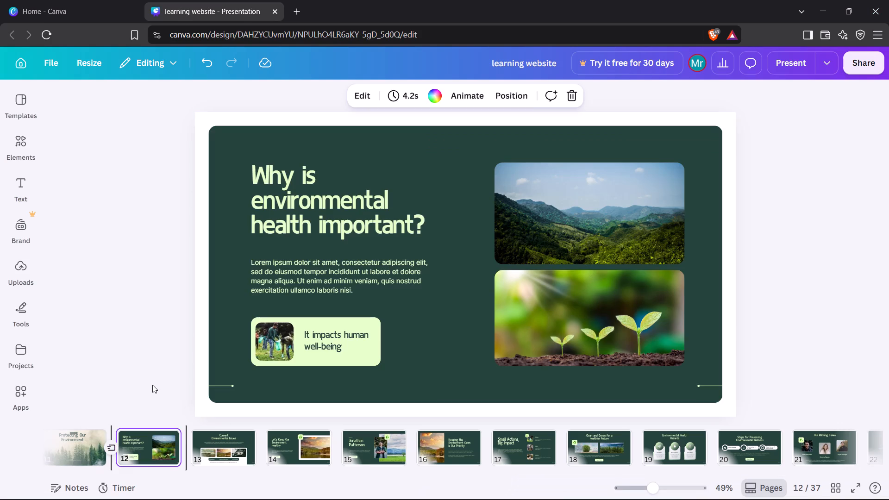
click(559, 224)
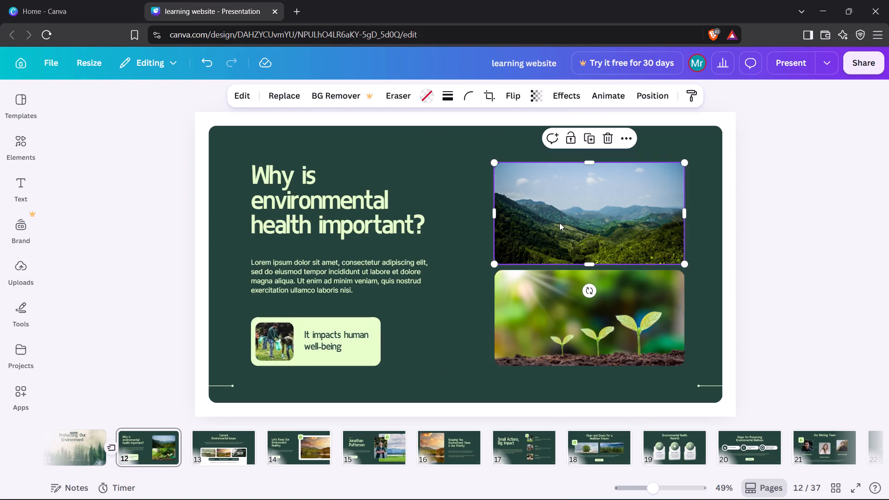
drag(589, 159, 590, 138)
click(596, 327)
drag(593, 369, 593, 383)
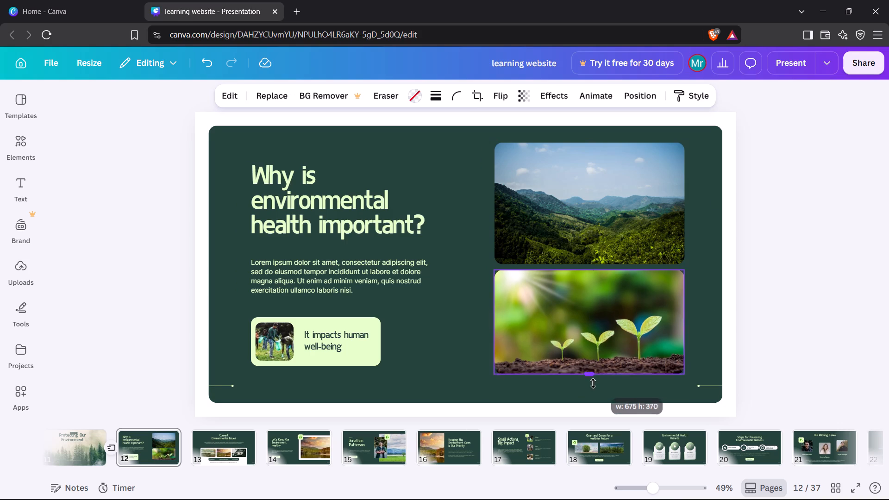
drag(593, 383, 593, 394)
drag(685, 334, 708, 333)
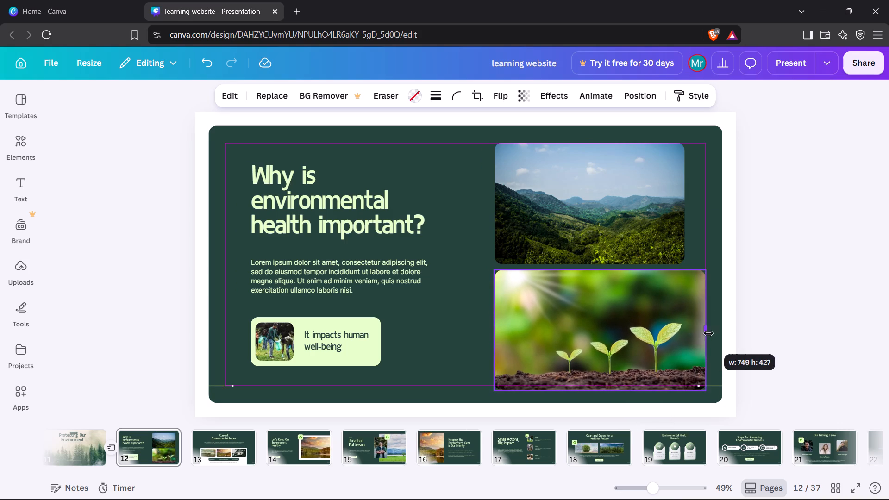
drag(708, 333, 714, 333)
click(663, 235)
drag(681, 206, 682, 205)
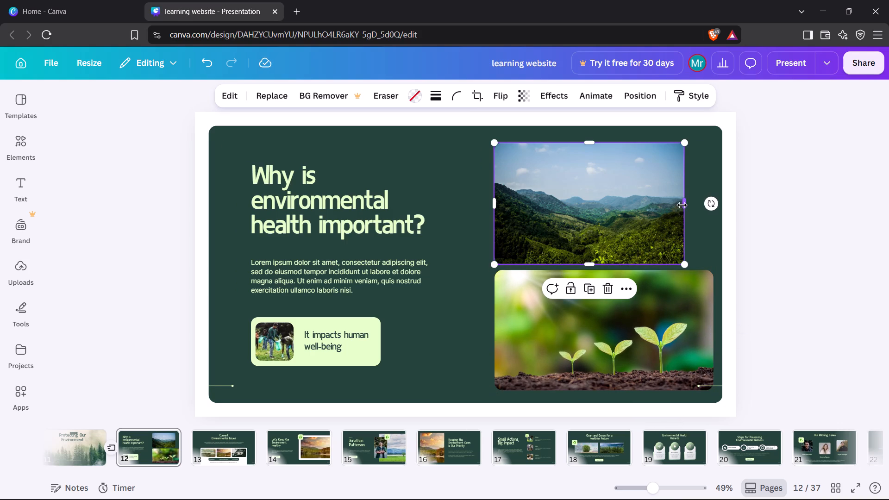
drag(682, 205, 706, 201)
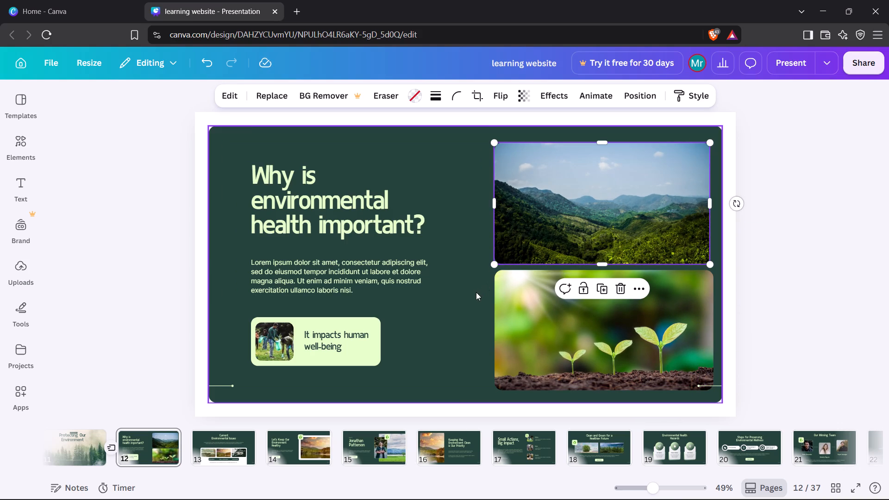
click(475, 293)
Move slide 12's heading and body paragraph up and left, and enlarge the paragraph text to size 20.
drag(274, 170, 249, 158)
click(267, 271)
drag(267, 271, 250, 261)
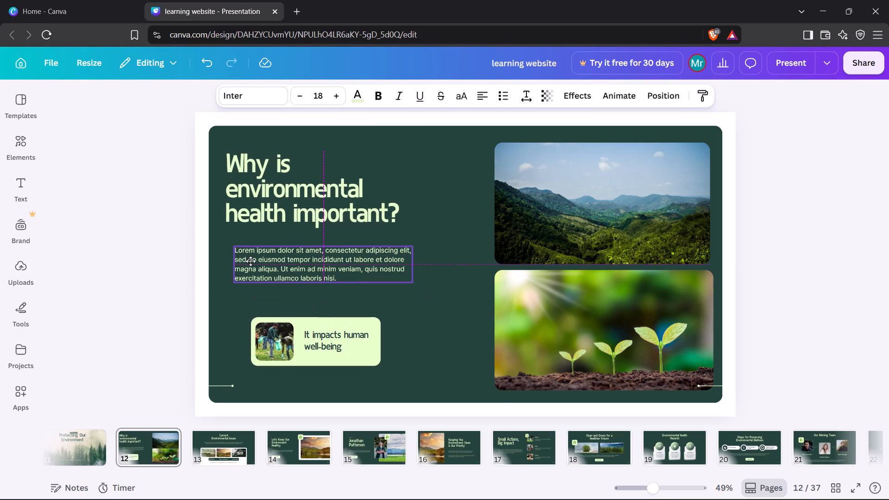
drag(250, 261, 246, 259)
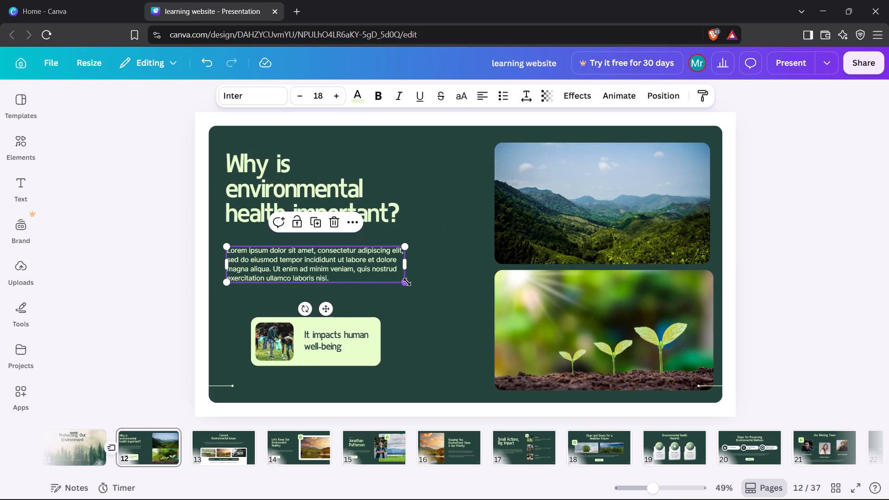
drag(407, 282, 429, 284)
Make slide 12's light green callout box slightly taller and shift the box, its picture and its text left under the paragraph.
click(344, 365)
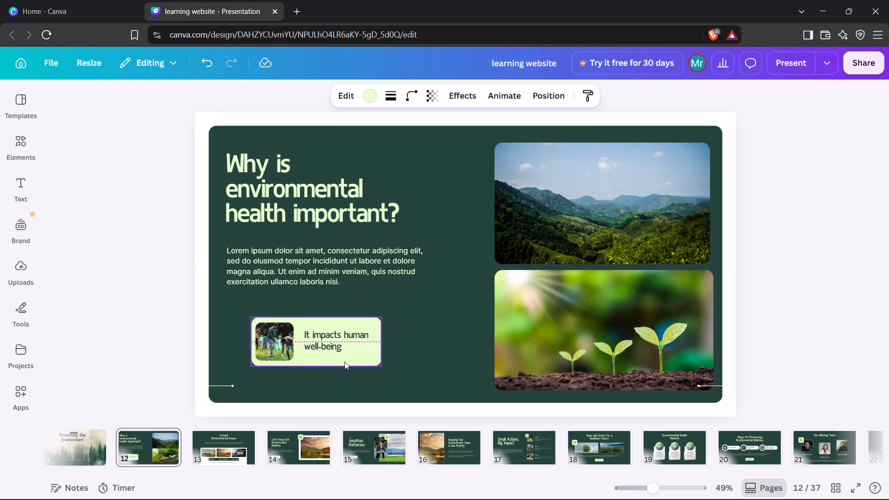
drag(344, 362, 329, 366)
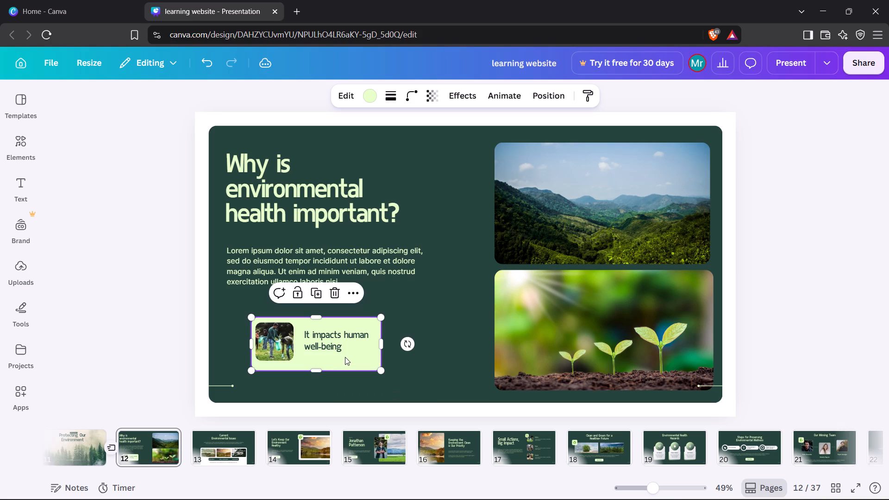
drag(347, 356, 326, 357)
drag(279, 342, 262, 341)
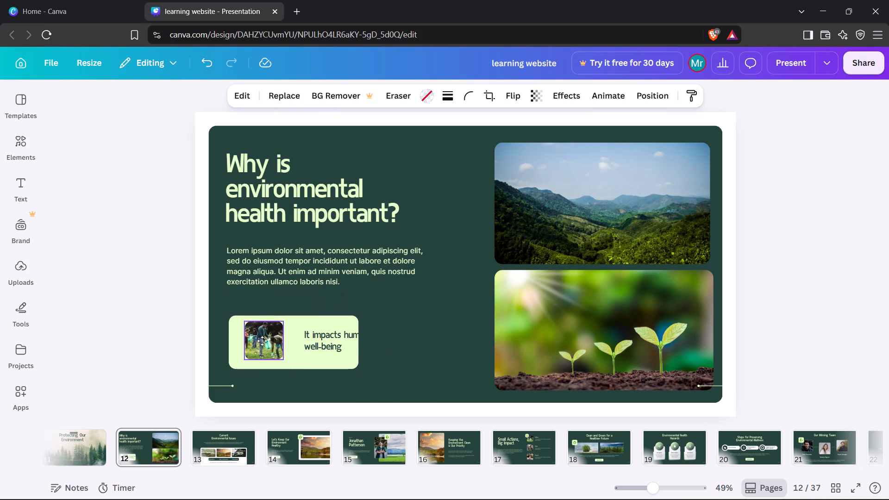
drag(262, 341, 258, 342)
drag(327, 346, 313, 348)
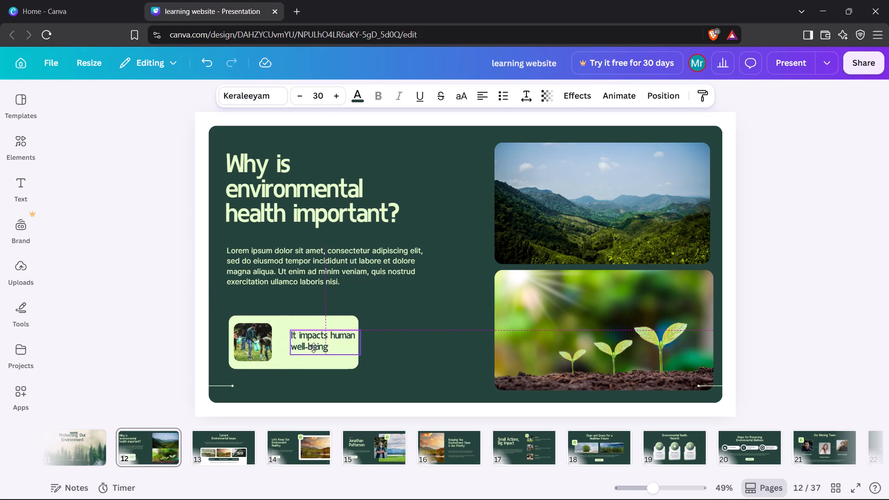
drag(313, 348, 311, 349)
Apply the Fade animation to slide 12's dark green background panel.
click(411, 332)
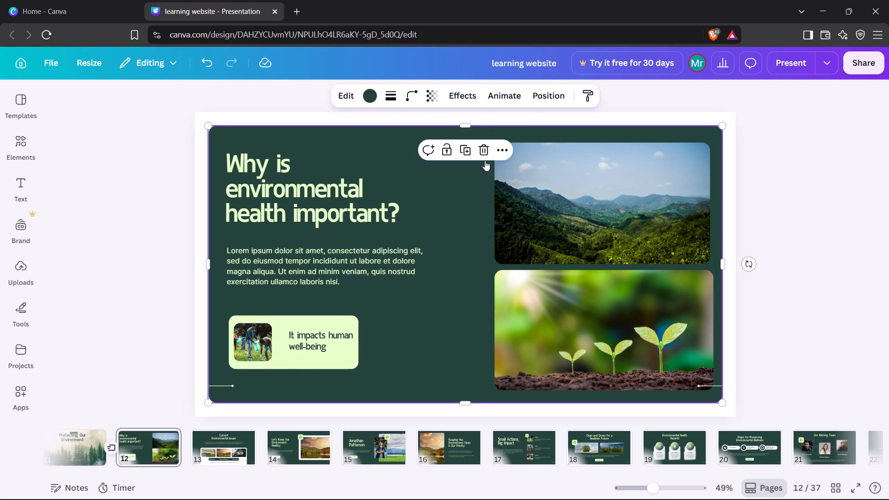
click(520, 98)
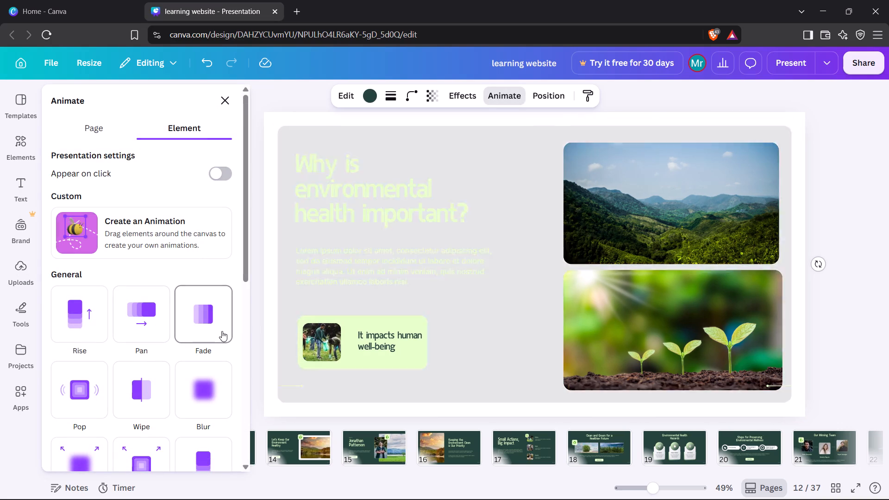
click(222, 331)
Apply the Block text animation to slide 12's "Why is environmental health important?" heading.
click(374, 208)
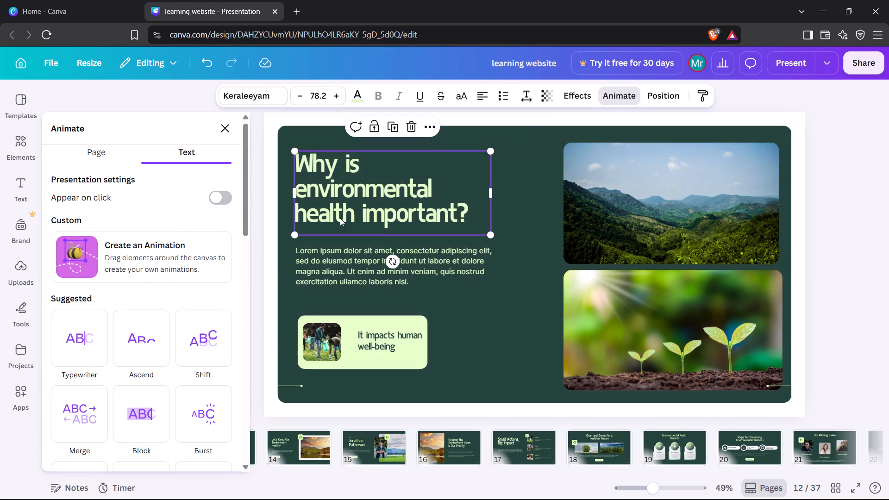
click(137, 422)
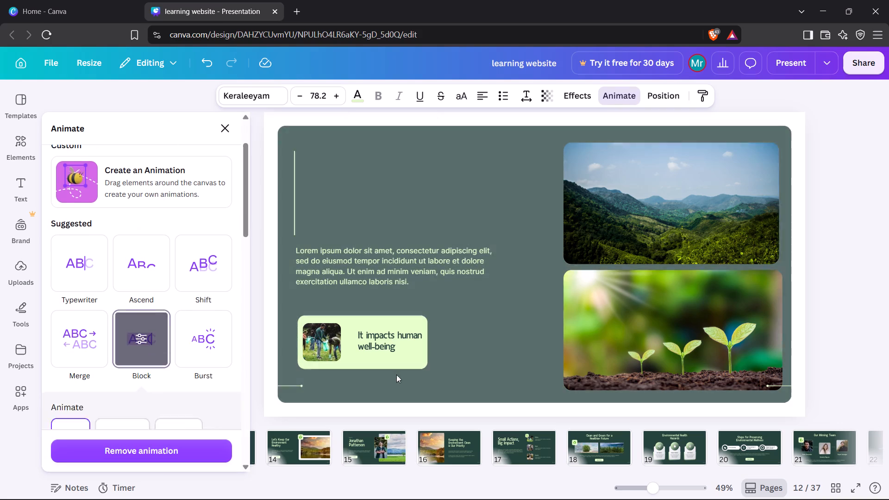
Apply the Skate text animation to slide 12's body paragraph.
click(396, 274)
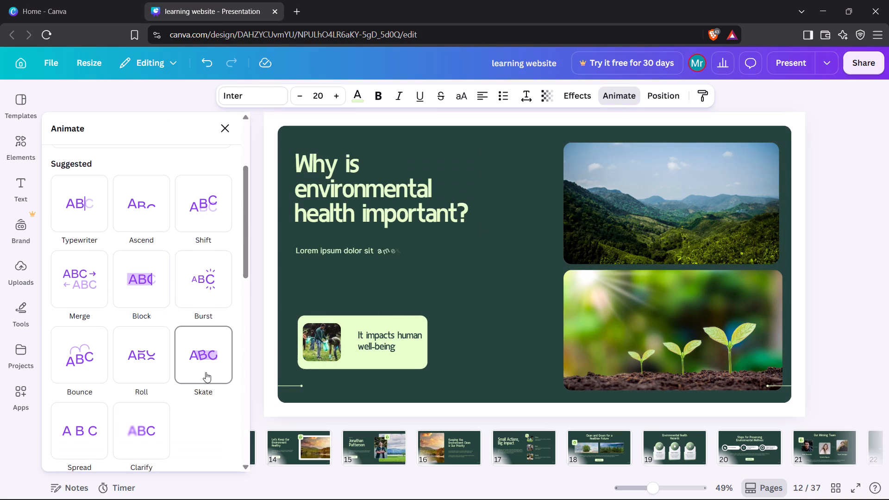
click(206, 372)
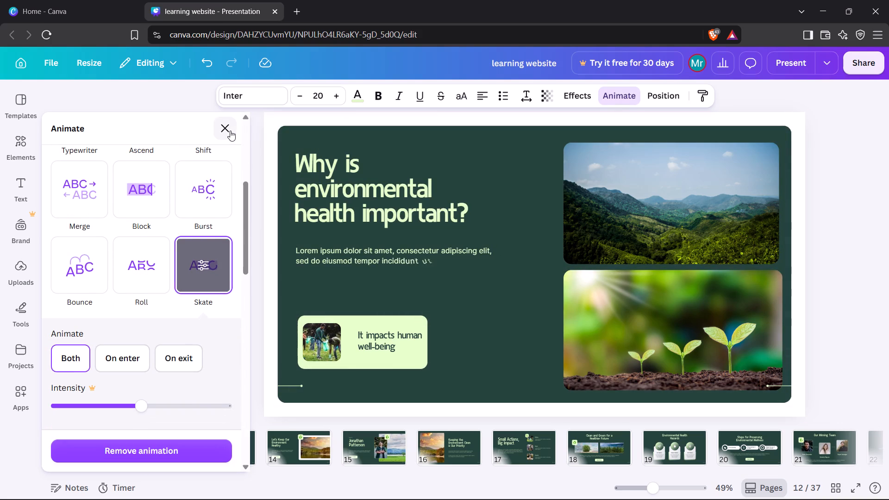
Apply the Tumble animation to slide 12's light green callout box, set to play on enter only.
click(394, 360)
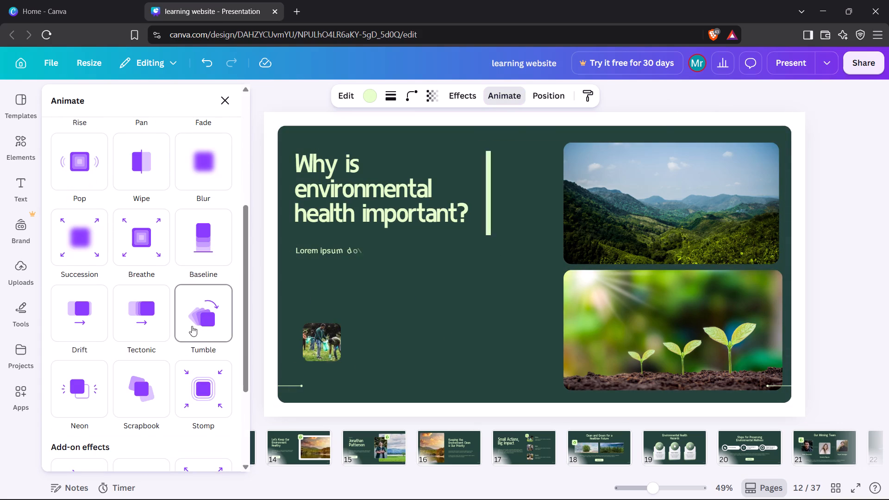
click(194, 324)
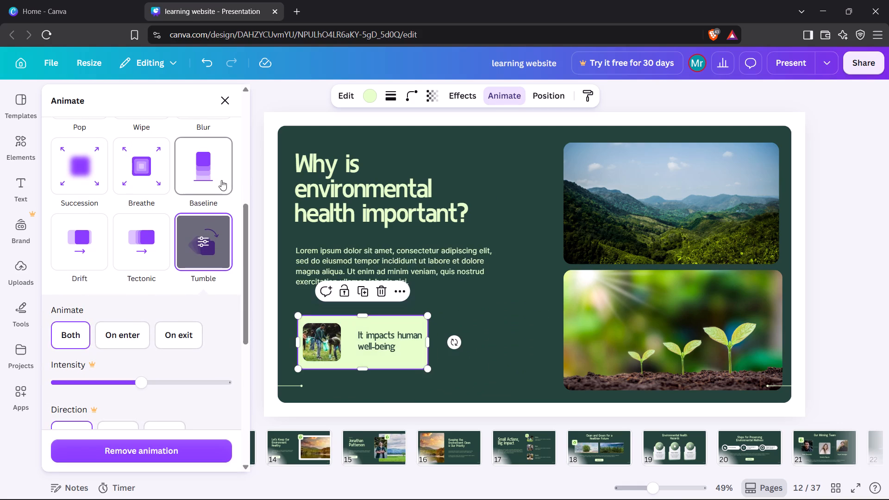
click(132, 340)
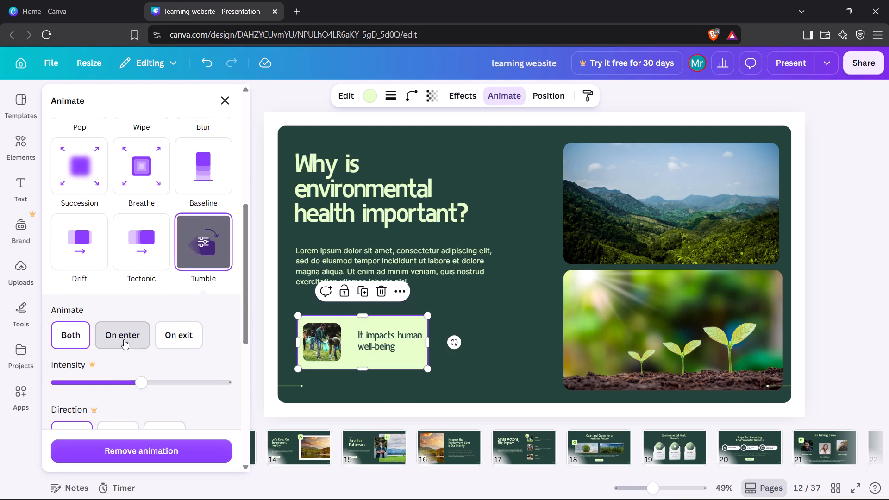
click(231, 100)
click(120, 212)
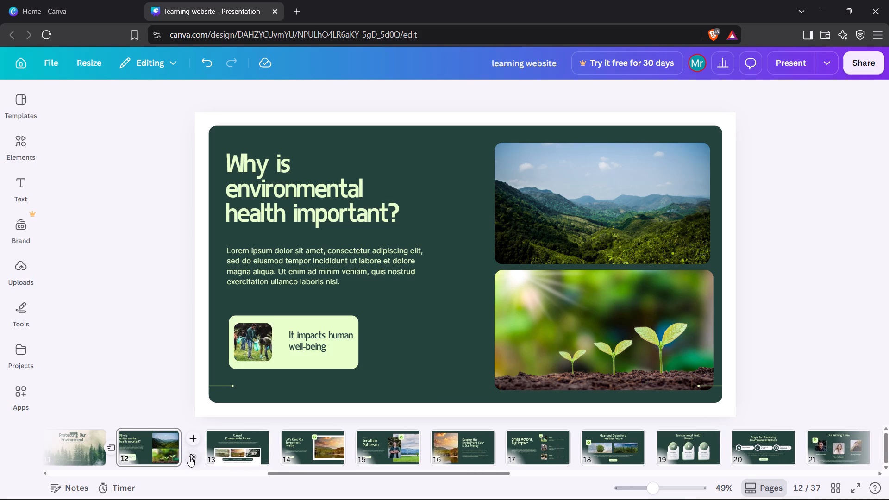
Add a Circle Wipe transition between slides 12 and 13 with its direction set to Out.
click(189, 456)
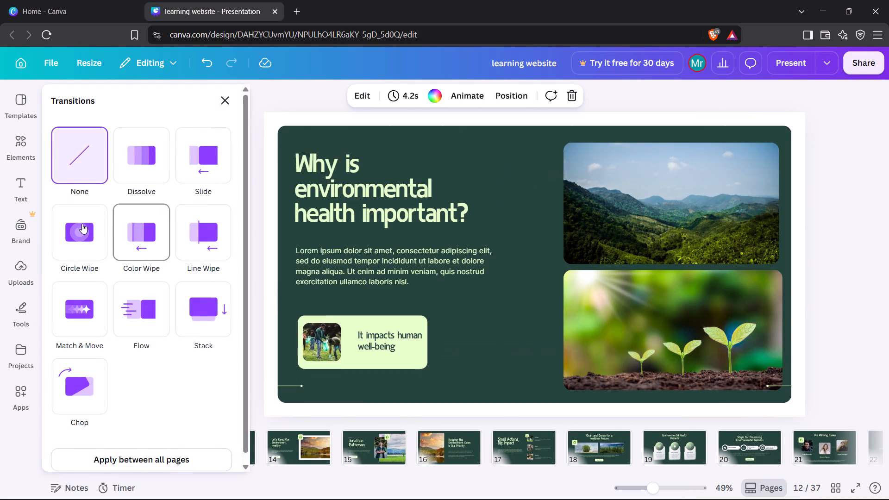
click(81, 224)
click(177, 363)
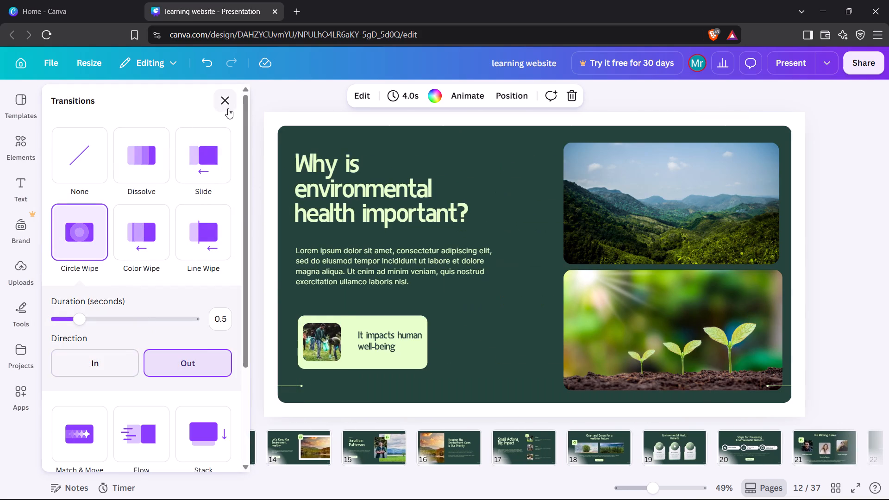
click(227, 108)
click(107, 222)
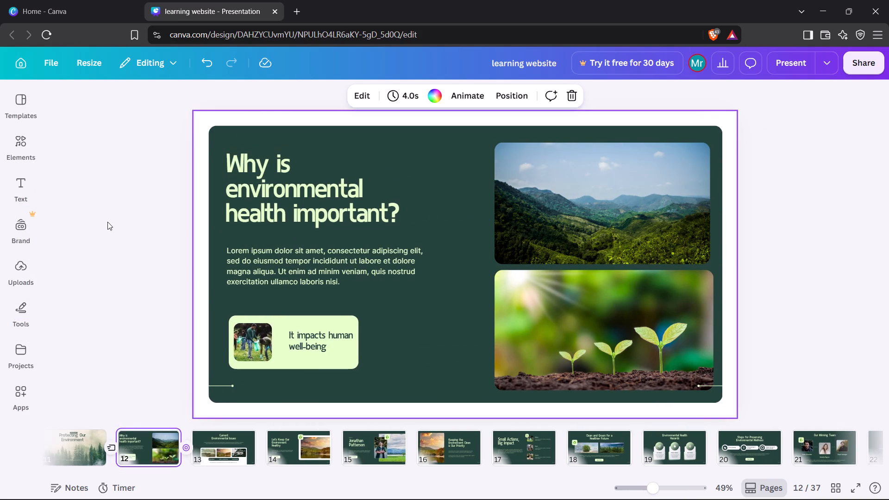
On slide 13, move the "Current Environmental Issues" heading up and slightly left, and bring the body paragraph up beneath it.
key(Right)
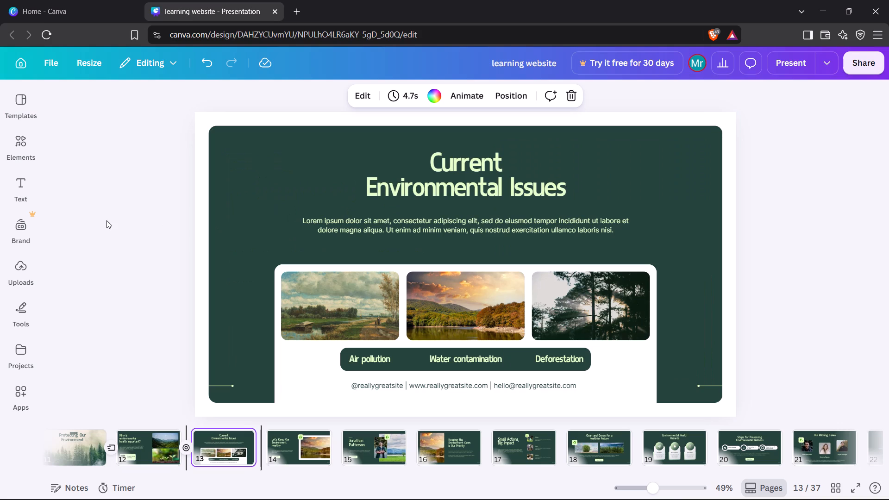
drag(188, 230, 265, 233)
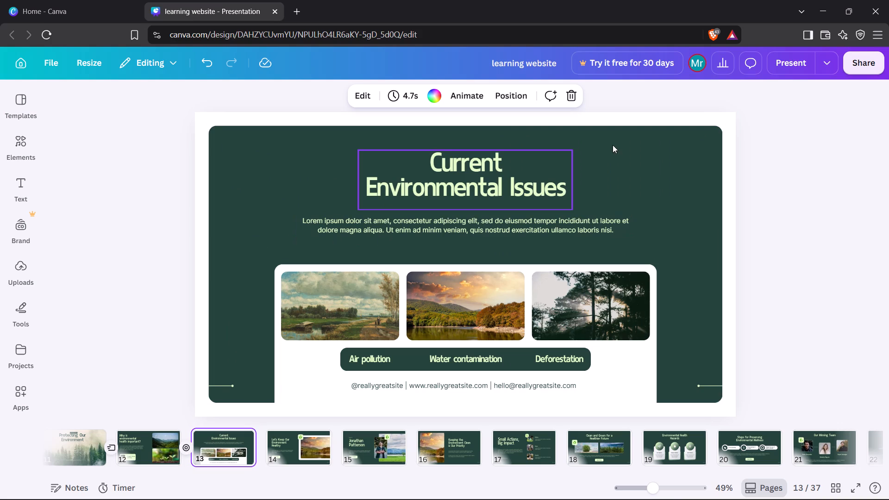
drag(494, 170, 481, 150)
drag(490, 228, 490, 227)
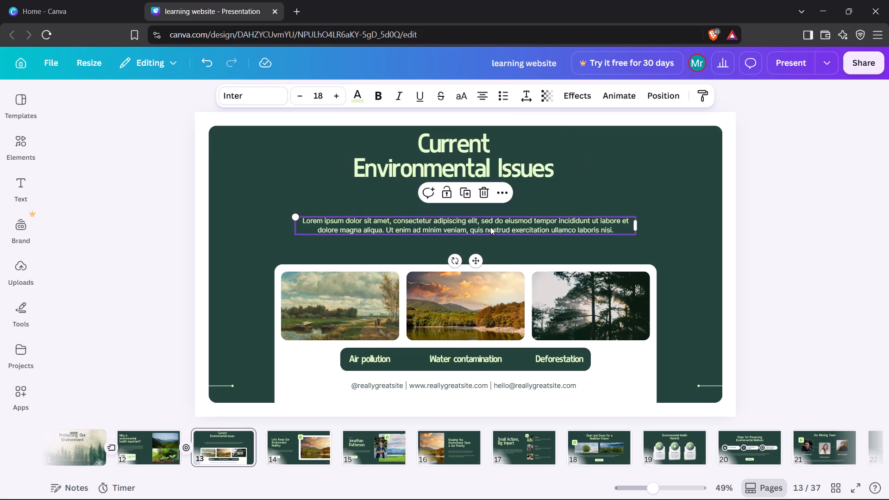
drag(490, 227, 486, 200)
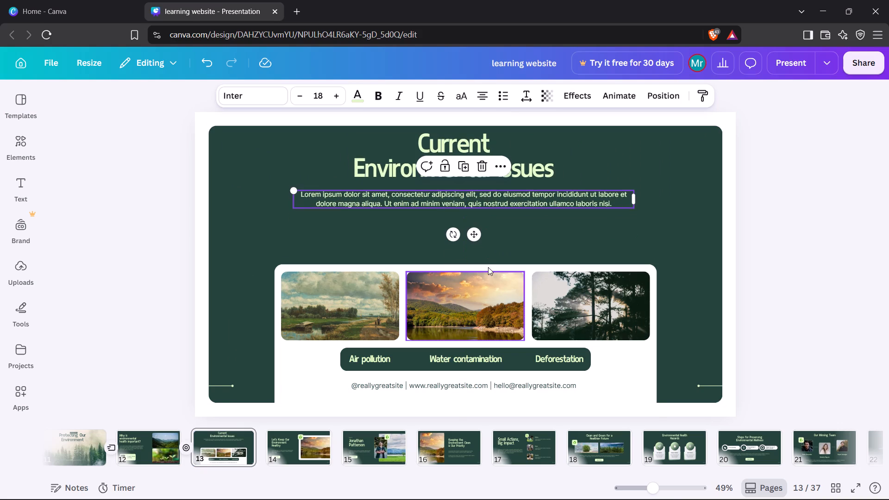
Move slide 13's white card up and shift its three landscape pictures up to match, keeping them in one row.
drag(488, 267, 488, 247)
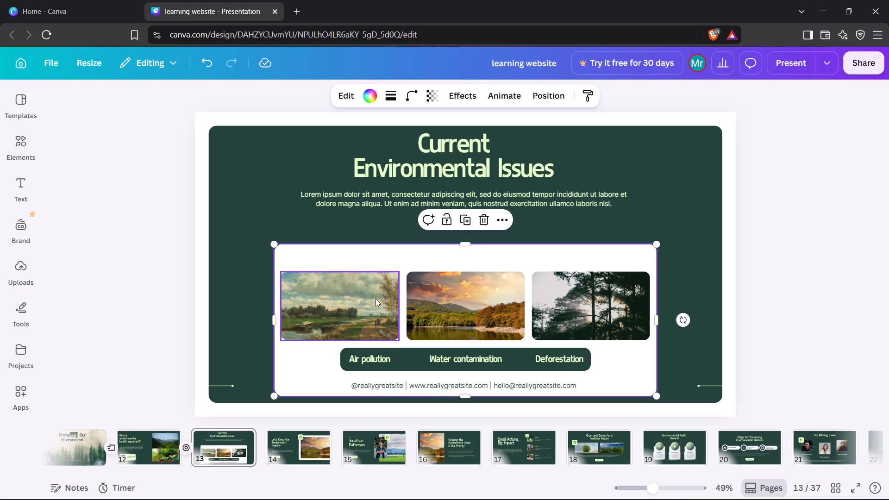
drag(360, 301, 361, 284)
drag(454, 296, 457, 276)
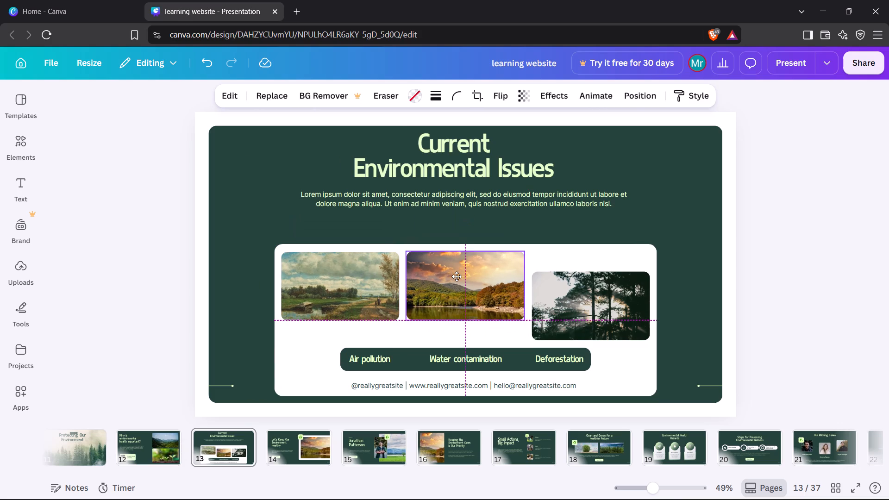
drag(457, 276, 457, 276)
drag(590, 306, 590, 286)
Move slide 13's dark green label bar, its three labels and the contact line below it up within the white card.
drag(514, 355, 514, 341)
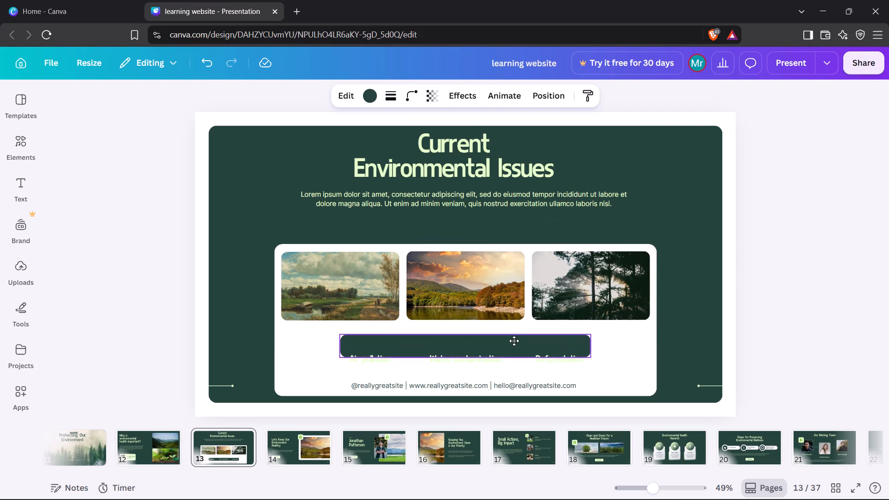
drag(514, 341, 513, 340)
drag(385, 363, 385, 344)
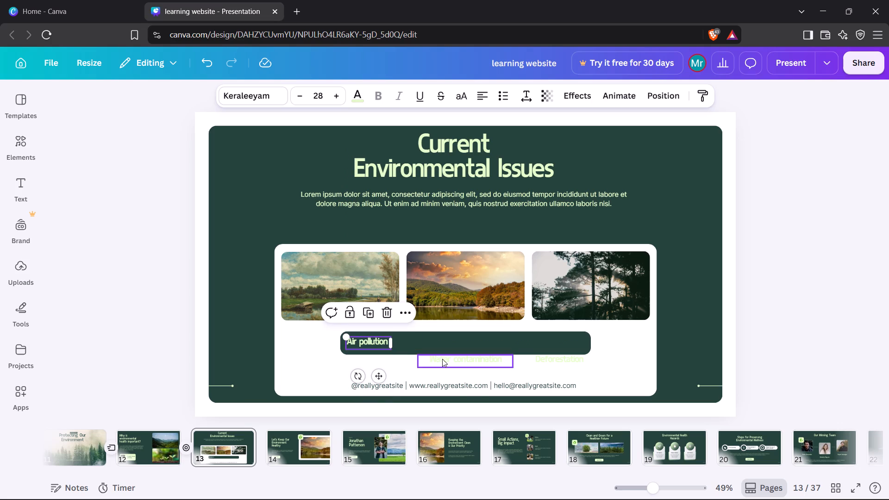
drag(443, 359, 439, 343)
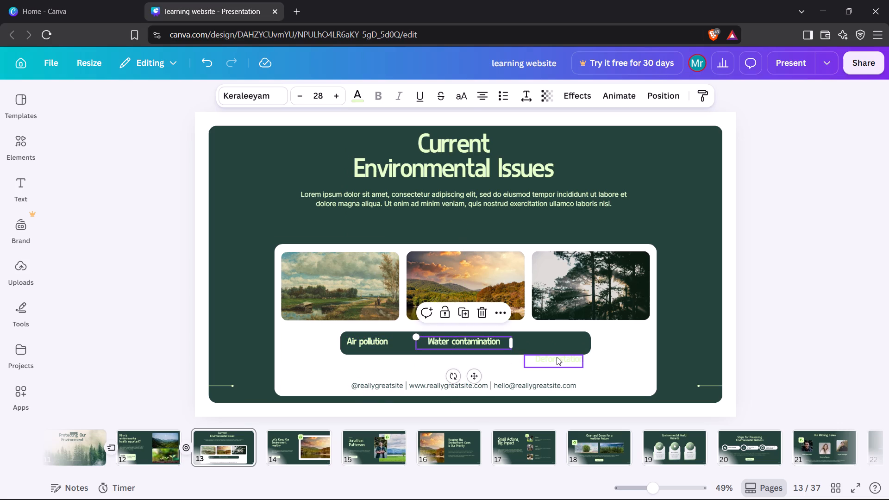
drag(557, 359, 553, 344)
click(369, 381)
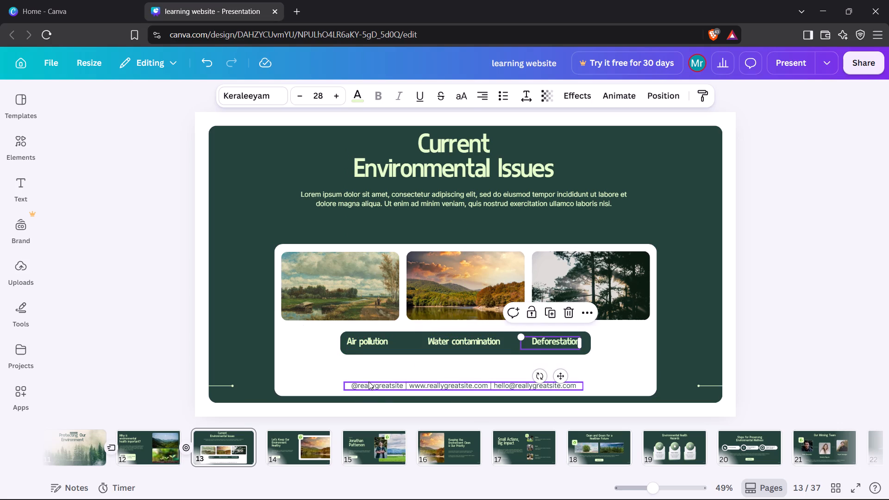
drag(369, 381, 362, 378)
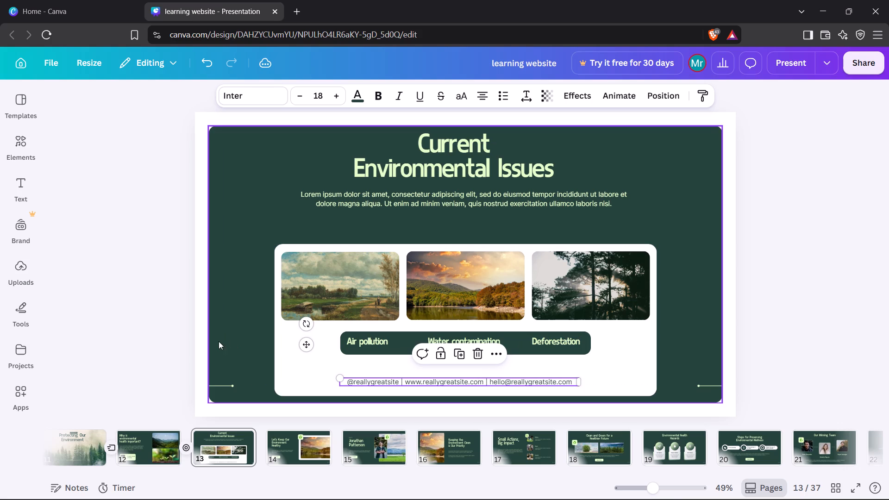
click(145, 325)
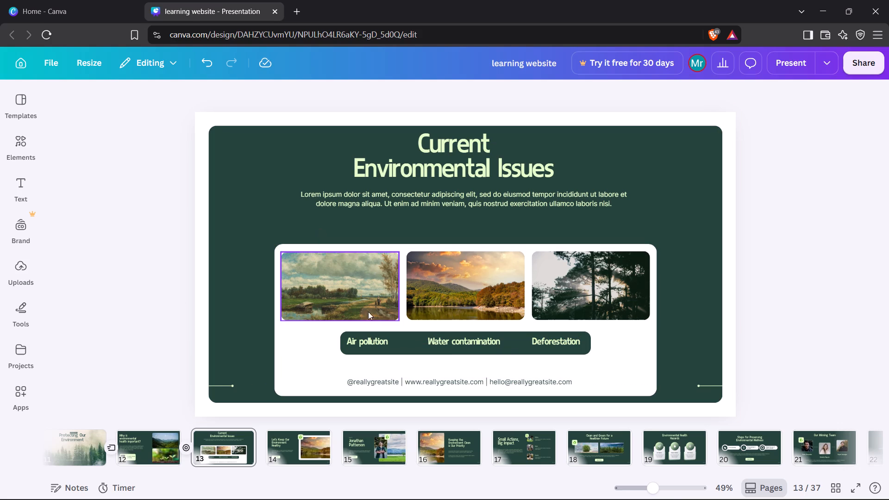
Apply the Pan animation to slide 13's dark green background panel.
click(281, 164)
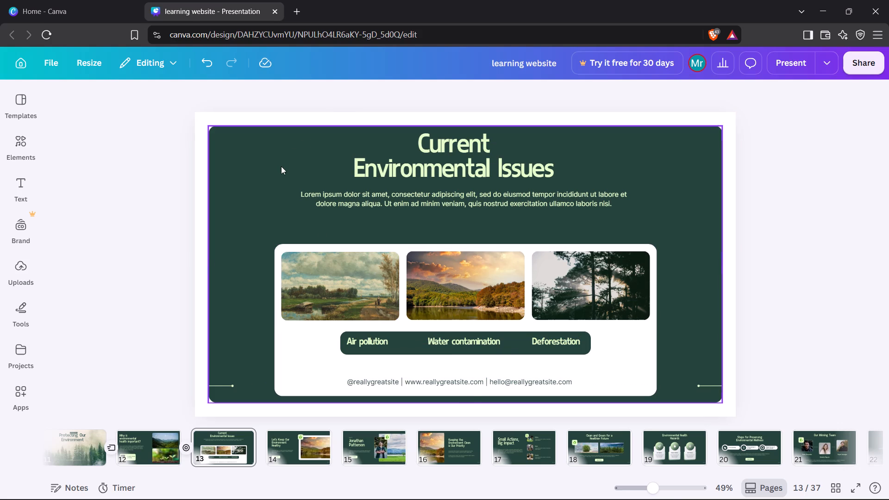
click(511, 87)
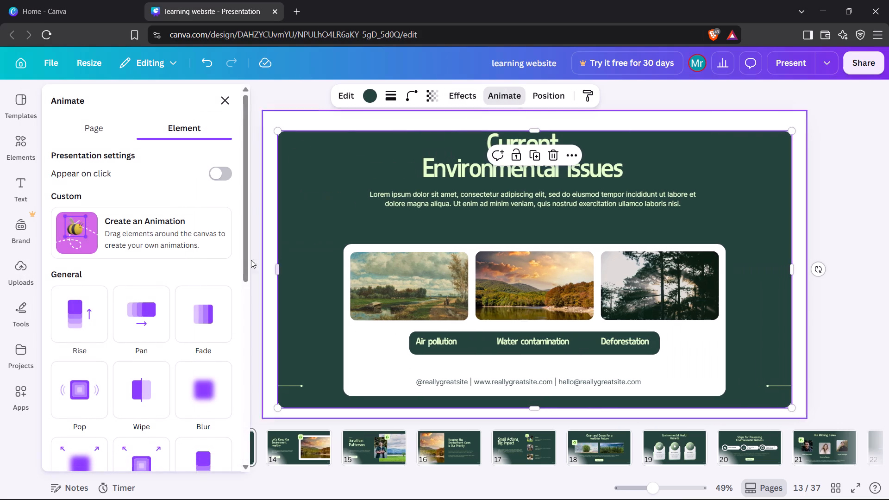
drag(113, 335, 115, 325)
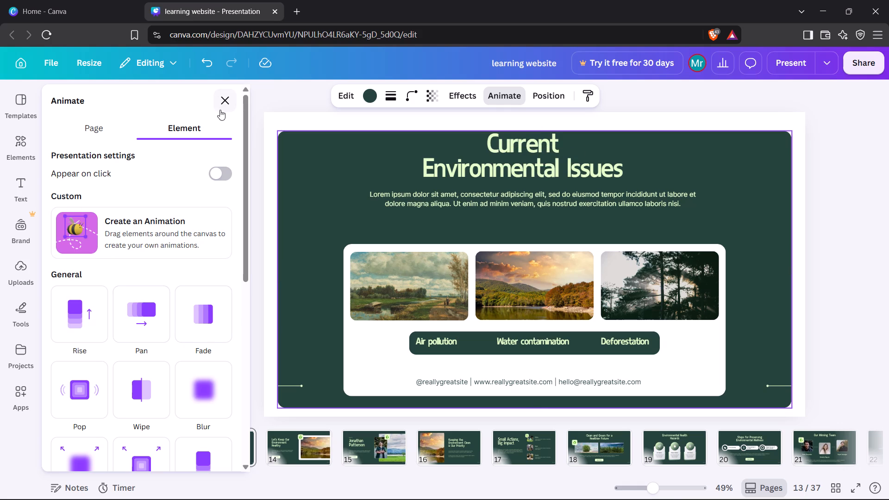
click(220, 110)
Apply the Ascend text animation to slide 13's "Current Environmental Issues" heading.
click(494, 148)
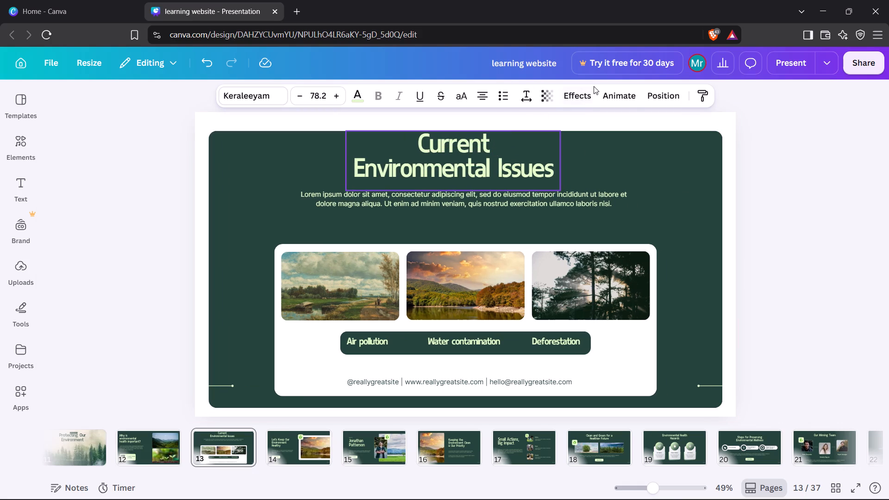
click(609, 95)
click(153, 372)
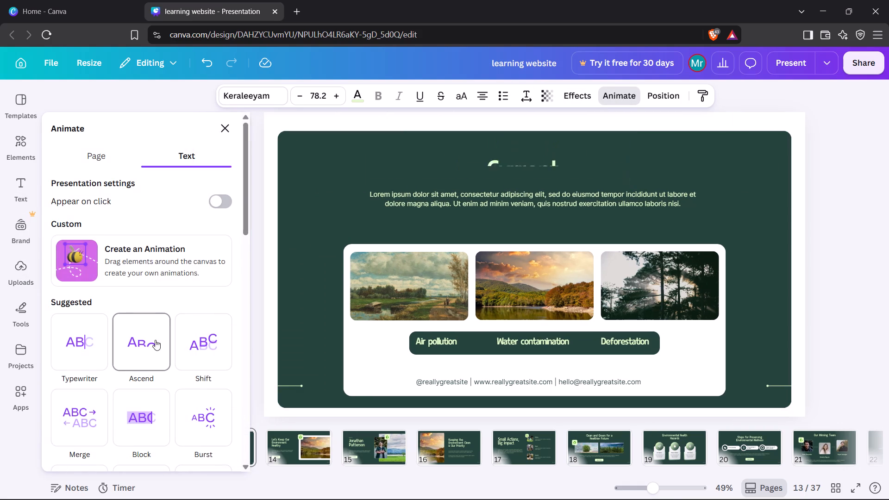
click(221, 130)
Apply the Shift text animation to slide 13's body paragraph.
click(439, 204)
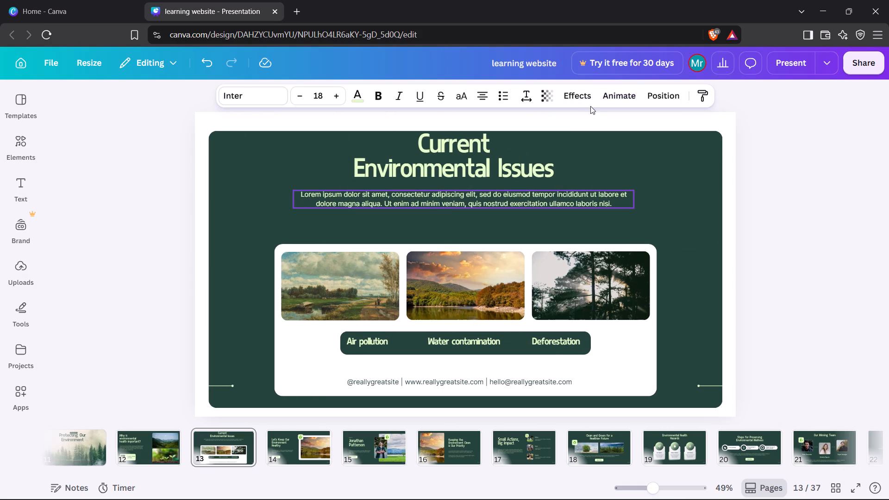
click(609, 98)
drag(197, 369, 204, 350)
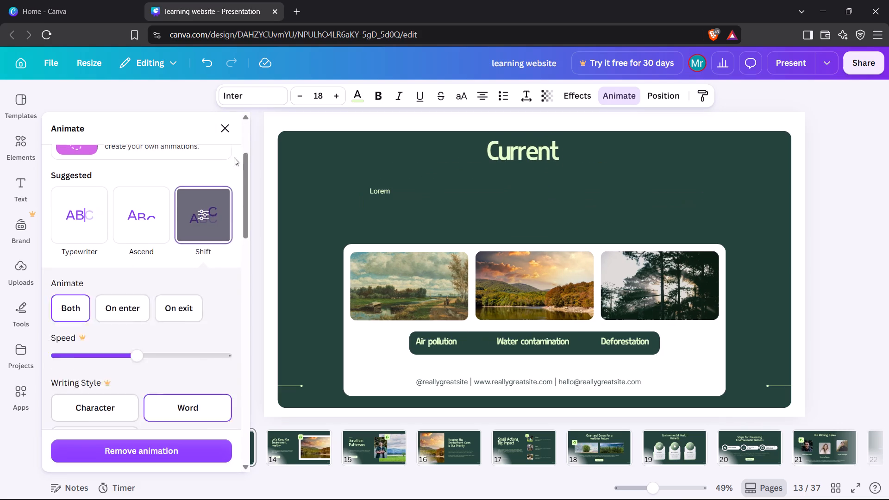
click(233, 131)
click(145, 210)
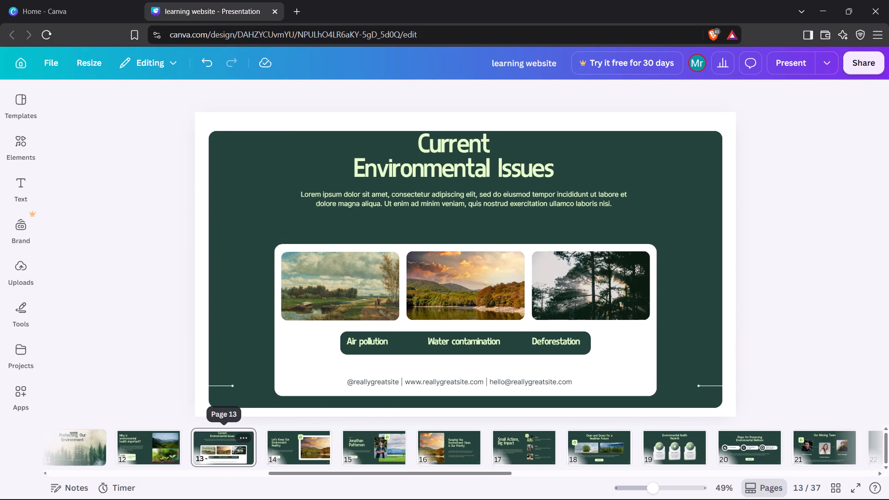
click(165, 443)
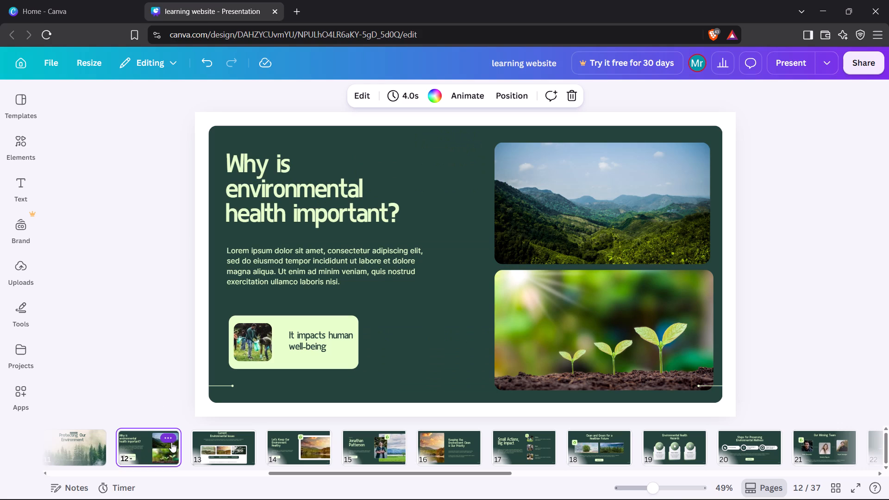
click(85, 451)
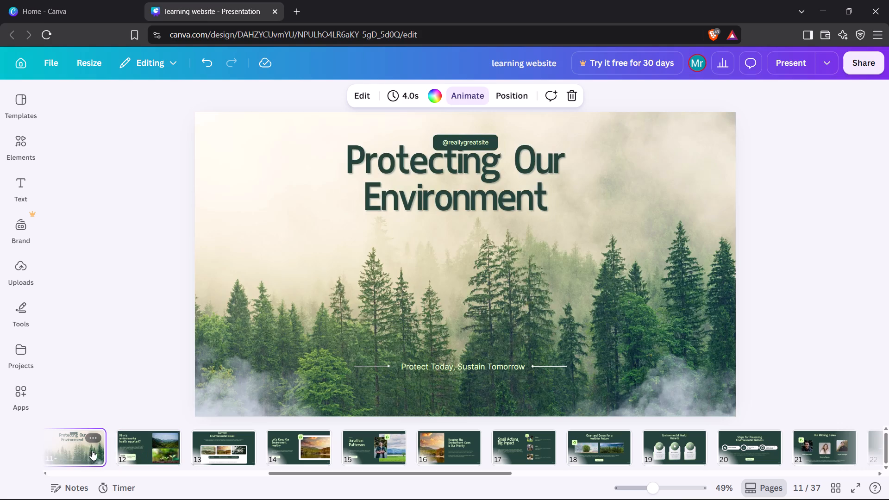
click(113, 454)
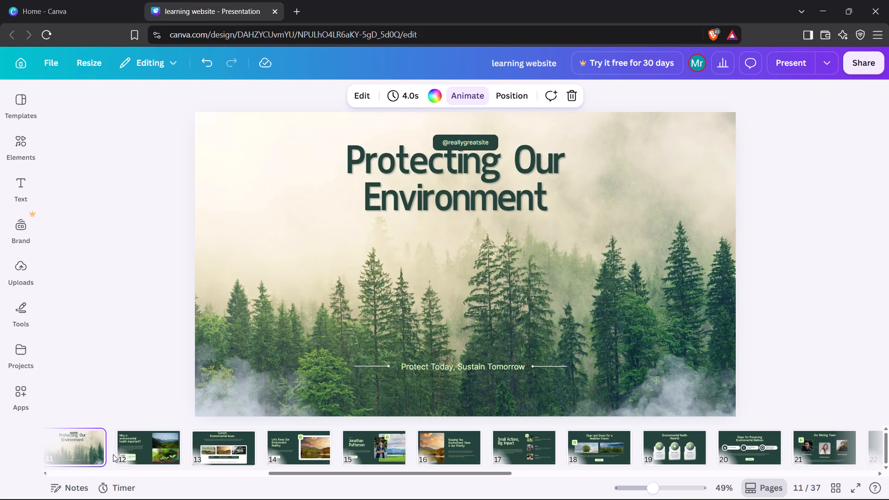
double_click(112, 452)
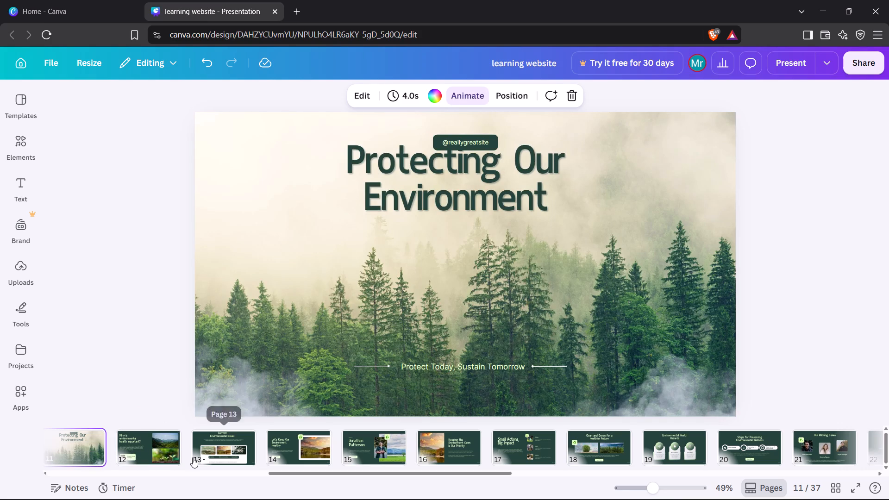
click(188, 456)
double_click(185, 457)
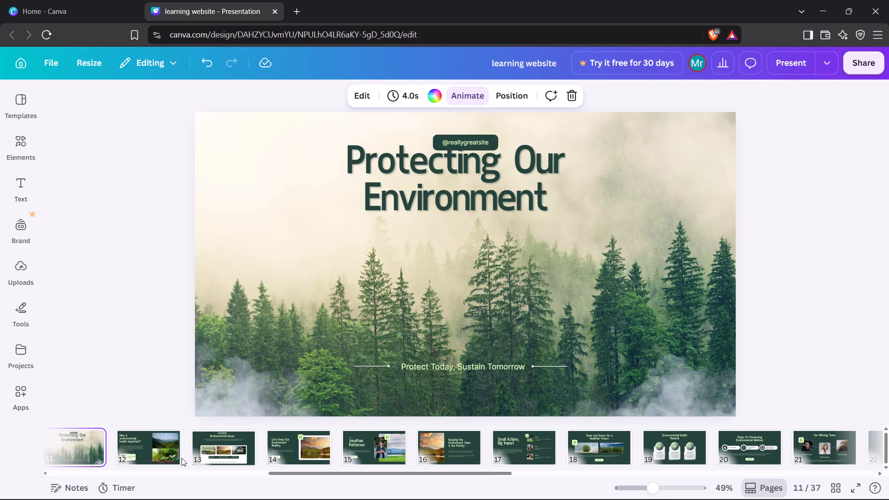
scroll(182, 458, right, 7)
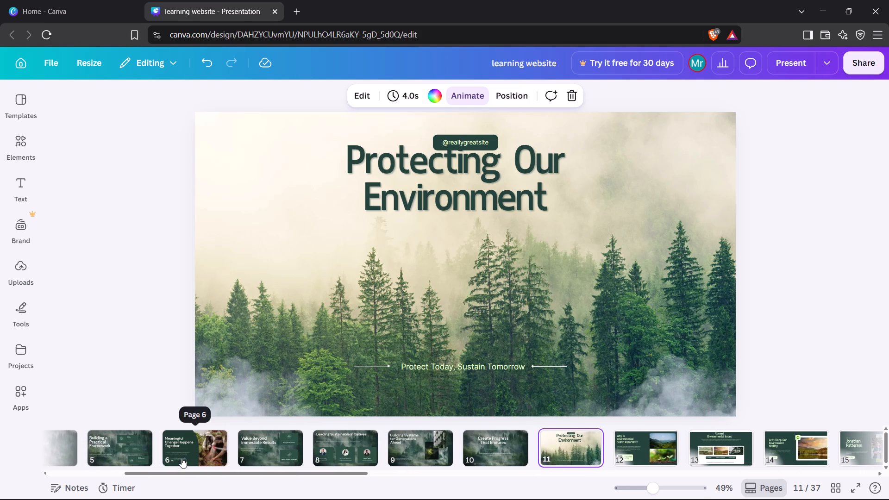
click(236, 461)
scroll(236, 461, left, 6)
On slide 14, move the heading and body paragraph toward the green panel's upper-left corner and enlarge the paragraph to font size 20.4.
key(Right)
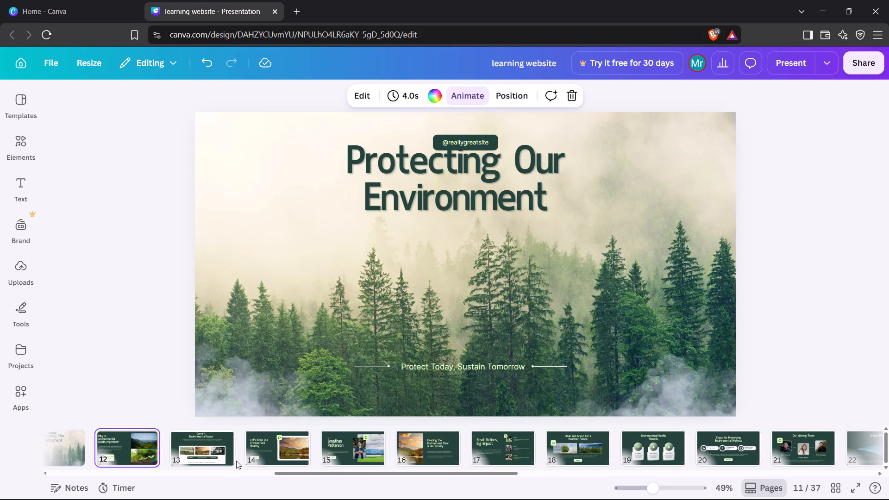
key(Right)
key(Right)
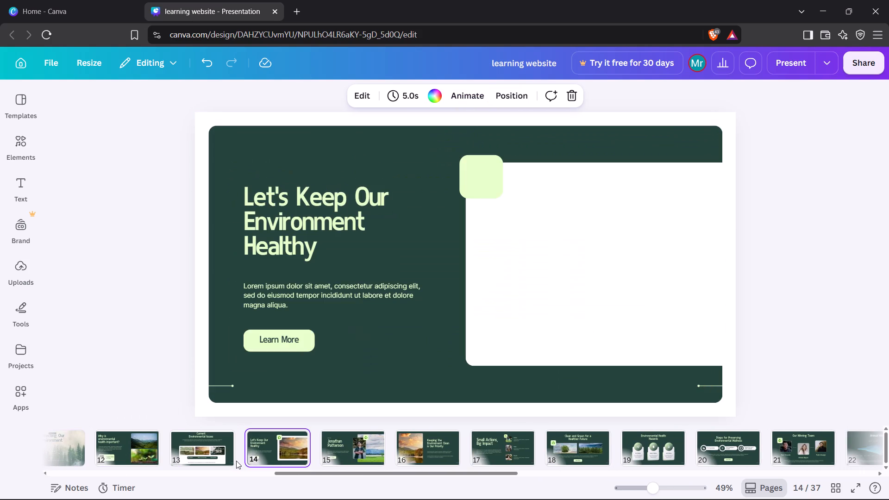
drag(286, 232, 266, 192)
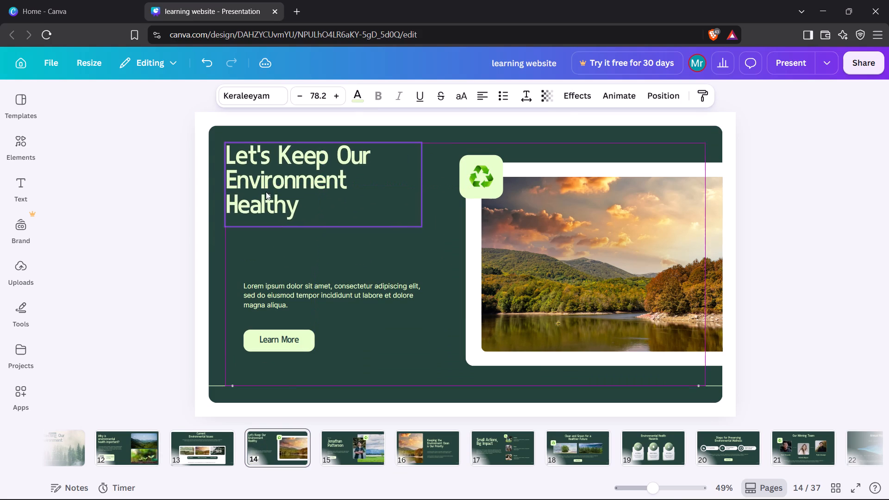
drag(275, 286, 260, 256)
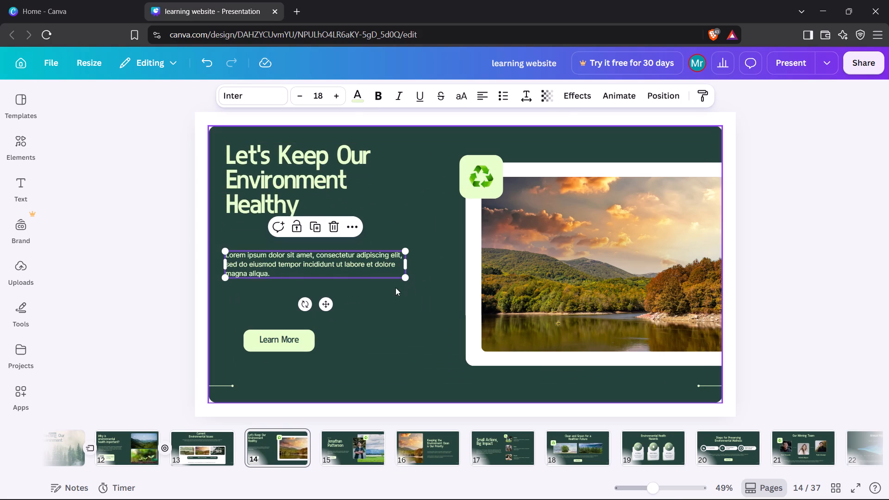
drag(407, 278, 431, 283)
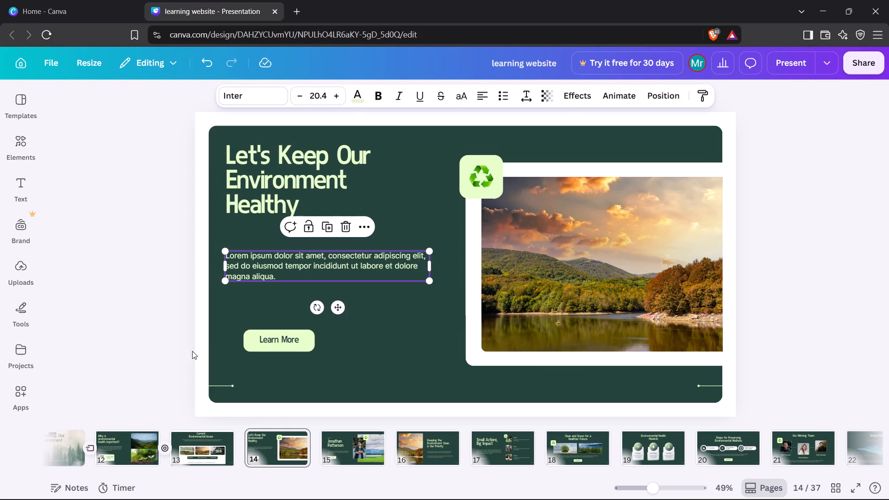
Move slide 14's "Learn More" label and its light green button up and left, aligned with the paragraph's left edge.
drag(270, 346, 254, 330)
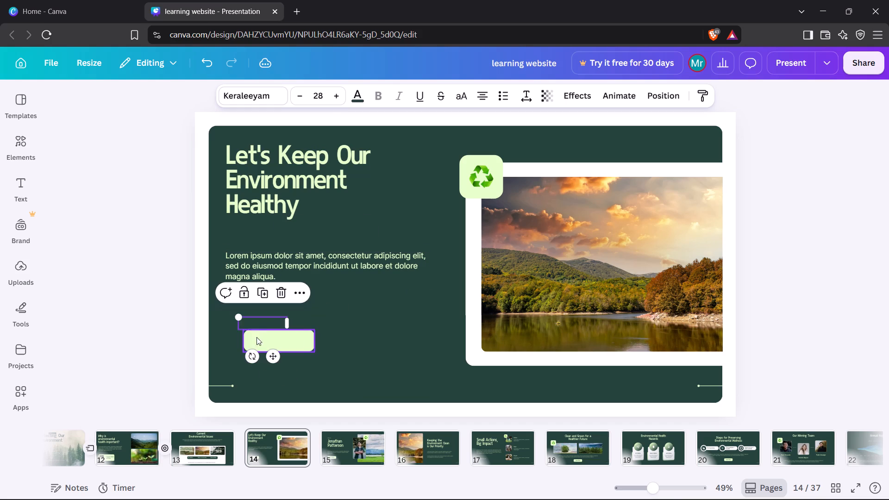
drag(263, 342, 245, 325)
click(245, 323)
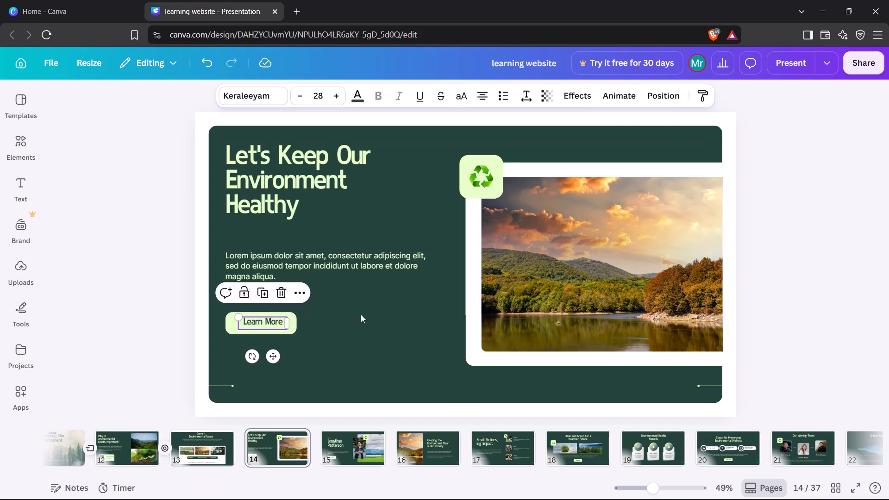
click(362, 315)
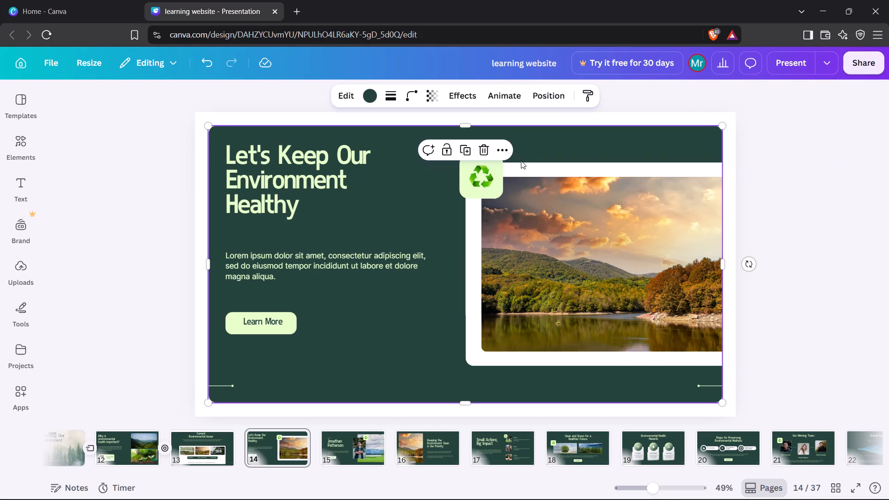
Enlarge slide 14's white card behind the landscape photo upward and to the left, to about 1,414 by 767.
click(521, 165)
drag(521, 165, 483, 152)
drag(468, 262, 451, 262)
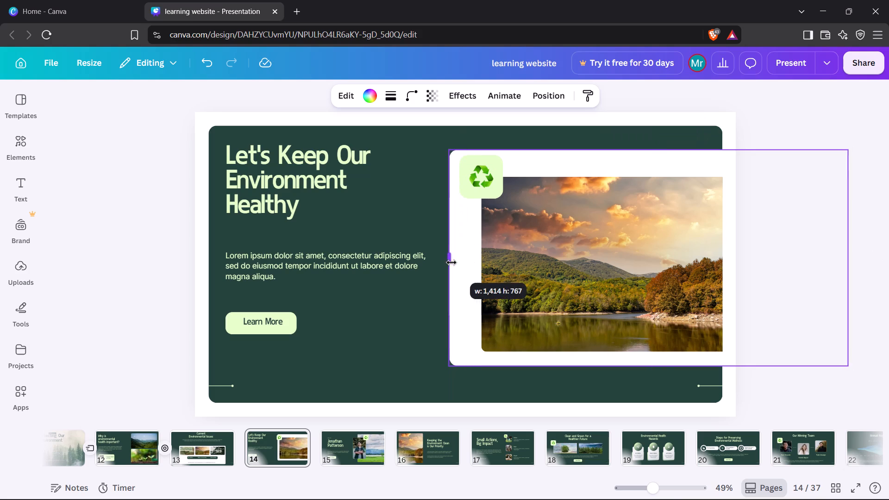
drag(451, 262, 451, 261)
Move slide 14's recycling icon and its light green square onto the enlarged white card's upper-left corner.
drag(474, 183, 443, 164)
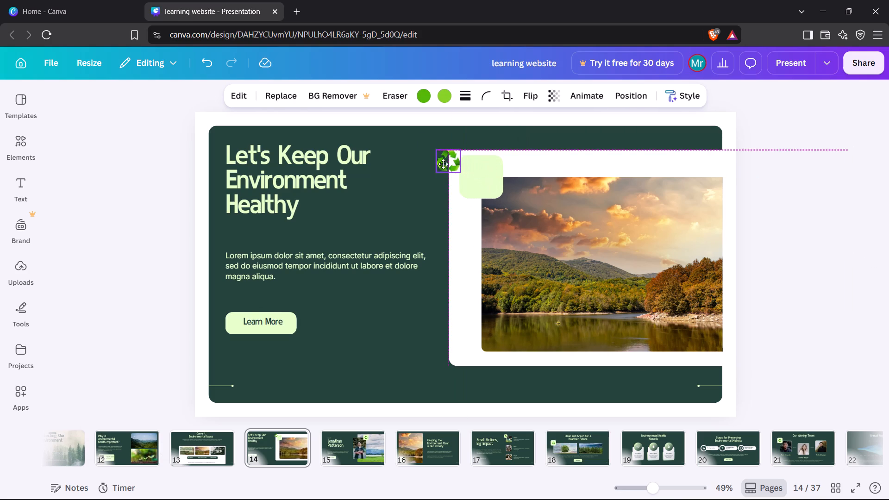
drag(443, 164, 443, 163)
drag(476, 171, 471, 171)
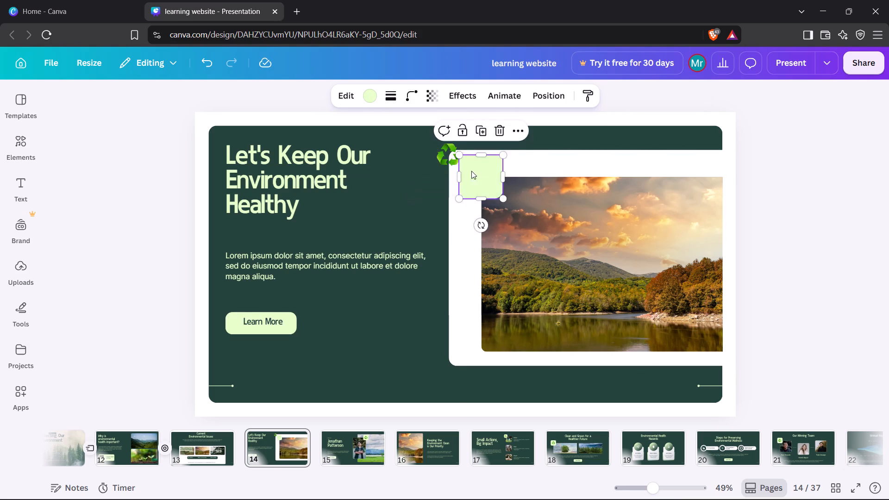
drag(471, 171, 444, 152)
Extend slide 14's landscape photo to the left and upward to fill more of the white card.
click(545, 219)
drag(481, 266, 467, 264)
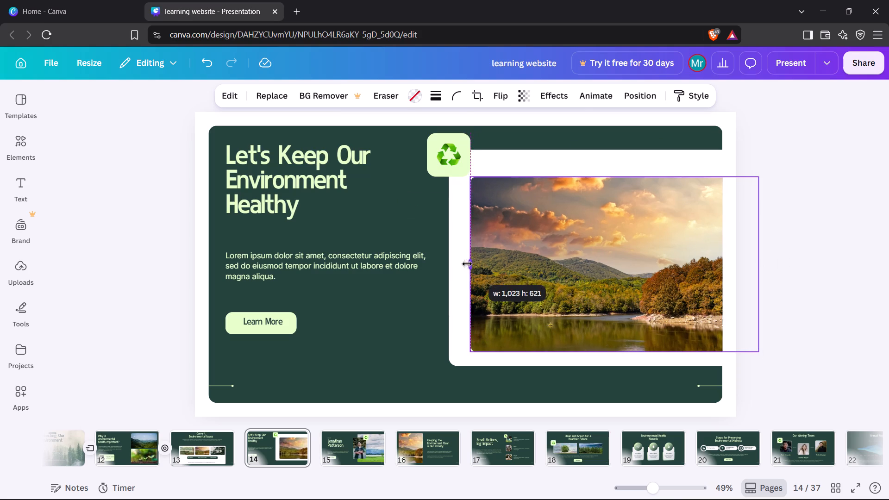
drag(467, 264, 467, 261)
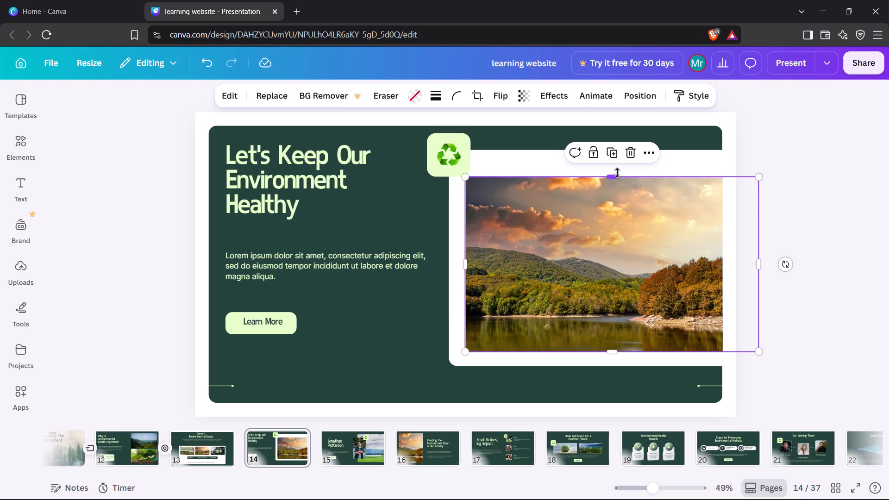
drag(617, 175, 612, 155)
click(812, 232)
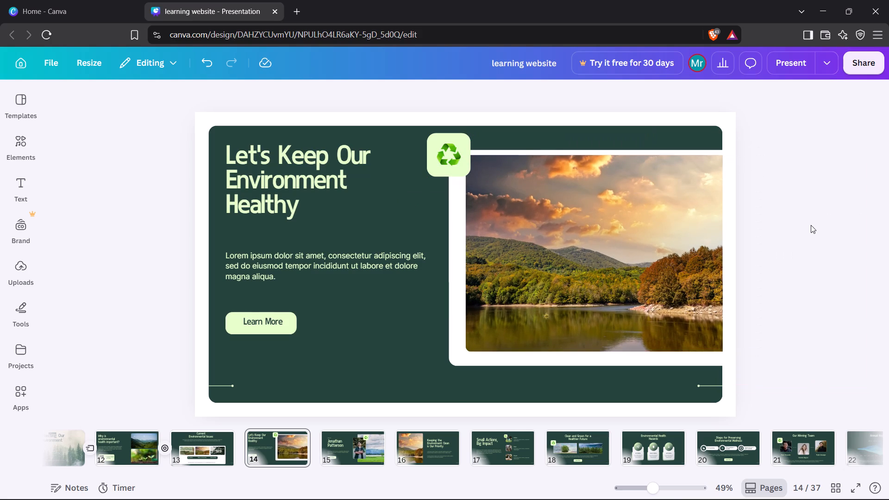
Apply the Wipe animation to slide 14's dark green background panel.
click(435, 196)
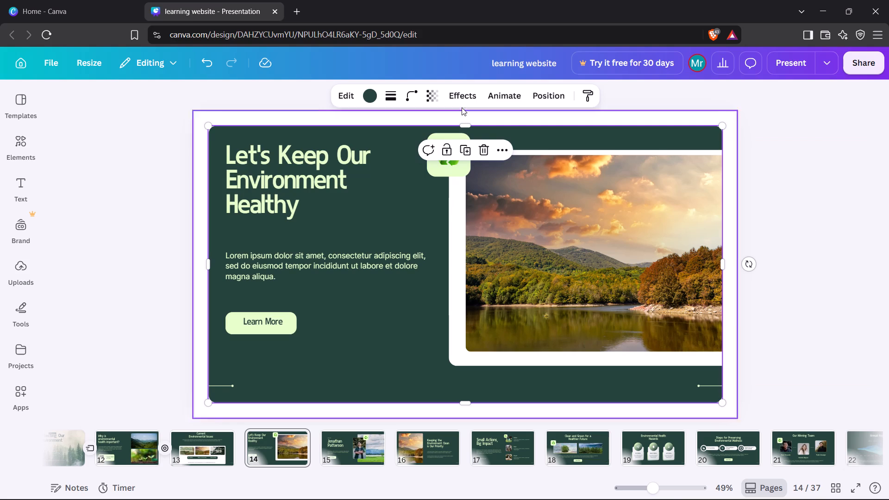
click(493, 94)
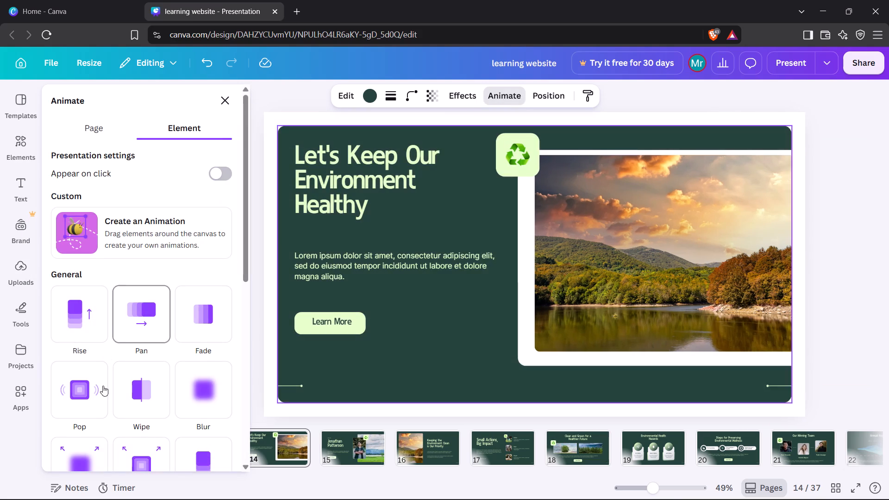
click(137, 395)
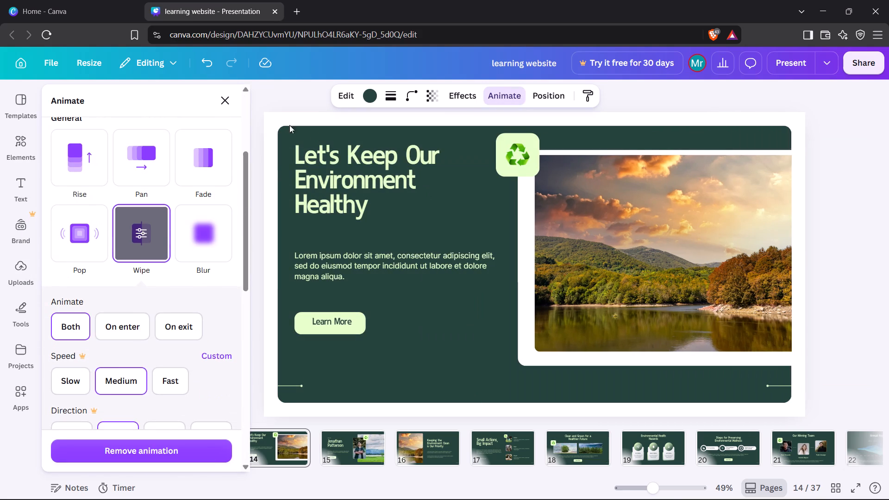
click(230, 106)
click(166, 201)
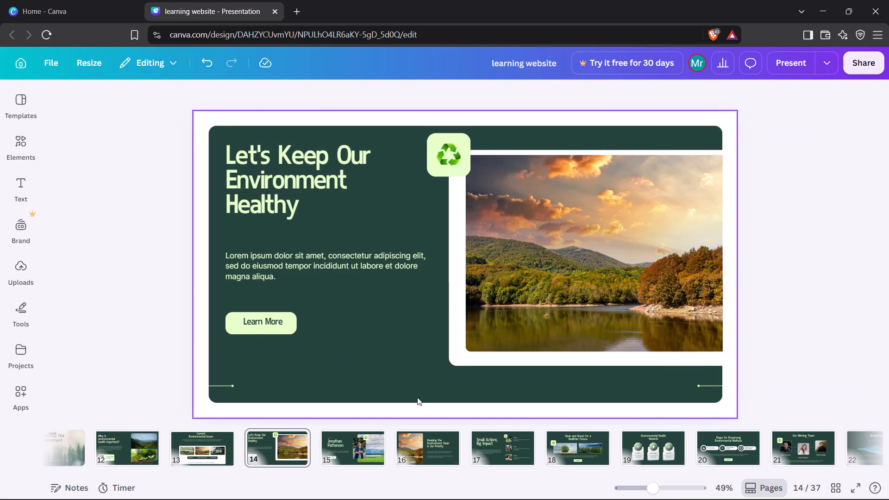
Apply the Ascend text animation to slide 14's "Let's Keep Our Environment Healthy" heading.
click(272, 176)
click(616, 95)
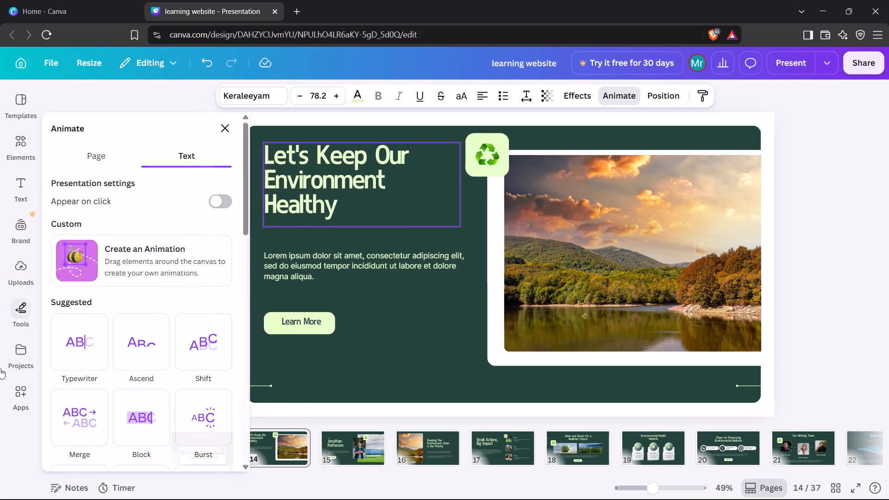
click(124, 356)
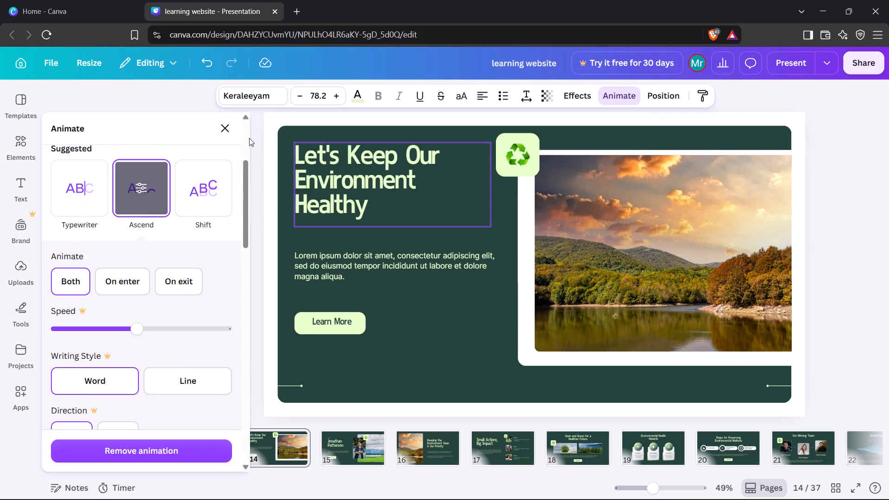
click(227, 129)
click(133, 267)
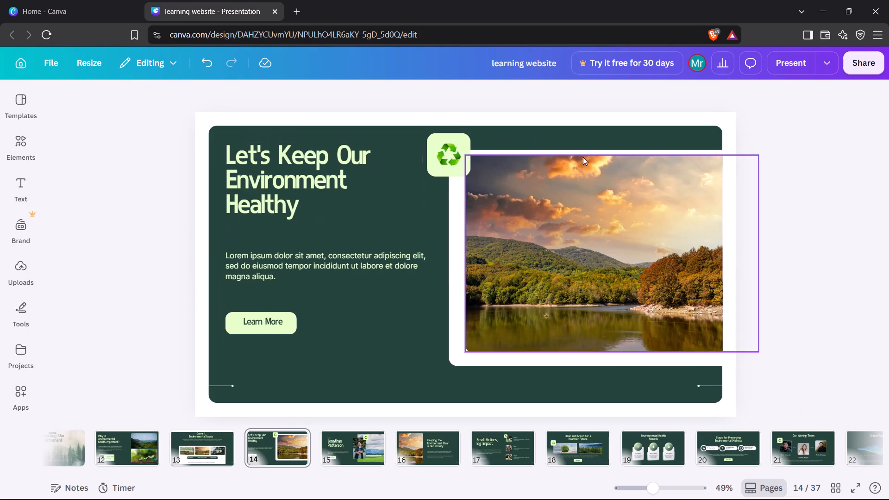
Apply the Shift text animation to slide 14's body paragraph.
click(340, 273)
click(620, 104)
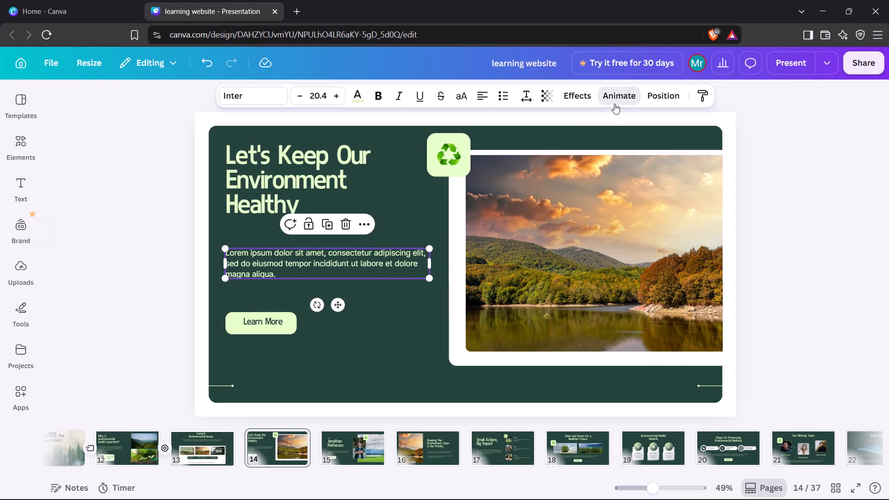
click(199, 355)
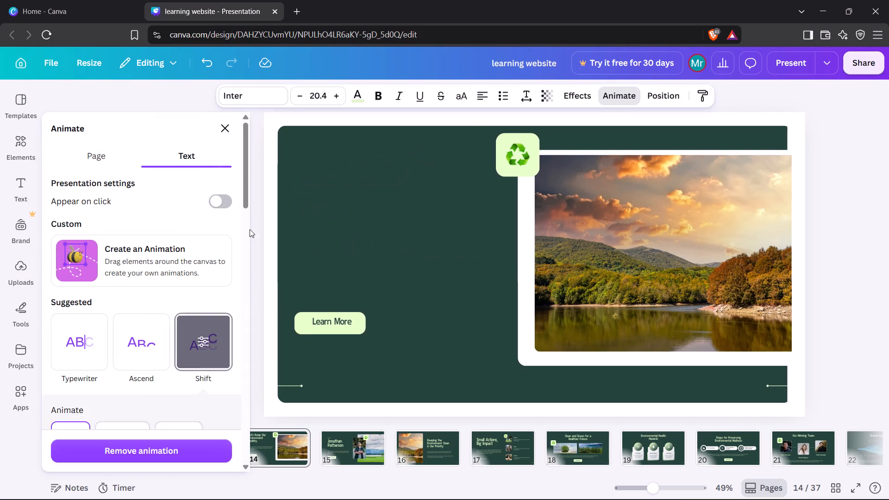
click(233, 133)
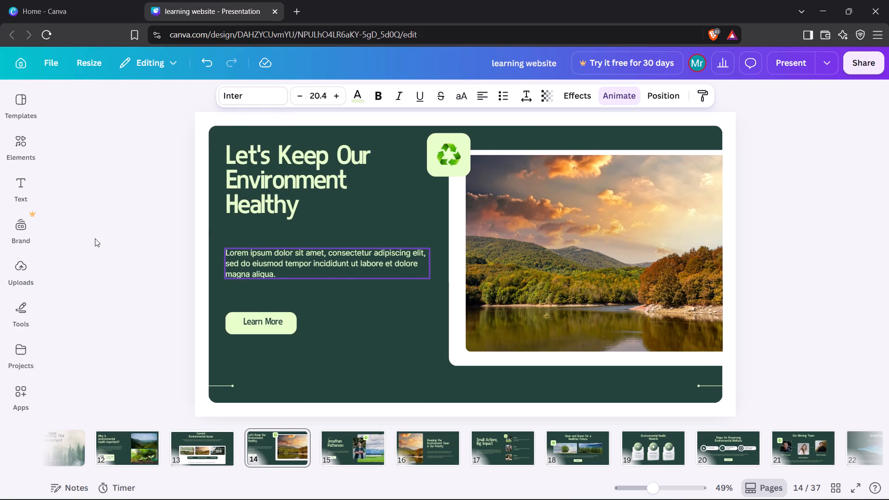
click(97, 238)
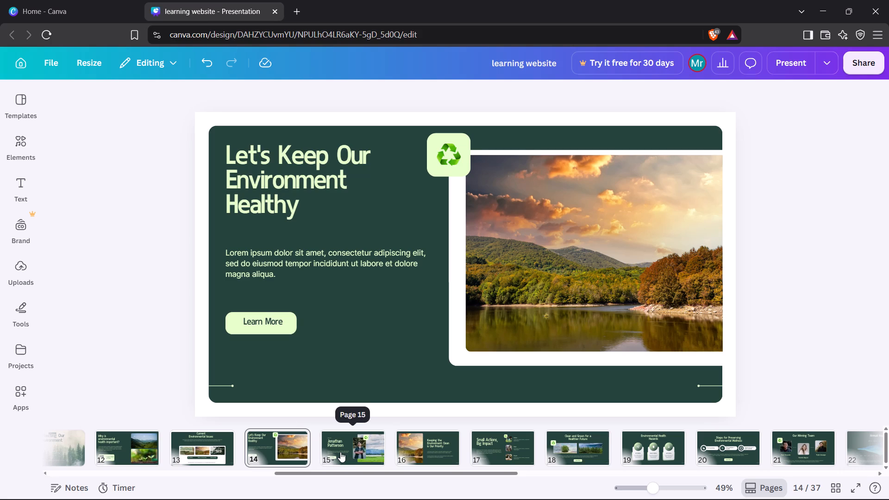
On slide 15, move the greeting, name heading and body paragraph up and left, and slightly enlarge the paragraph.
key(Right)
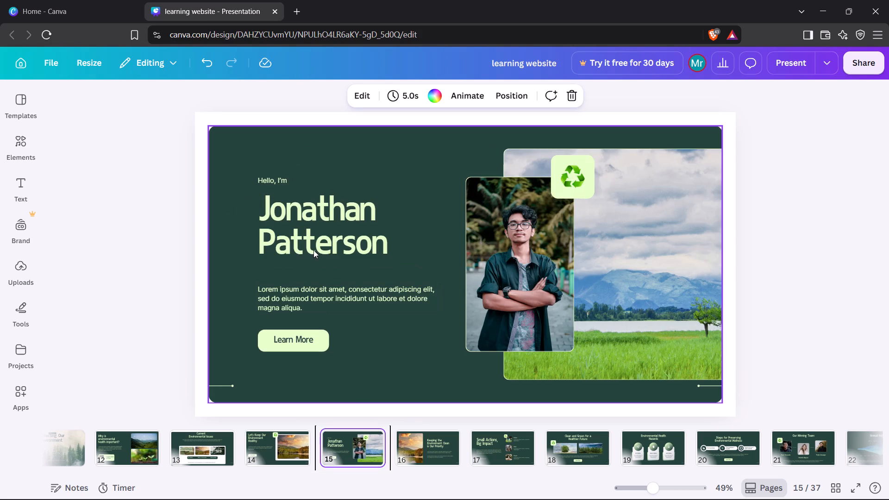
drag(280, 183, 266, 169)
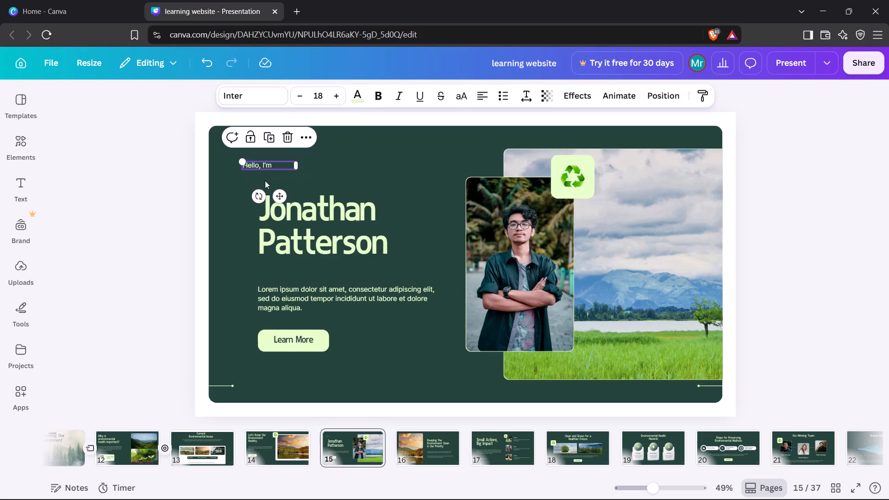
drag(279, 224, 262, 212)
drag(287, 300, 273, 285)
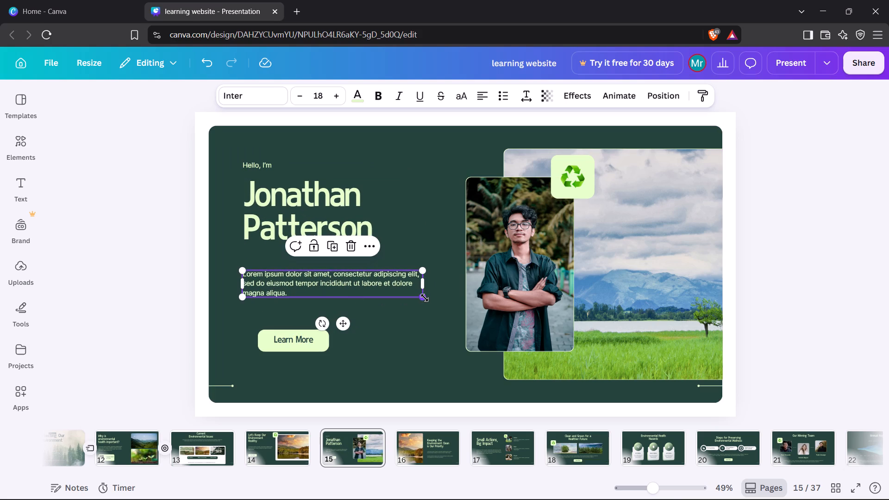
drag(425, 298, 438, 312)
click(439, 314)
Move slide 15's Learn More button shape and its label up and left, just beneath the body paragraph.
drag(303, 349, 288, 343)
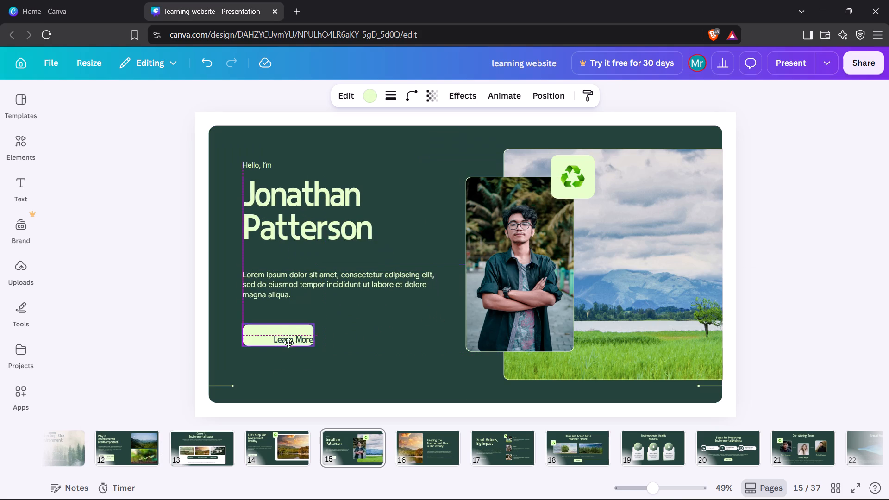
drag(288, 343, 286, 337)
drag(293, 337, 287, 329)
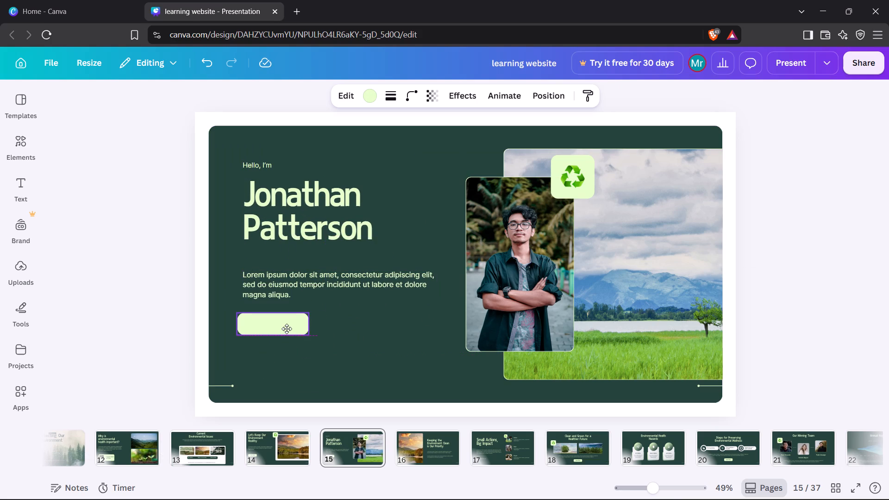
drag(287, 329, 289, 329)
click(296, 342)
drag(295, 341, 288, 332)
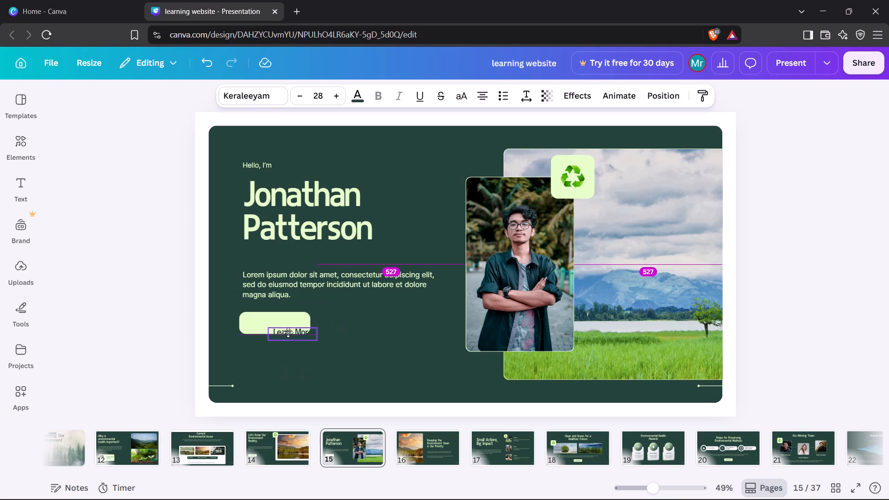
drag(288, 332, 278, 323)
click(373, 343)
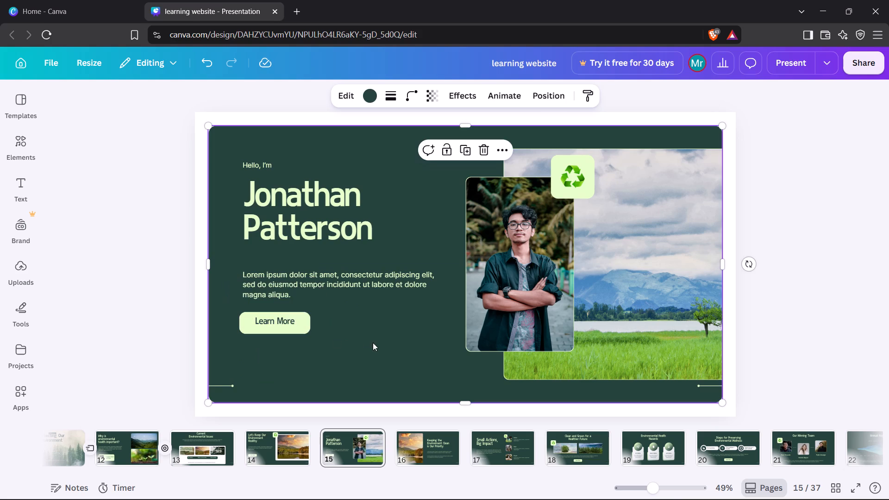
Shift slide 15's portrait photo left towards the text block.
drag(562, 267, 538, 266)
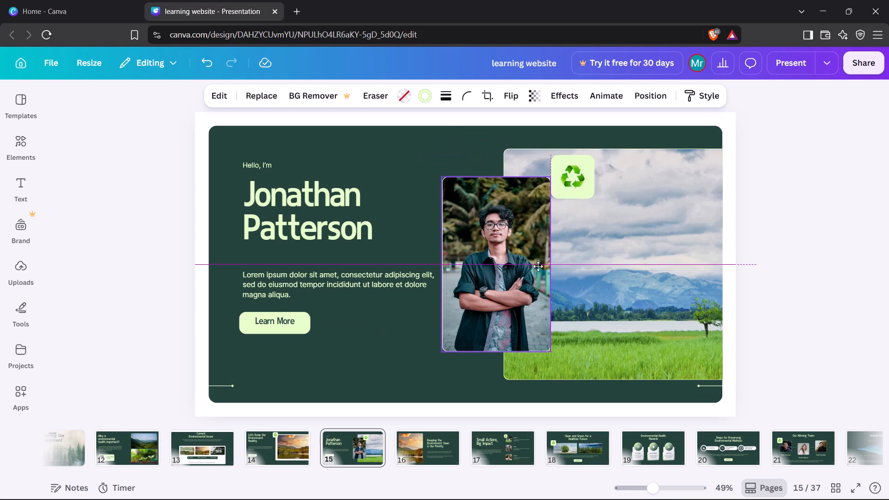
drag(538, 266, 538, 266)
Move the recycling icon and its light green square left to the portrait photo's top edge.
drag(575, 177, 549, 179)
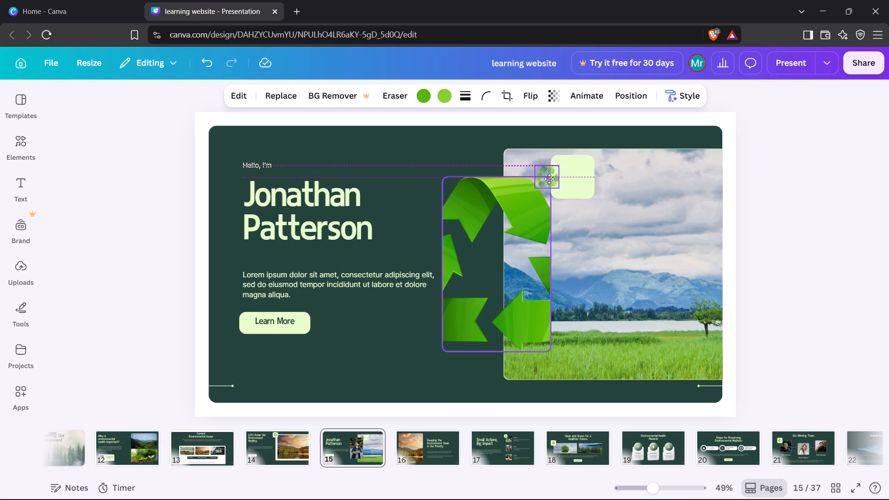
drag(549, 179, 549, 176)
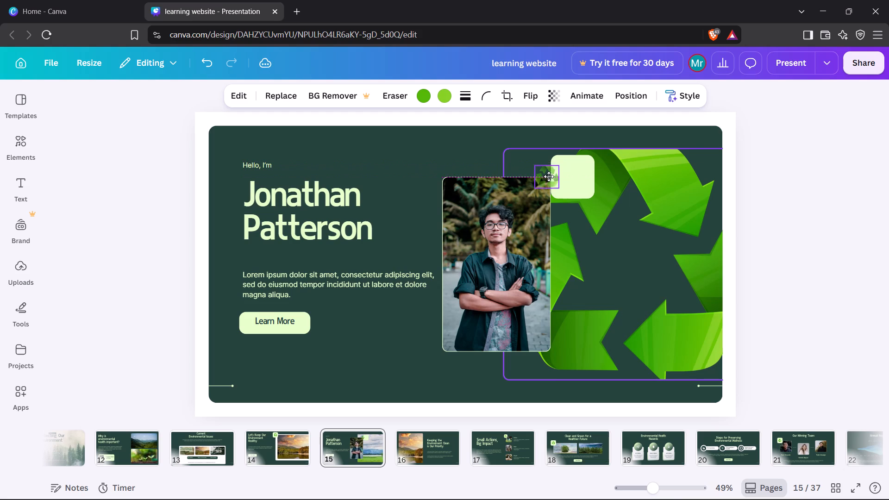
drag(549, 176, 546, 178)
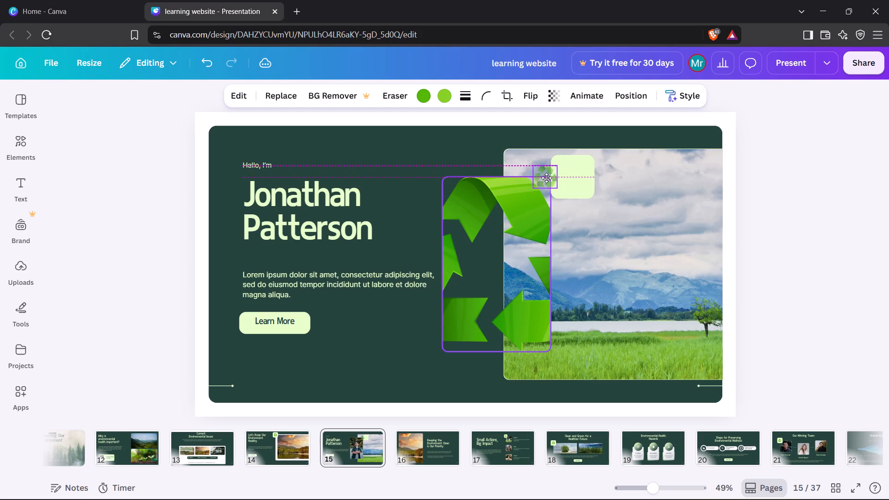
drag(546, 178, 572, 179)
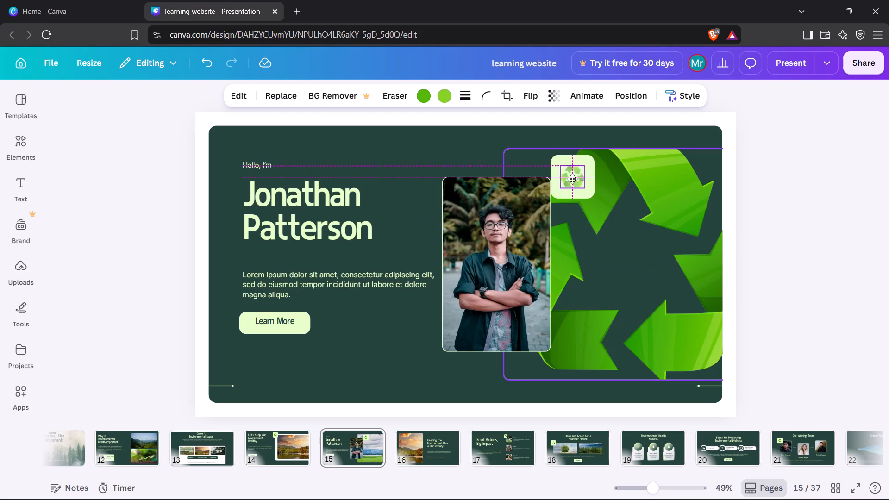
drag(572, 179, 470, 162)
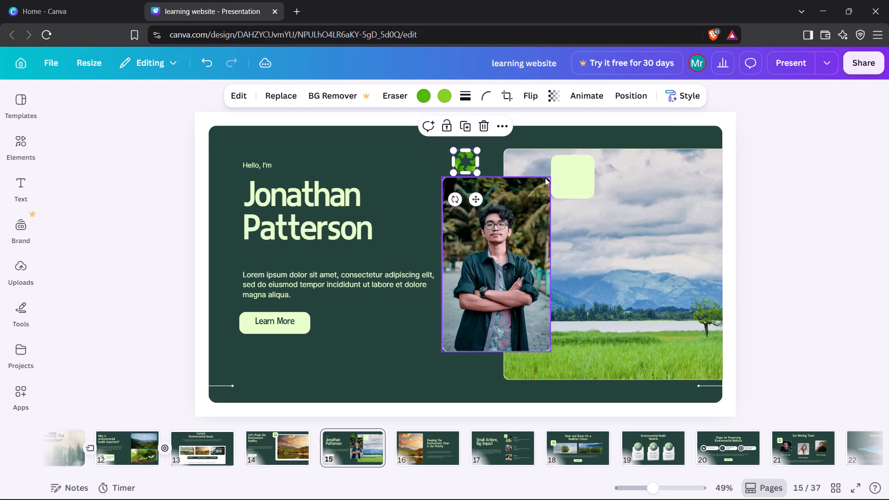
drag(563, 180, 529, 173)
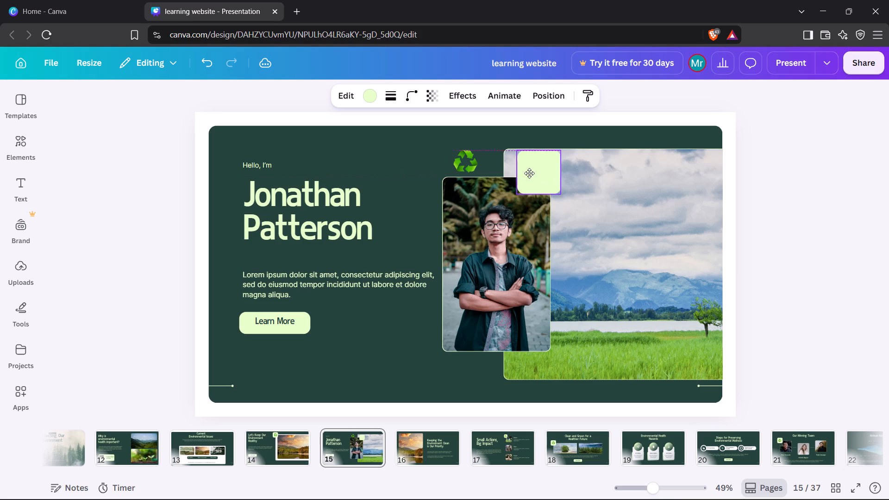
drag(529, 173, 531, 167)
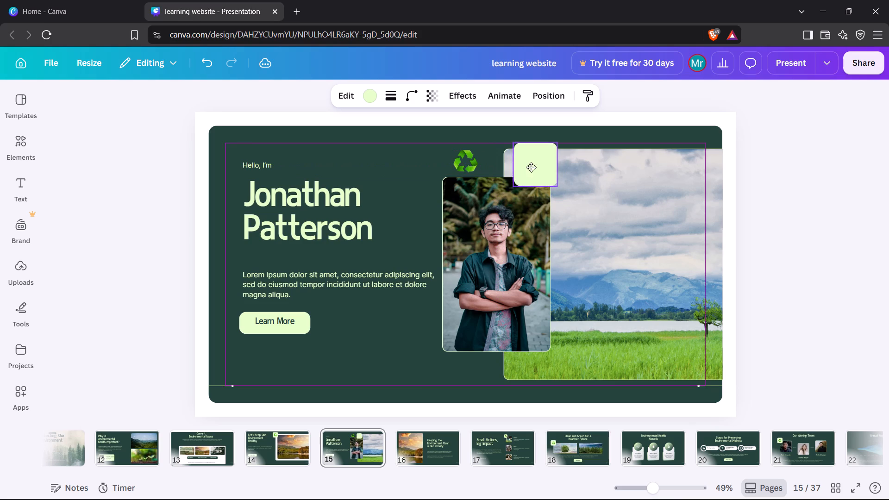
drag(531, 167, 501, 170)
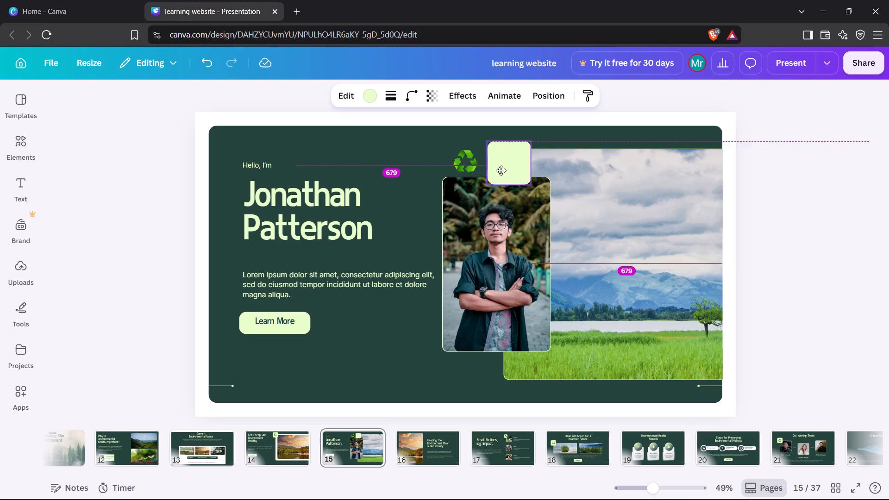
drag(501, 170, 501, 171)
Shift the portrait photo further left and extend the landscape photo's left edge to a width of about 955.
drag(524, 219, 501, 217)
click(567, 244)
drag(504, 263, 486, 260)
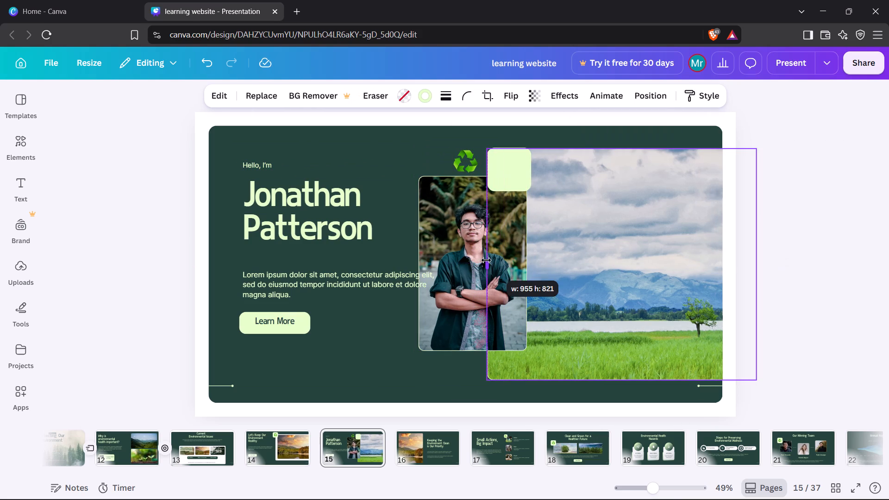
drag(486, 260, 485, 259)
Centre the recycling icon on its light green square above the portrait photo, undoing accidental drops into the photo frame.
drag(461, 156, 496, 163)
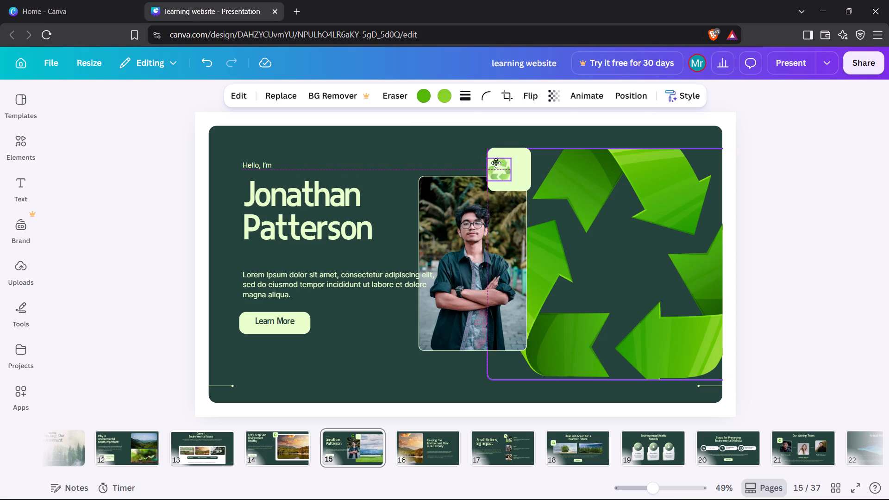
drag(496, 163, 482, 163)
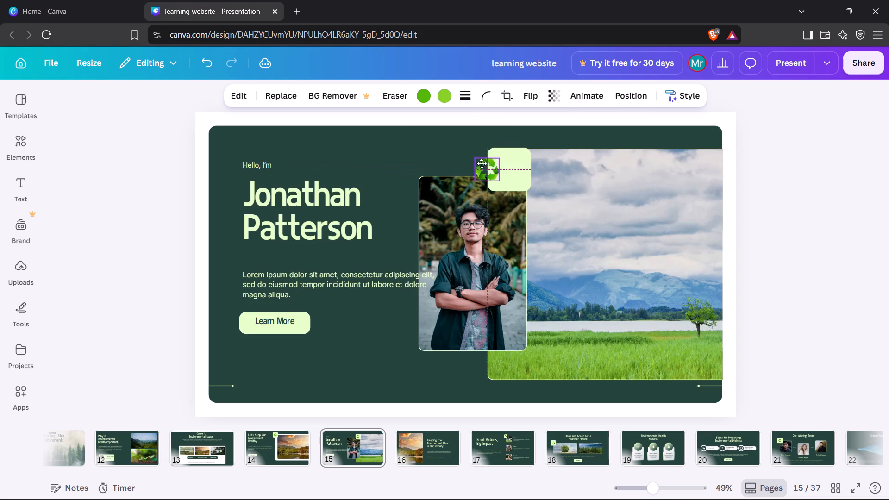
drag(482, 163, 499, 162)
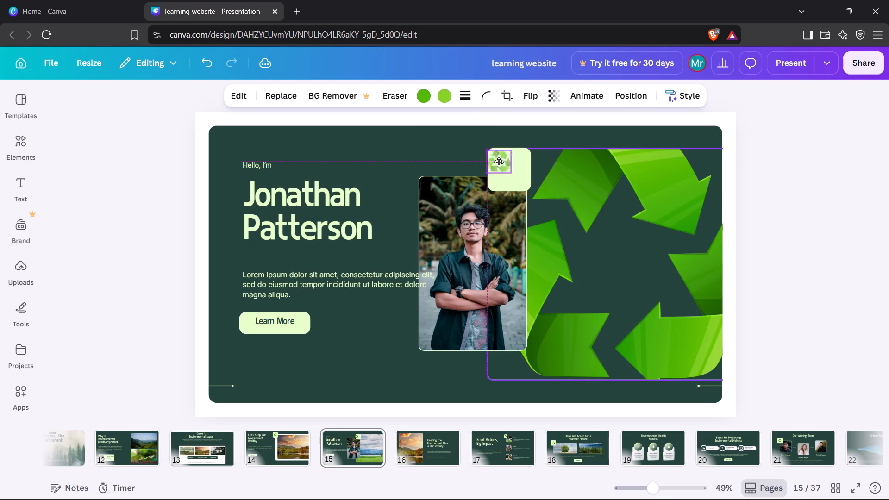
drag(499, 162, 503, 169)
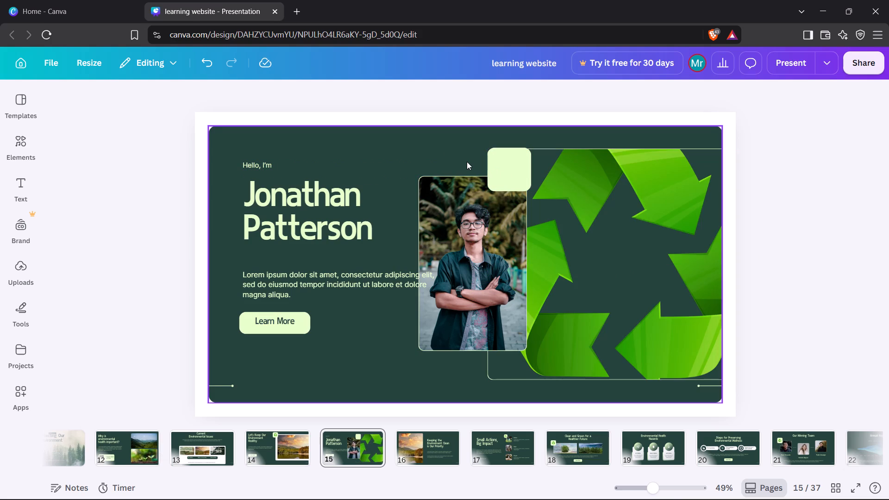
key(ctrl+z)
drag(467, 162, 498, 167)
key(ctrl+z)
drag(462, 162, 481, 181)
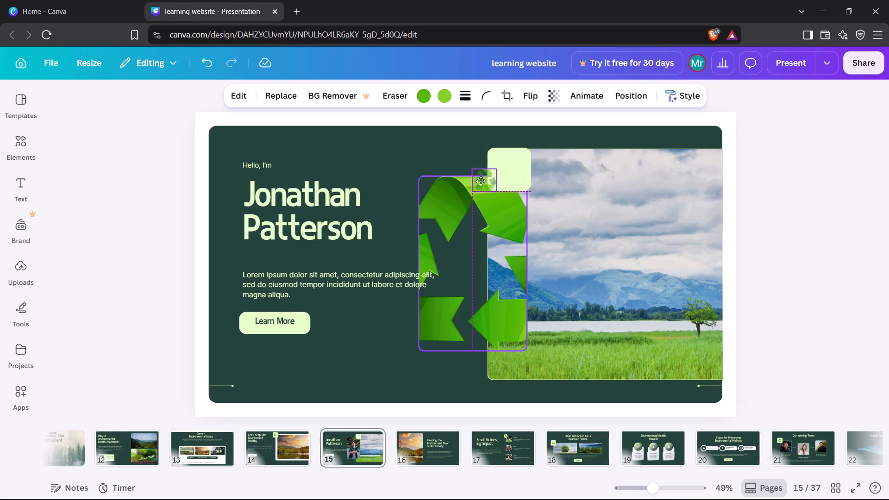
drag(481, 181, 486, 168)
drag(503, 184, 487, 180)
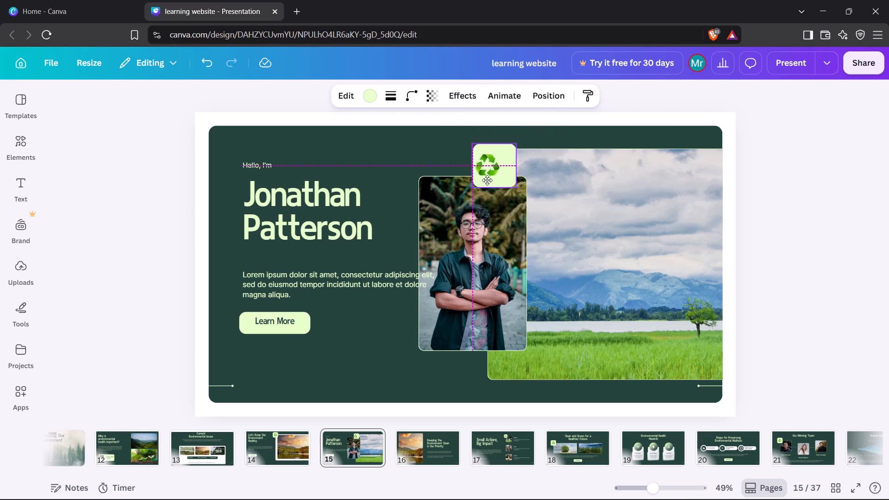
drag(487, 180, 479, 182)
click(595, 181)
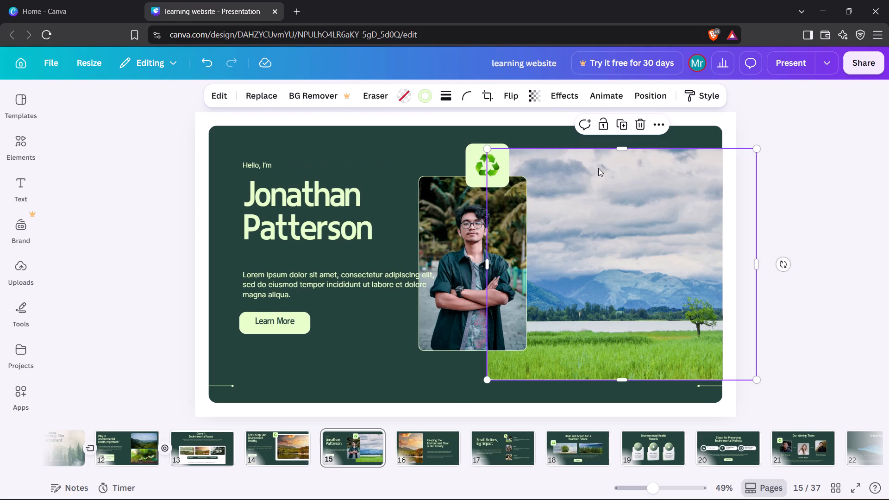
Delete the recycling icon and its light green square from slide 15.
click(487, 164)
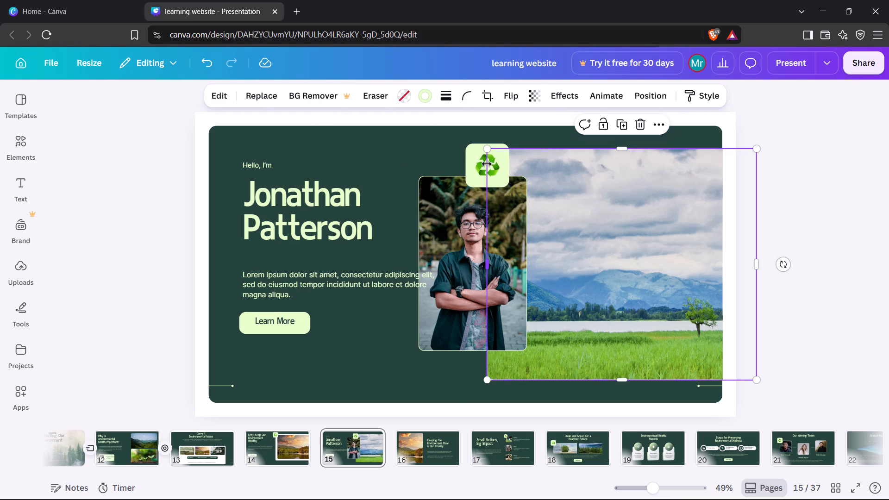
click(482, 166)
click(502, 133)
click(484, 156)
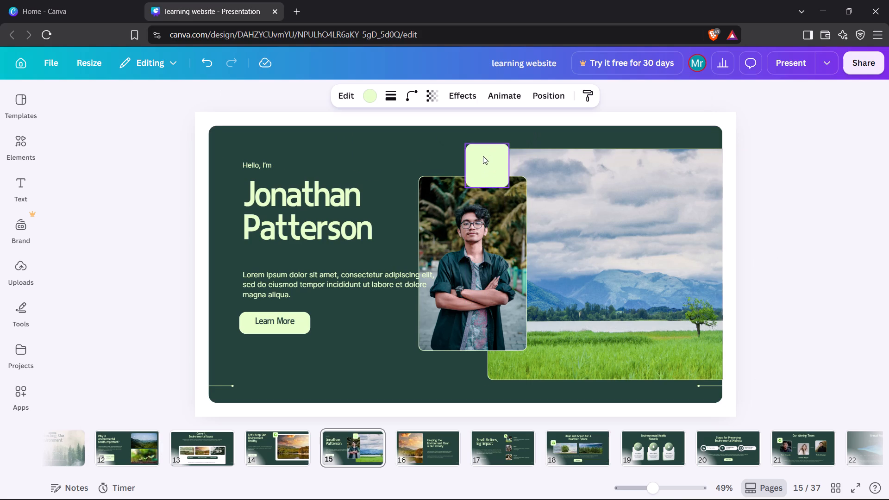
click(474, 173)
click(479, 175)
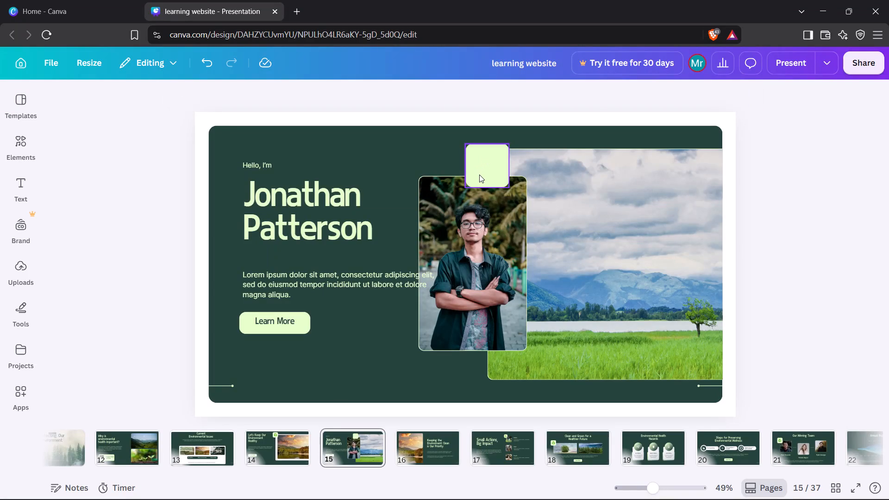
click(479, 175)
drag(479, 175, 392, 149)
click(392, 148)
click(401, 147)
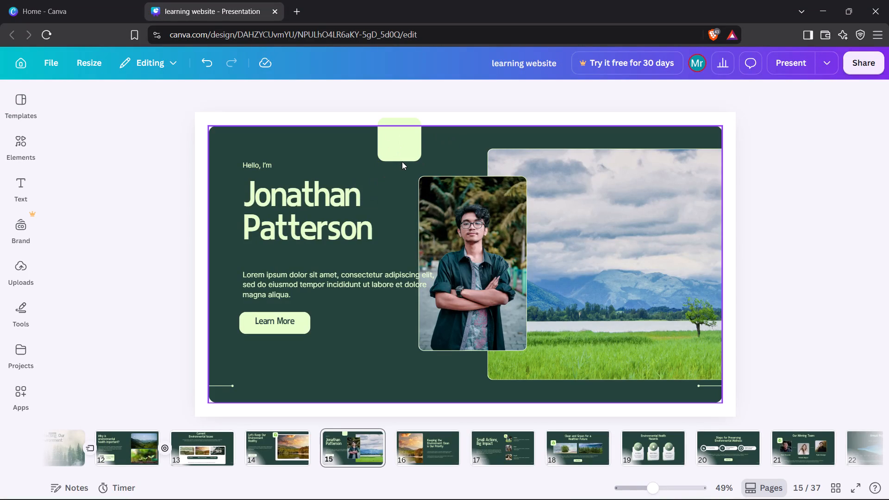
click(396, 129)
click(420, 186)
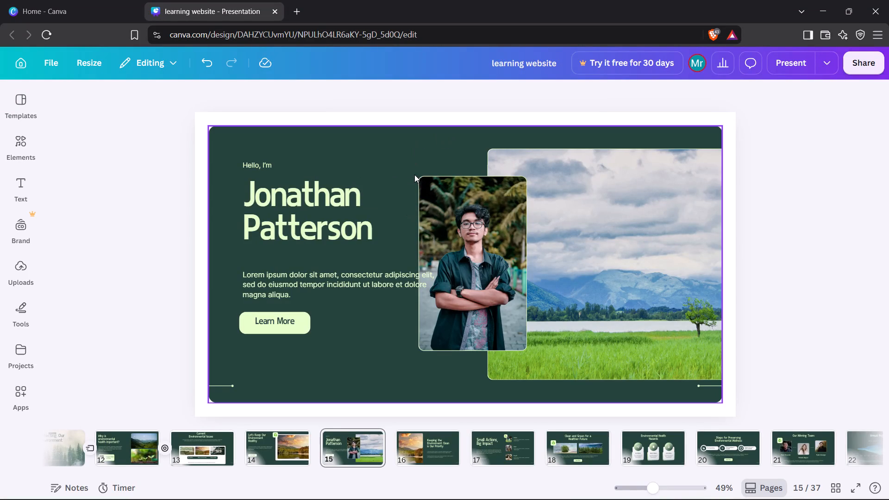
Move the portrait photo right and slightly up, clear of the paragraph, and extend its right and bottom edges.
drag(499, 258, 515, 257)
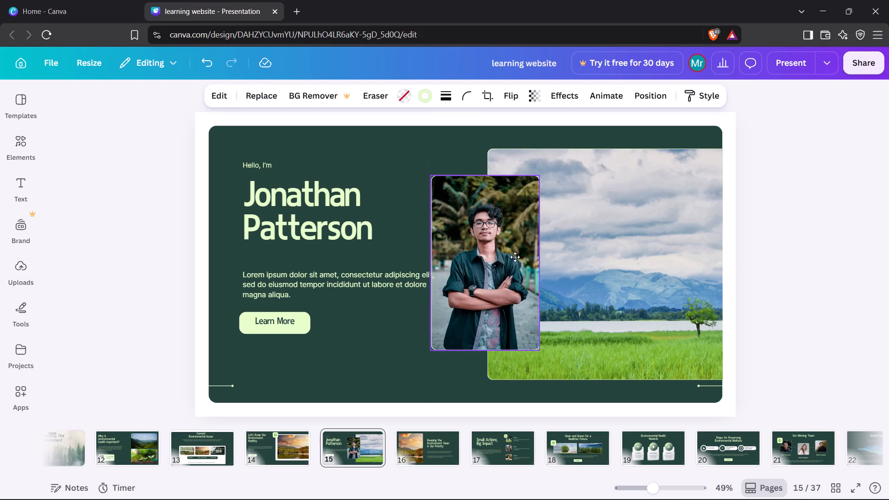
drag(515, 257, 512, 257)
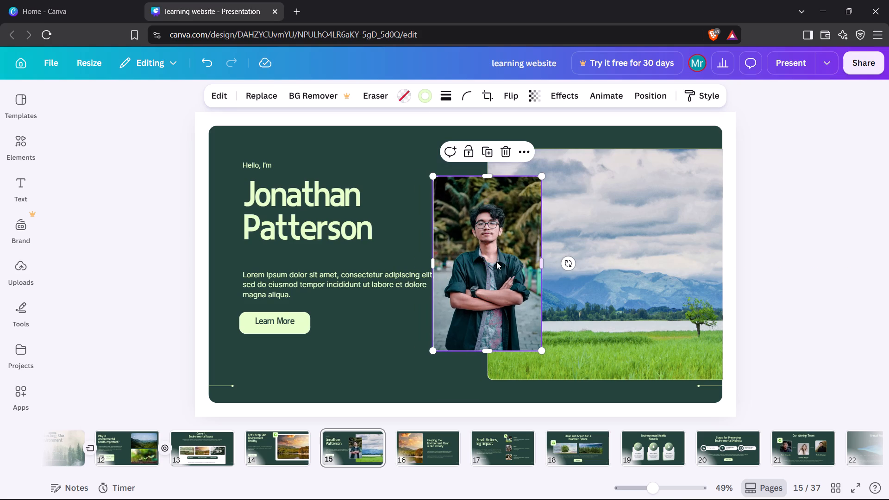
drag(496, 262, 507, 257)
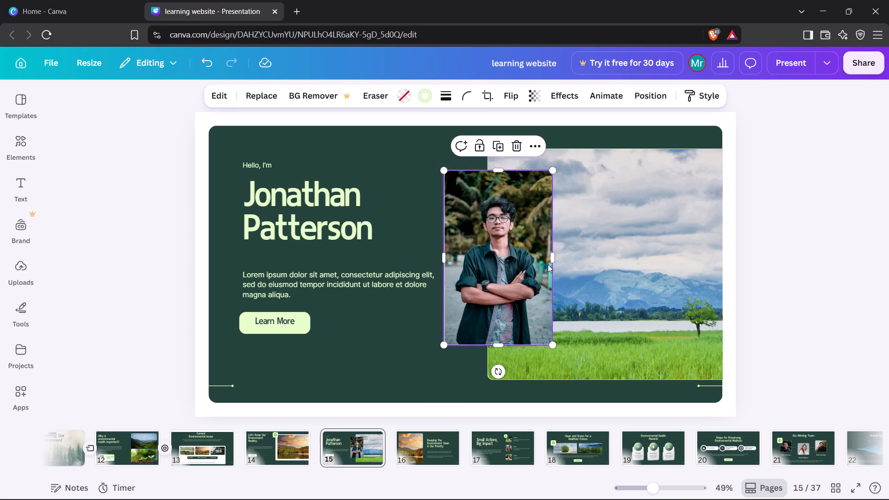
drag(553, 261, 591, 260)
click(545, 248)
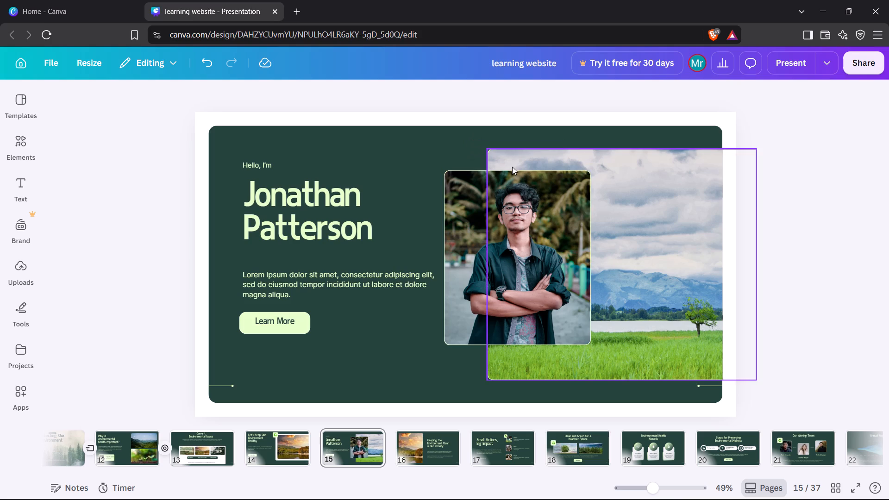
click(515, 315)
drag(513, 347, 513, 350)
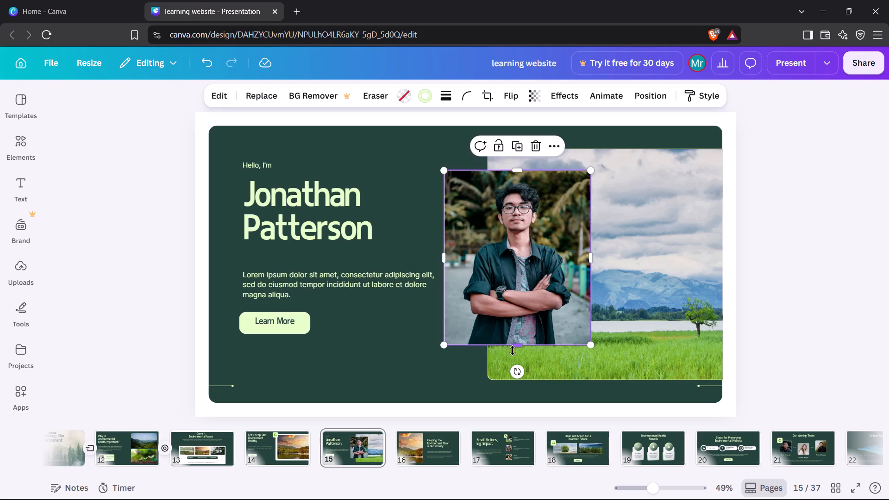
drag(513, 350, 512, 370)
click(98, 250)
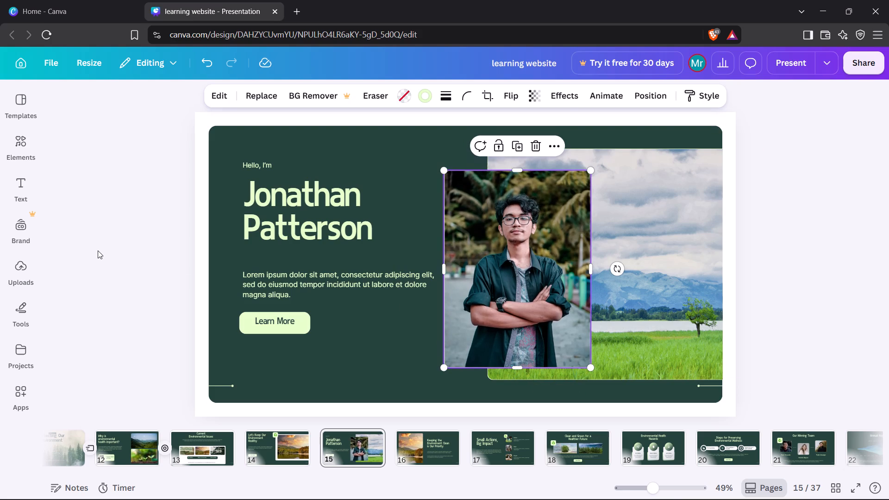
Narrow the landscape photo by pulling its right edge inward so it ends inside the dark green panel.
click(620, 261)
drag(758, 265, 701, 264)
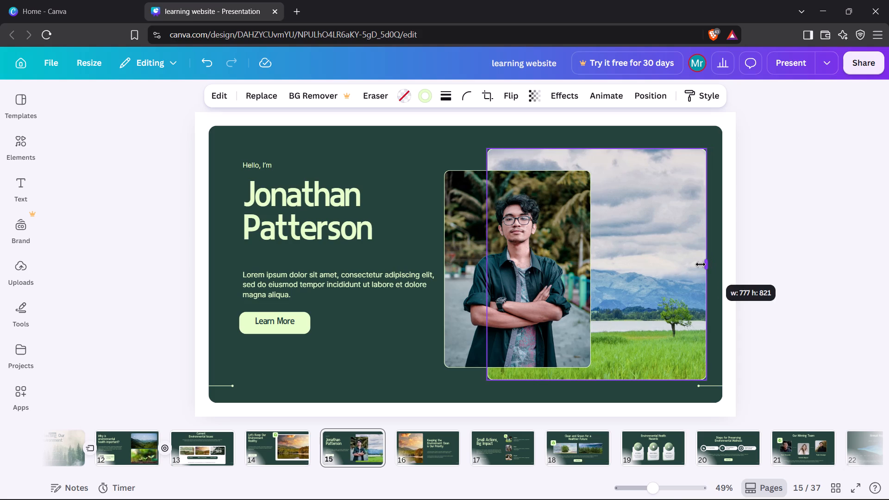
drag(701, 264, 683, 260)
click(787, 220)
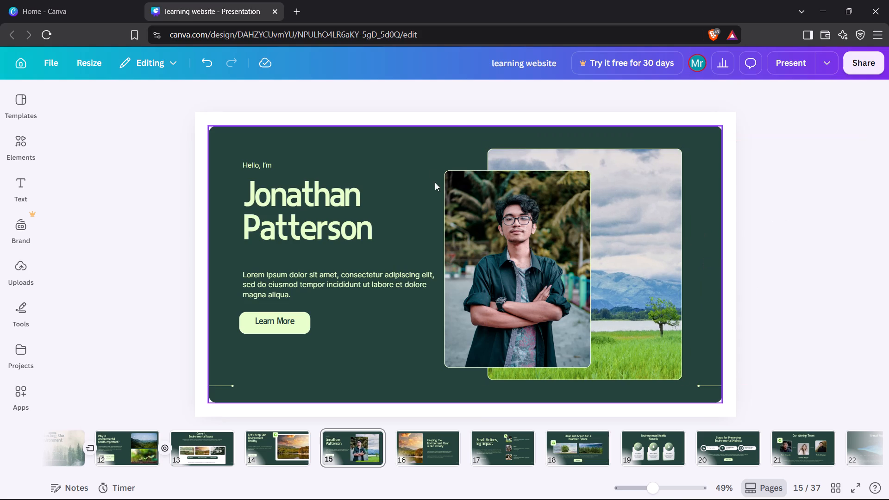
Apply the Fade animation to the dark green background panel on slide 15.
click(432, 160)
click(504, 104)
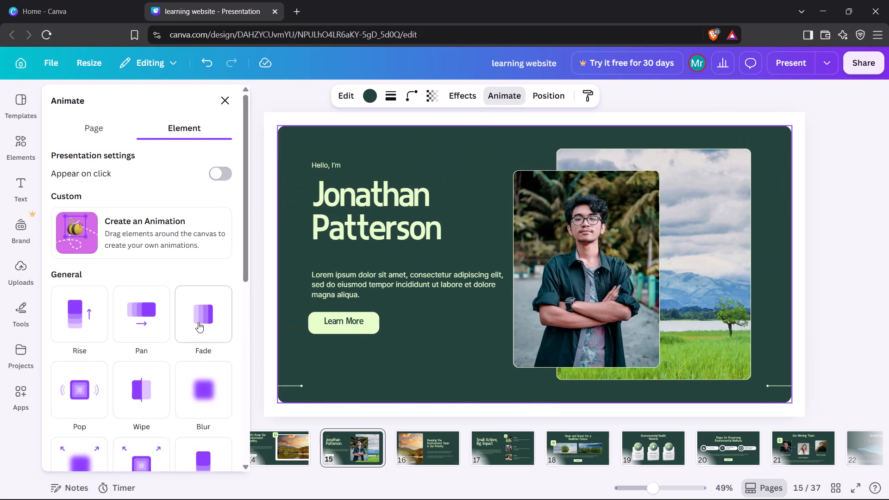
drag(198, 324, 203, 319)
click(226, 100)
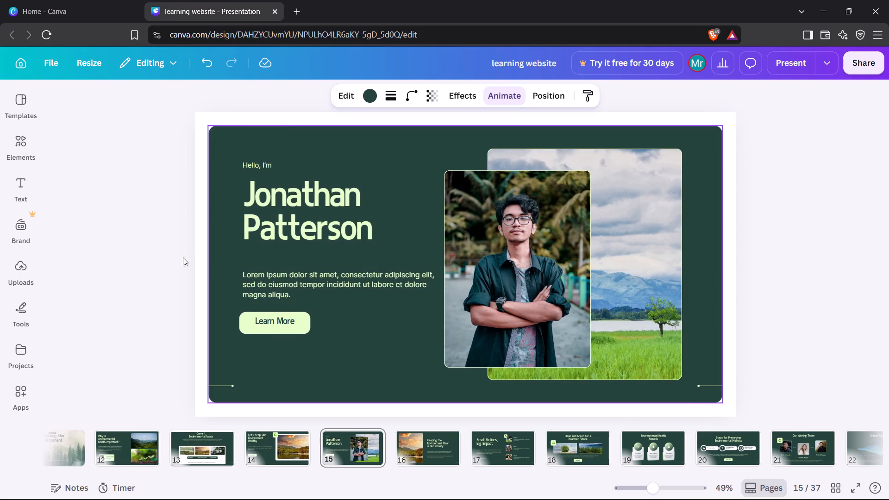
click(156, 259)
Delete the recycling icon over the landscape photo on slide 16.
key(Right)
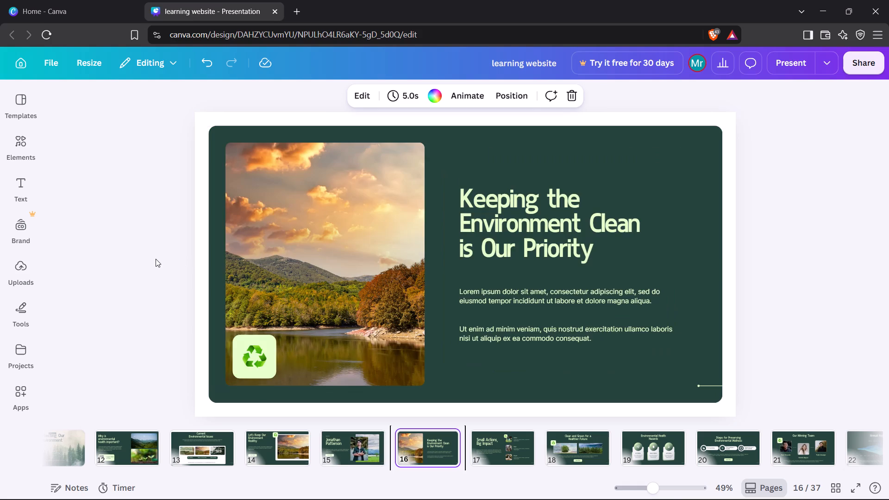
click(244, 357)
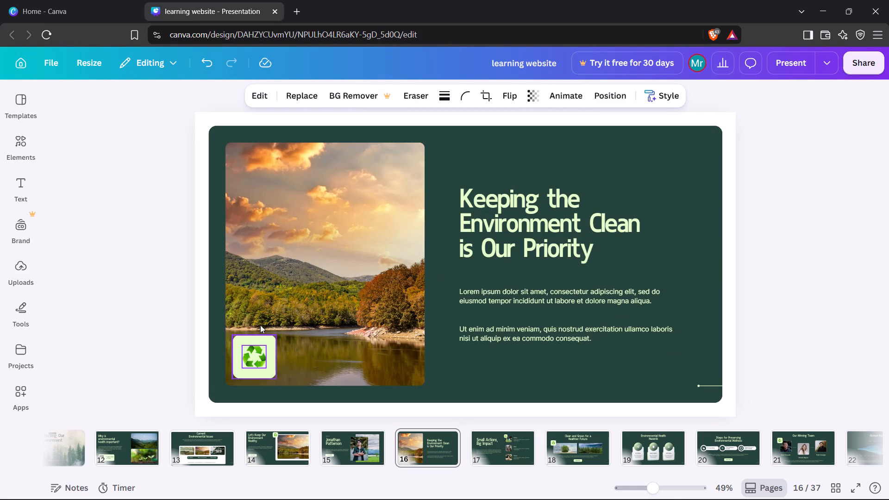
click(262, 356)
click(259, 352)
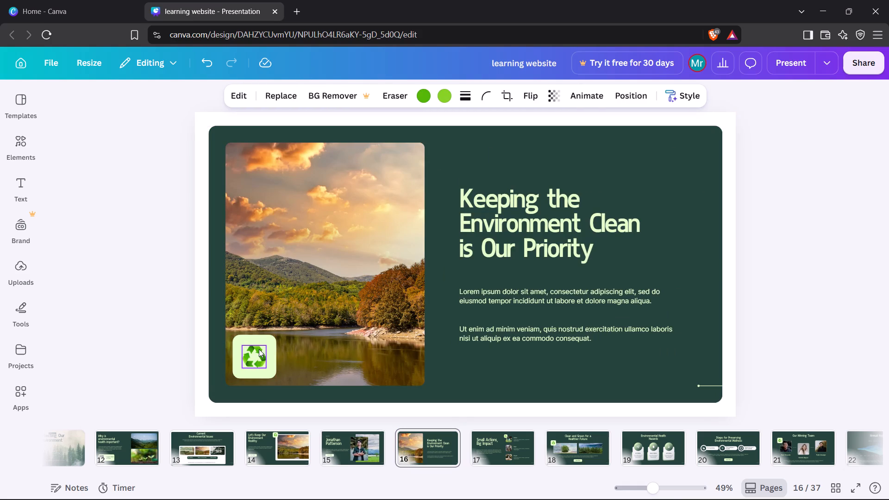
right_click(258, 349)
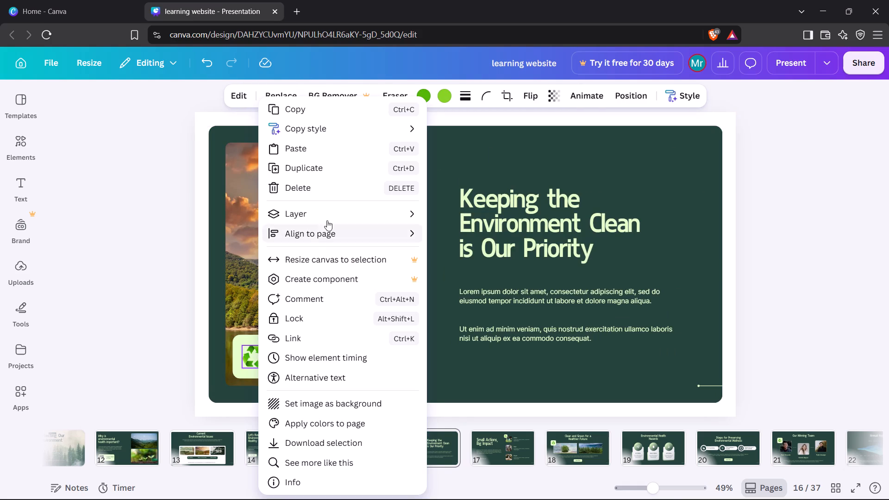
click(333, 194)
Move the light green square off the landscape photo on slide 16 and delete it.
click(264, 369)
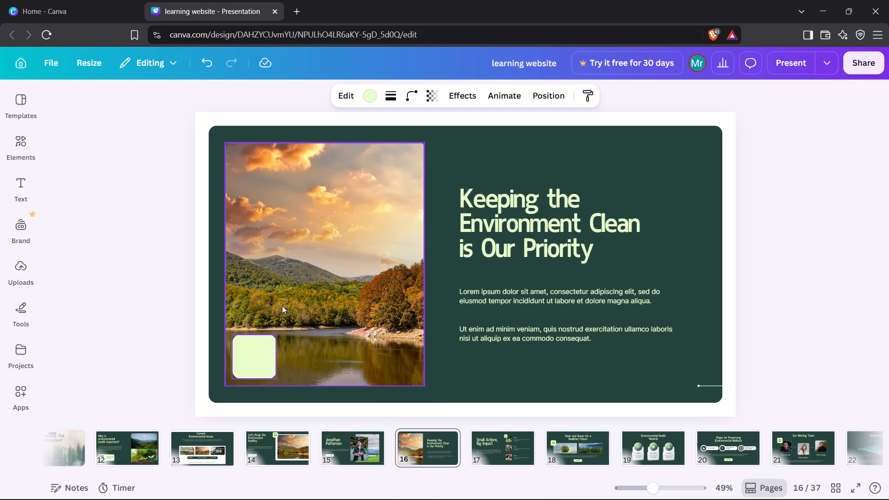
click(262, 349)
right_click(262, 349)
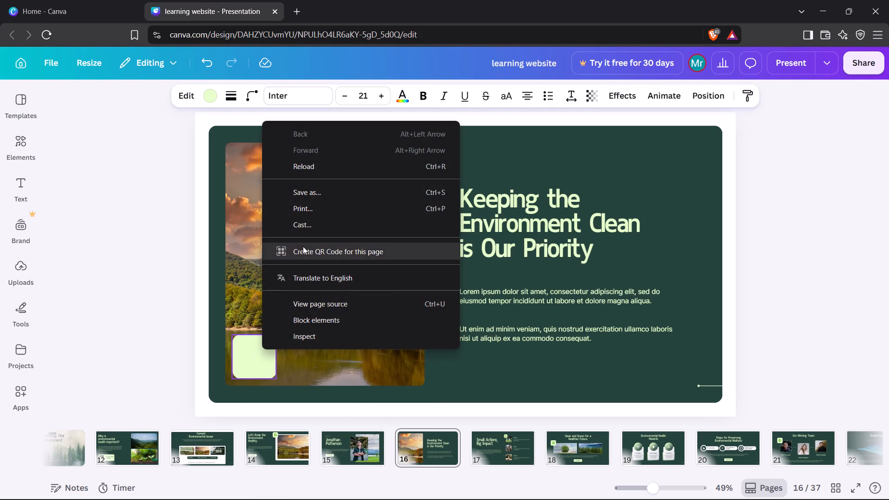
click(250, 360)
drag(250, 360, 263, 363)
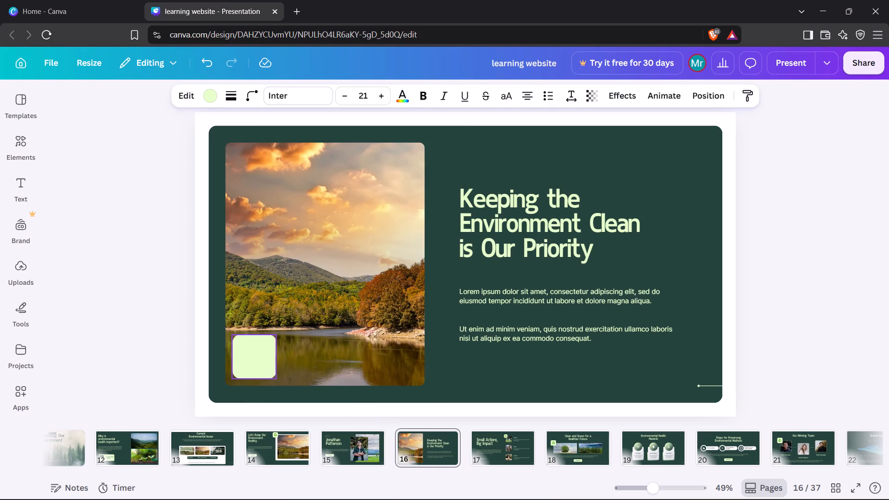
drag(263, 363, 357, 375)
click(232, 366)
drag(243, 365, 397, 401)
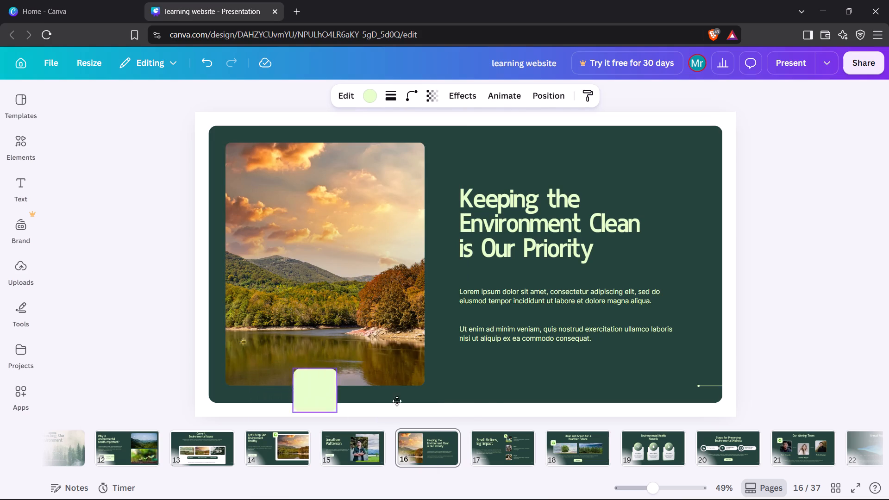
drag(397, 401, 460, 394)
drag(460, 393, 463, 387)
click(490, 334)
Extend the landscape photo's bottom and top edges close to the dark green panel's edges.
click(264, 319)
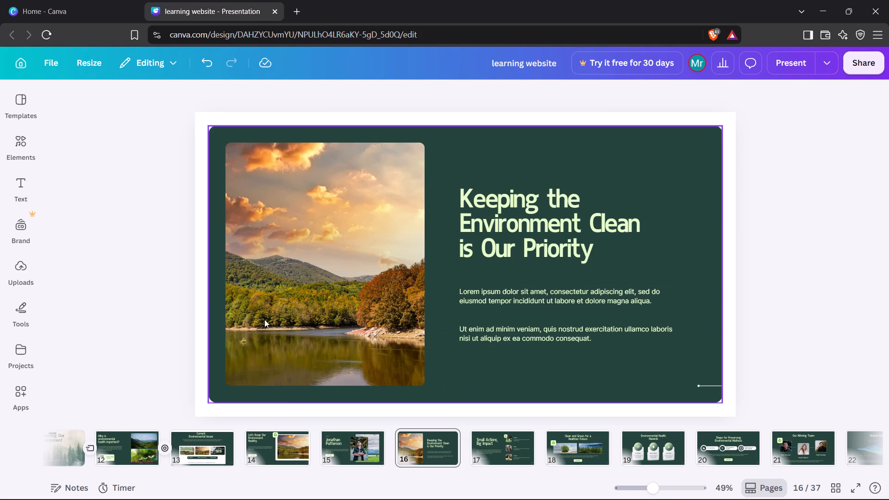
drag(323, 383, 325, 394)
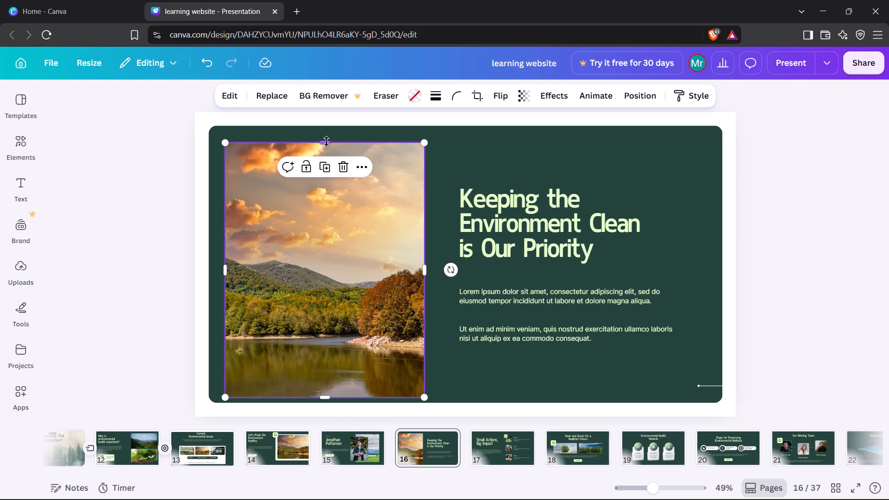
drag(326, 141, 326, 134)
Move the "Keeping the Environment Clean is Our Priority" heading up toward the top of the panel.
drag(488, 208, 490, 199)
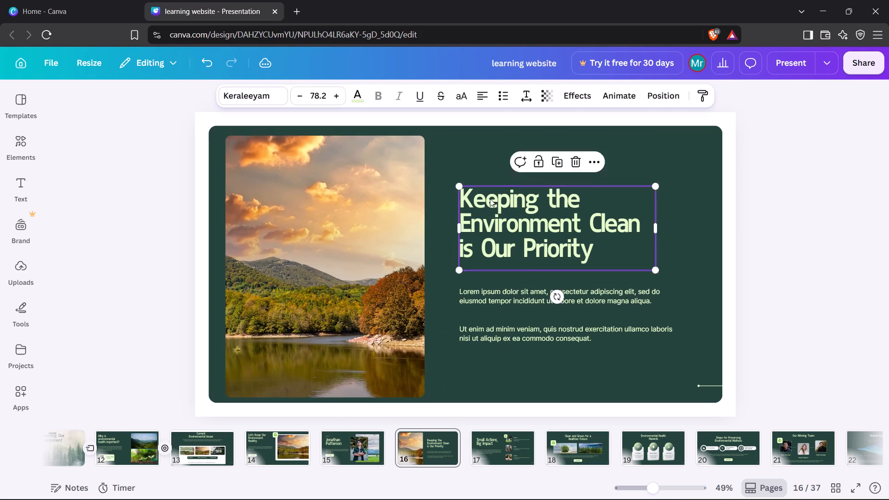
drag(490, 199, 489, 172)
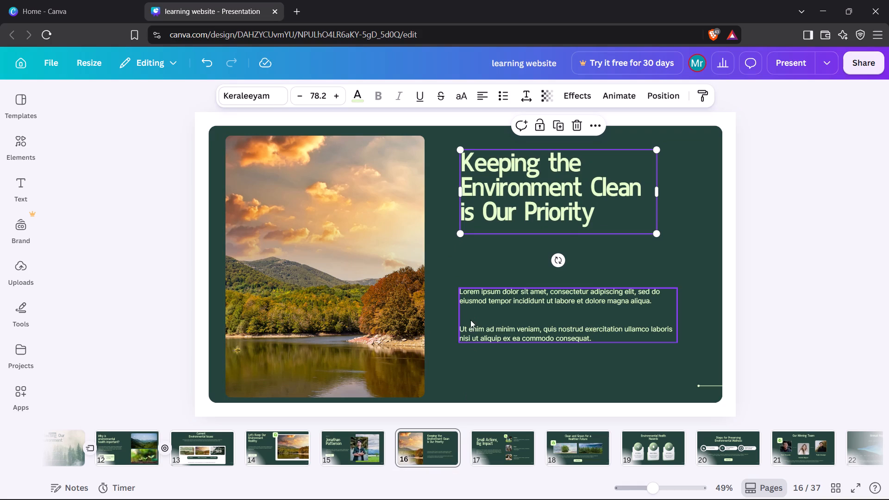
Move the body text up beneath the heading, aligned to its left edge, and enlarge it to about font size 20.2.
click(532, 308)
drag(532, 304, 532, 307)
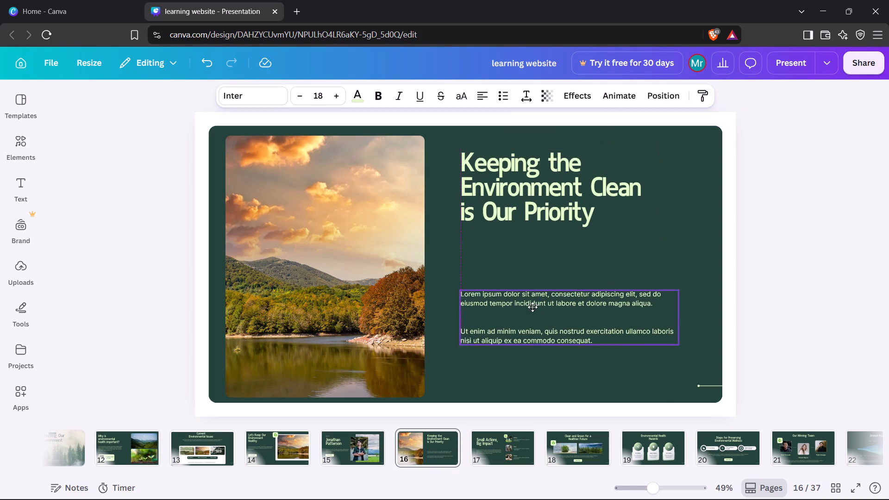
drag(532, 307, 532, 257)
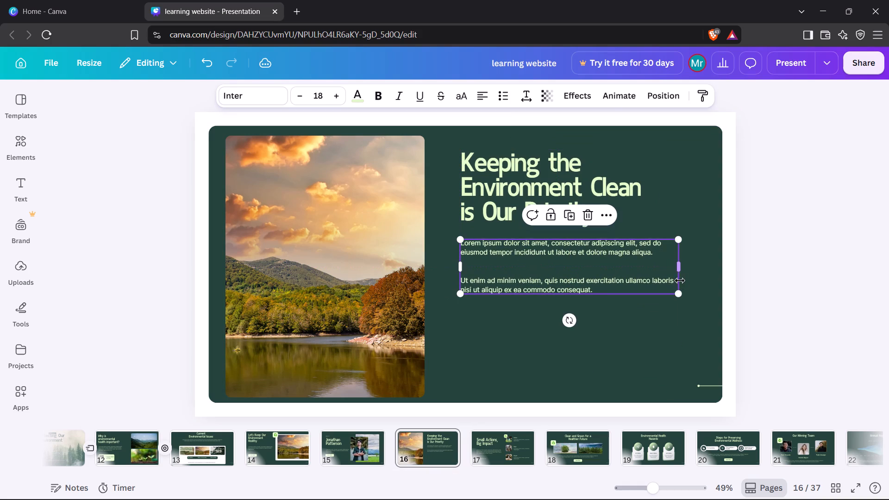
drag(679, 292, 700, 321)
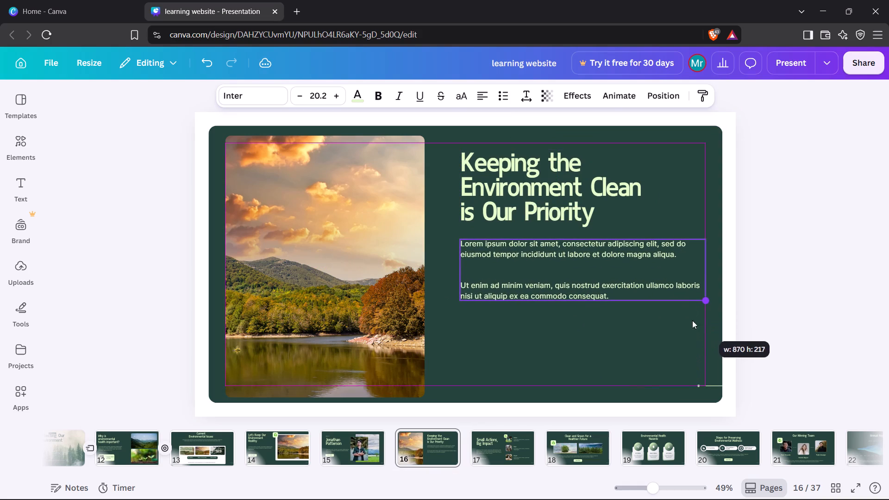
click(611, 340)
drag(594, 281, 594, 290)
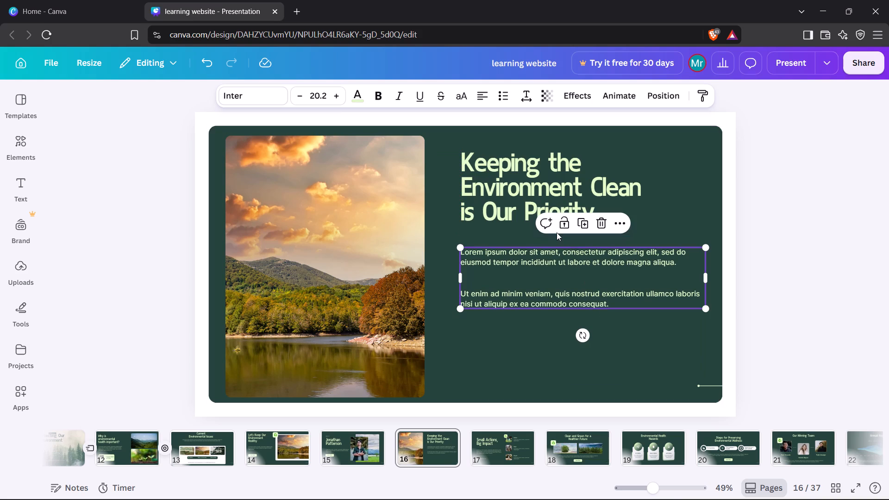
Apply the Wipe animation to the dark green background panel on slide 16.
click(434, 241)
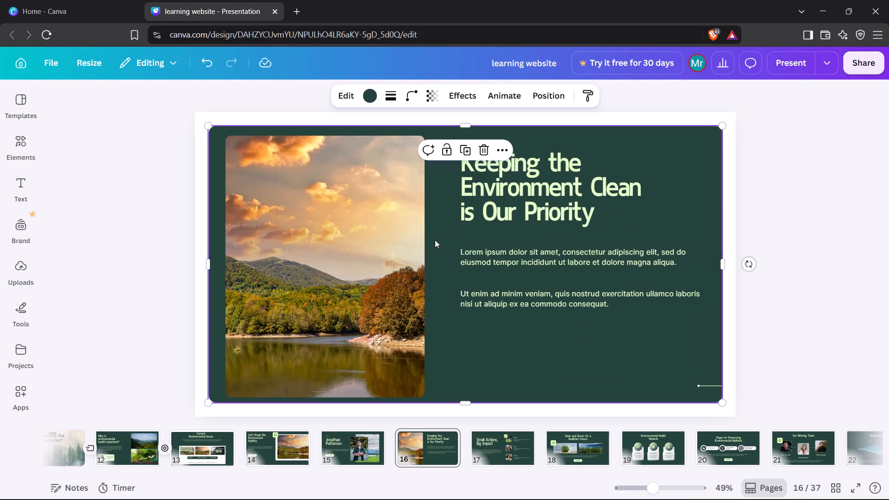
click(491, 89)
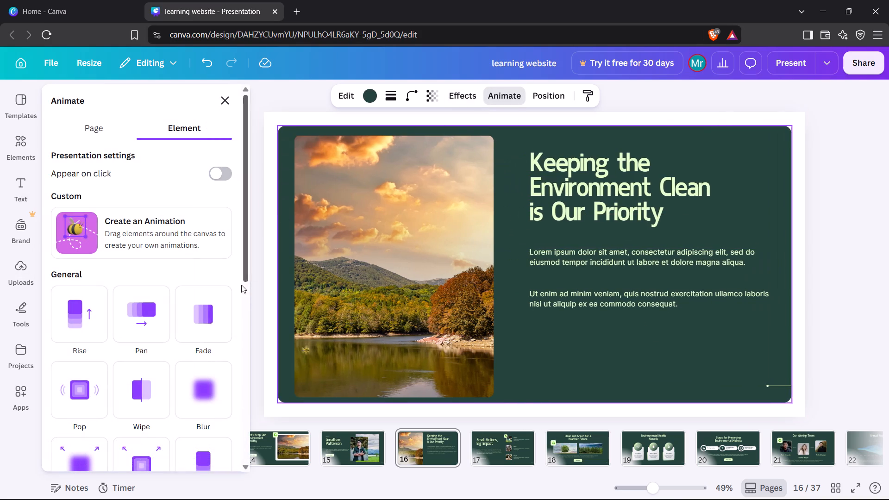
click(123, 387)
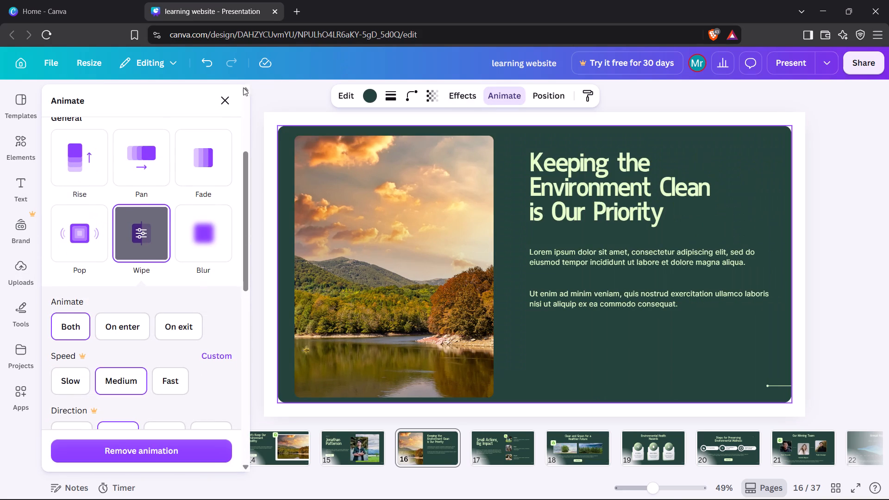
click(229, 106)
click(214, 175)
click(113, 158)
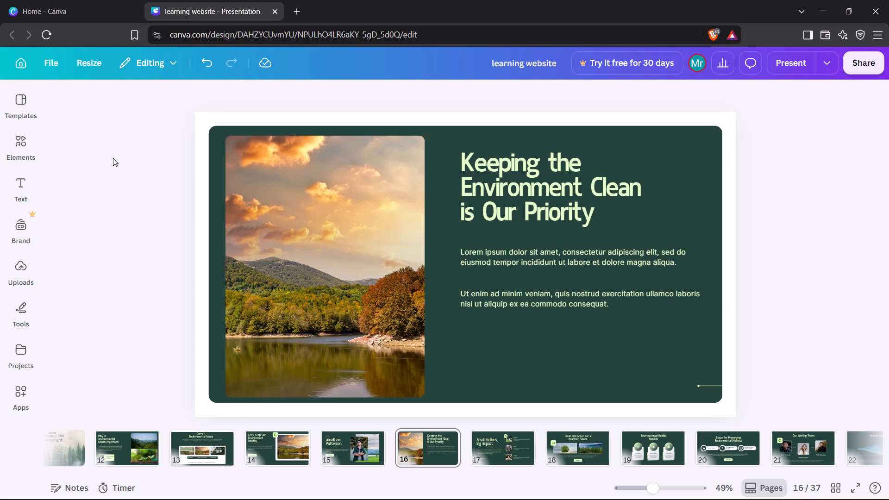
Delete the recycling icon and its light green square beside the Reduce photo on slide 17.
key(Right)
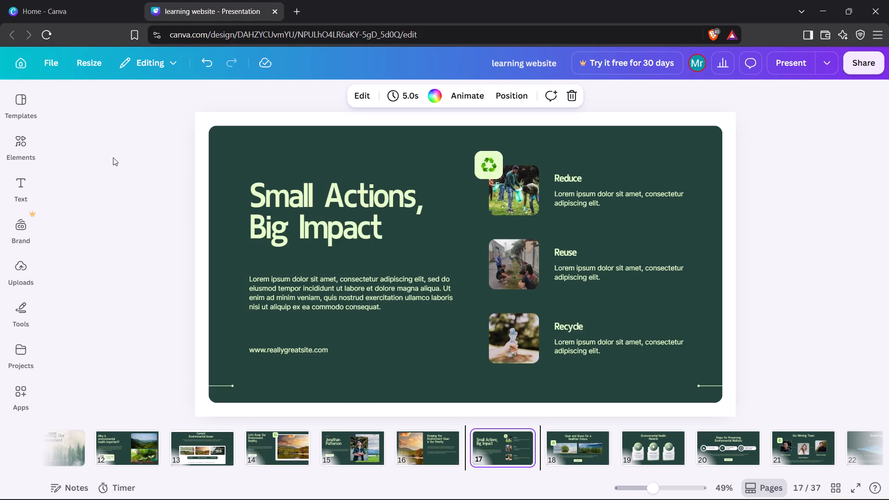
key(Right)
key(Left)
click(488, 170)
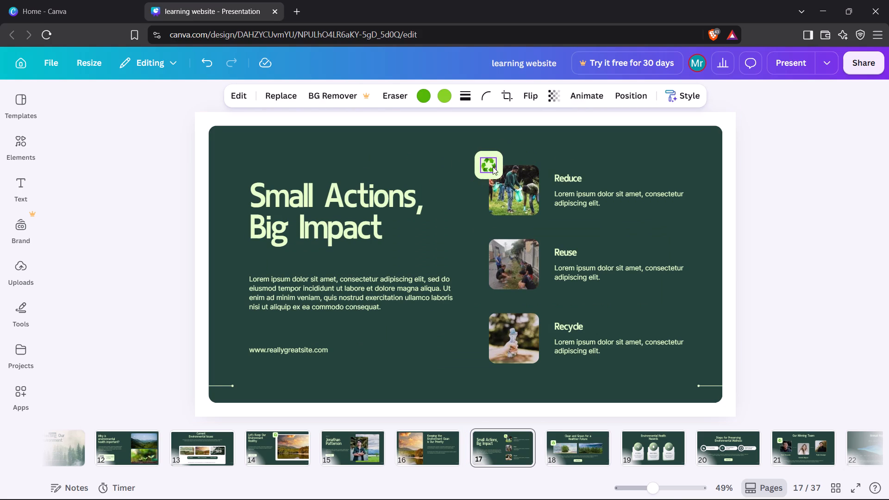
drag(489, 165, 463, 150)
click(484, 180)
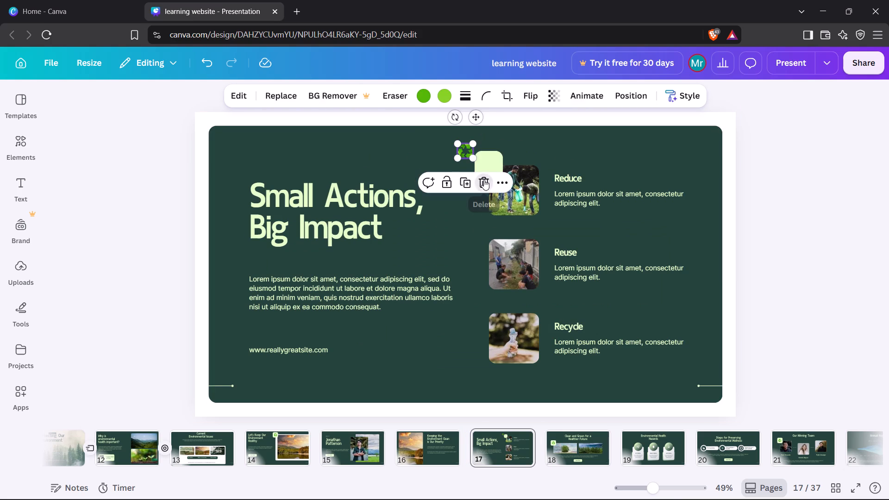
drag(482, 170, 457, 152)
click(457, 152)
click(476, 185)
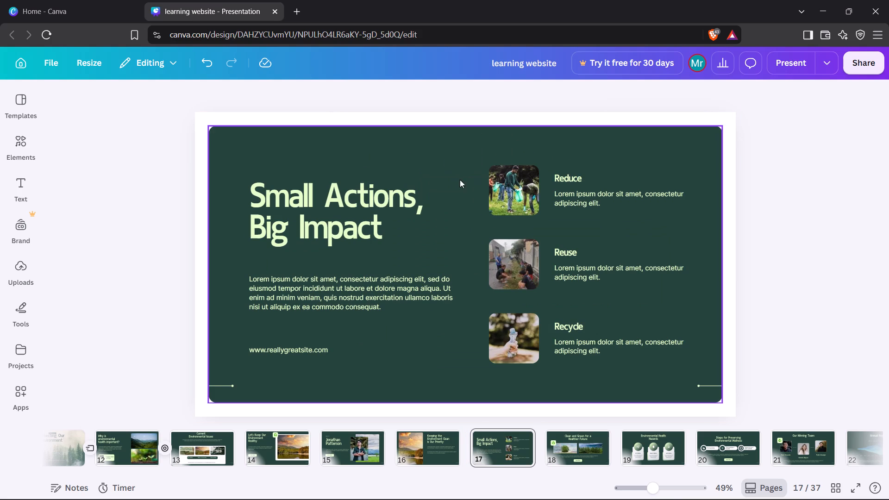
Move the "Small Actions, Big Impact" heading up and left, nearer the panel's top-left corner.
drag(358, 225, 344, 192)
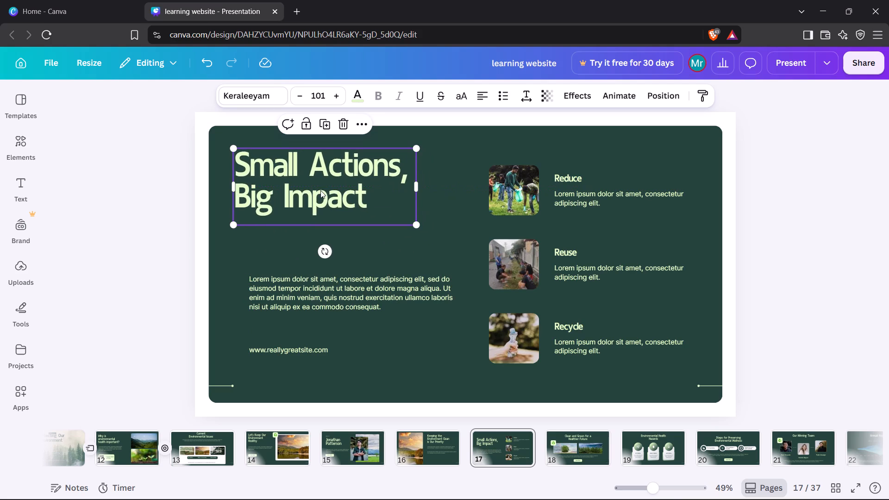
Move the paragraph up beneath the heading, aligned to its left edge, and enlarge it to about font size 19.7.
drag(314, 281, 307, 249)
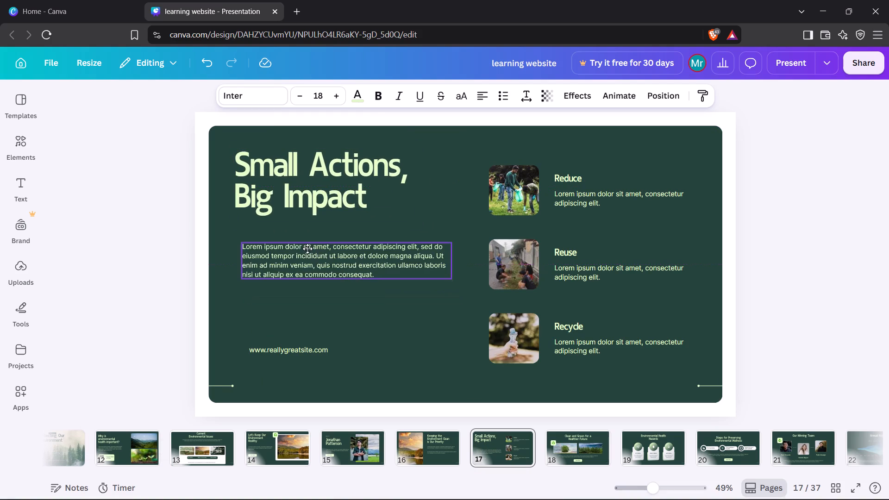
drag(307, 249, 304, 249)
drag(300, 249, 293, 243)
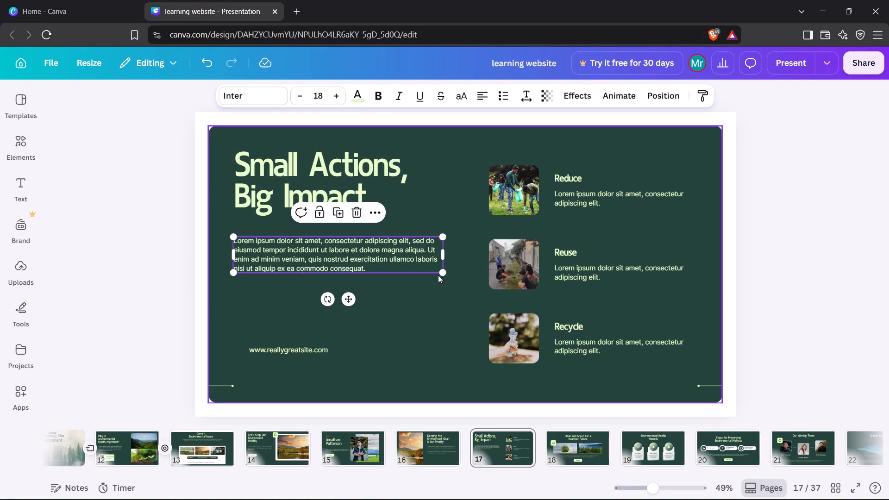
drag(446, 272, 462, 296)
Move the website address up and slightly left, closer to the paragraph and level with the Recycle heading.
drag(326, 353, 322, 343)
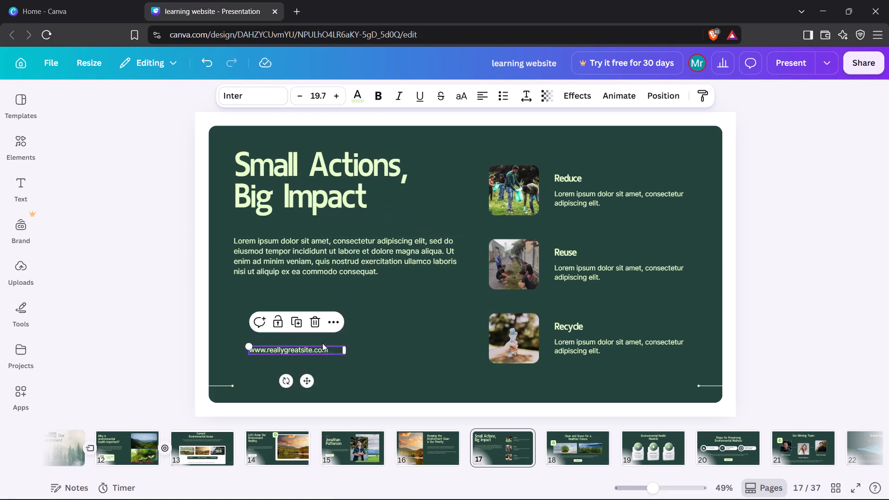
drag(322, 343, 317, 330)
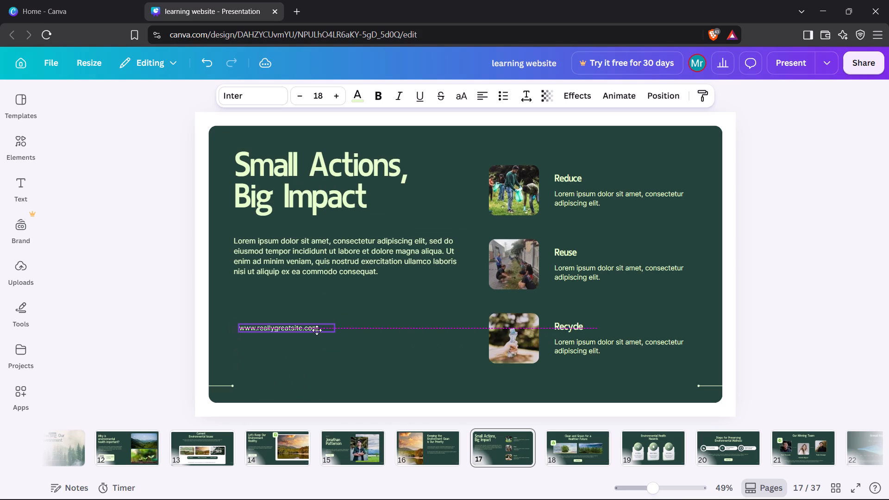
drag(317, 330, 316, 330)
click(315, 330)
Enlarge the Reduce photo by extending its top edge upward and its left edge outward.
click(516, 203)
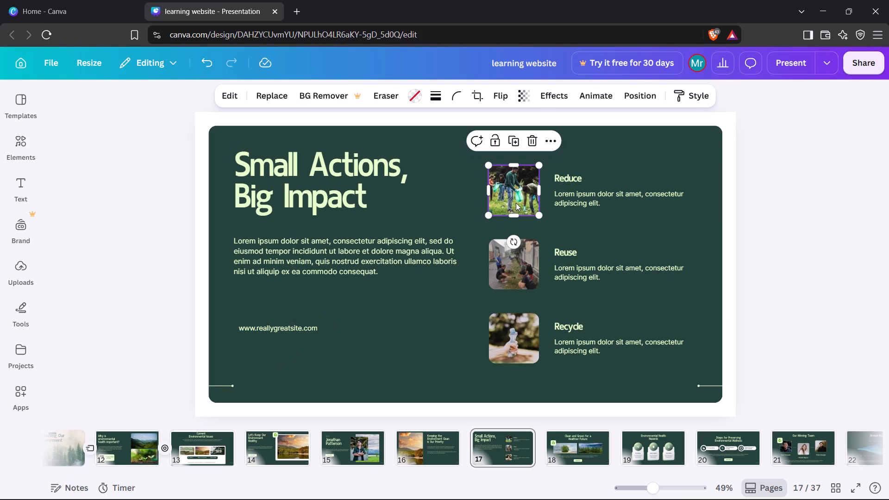
drag(511, 166, 512, 151)
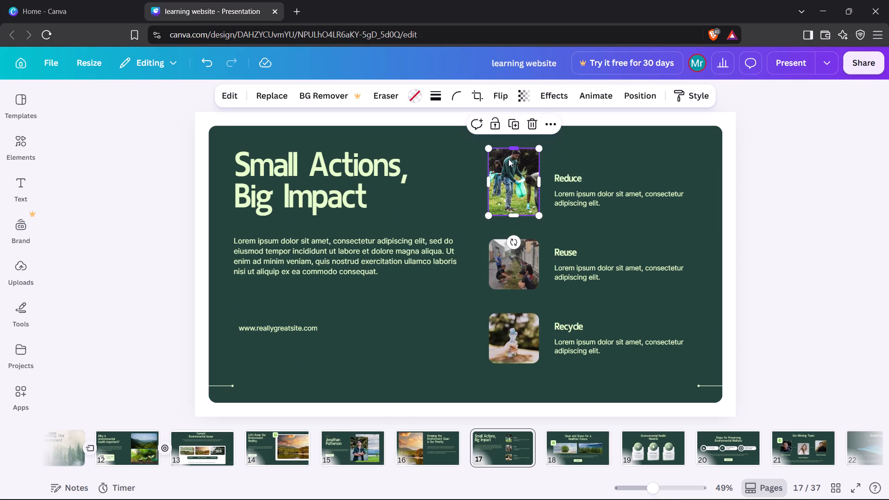
drag(490, 183, 476, 183)
Enlarge the Reuse photo by extending its top edge upward and its left edge out to align with the Reduce photo.
click(513, 266)
drag(509, 241, 510, 236)
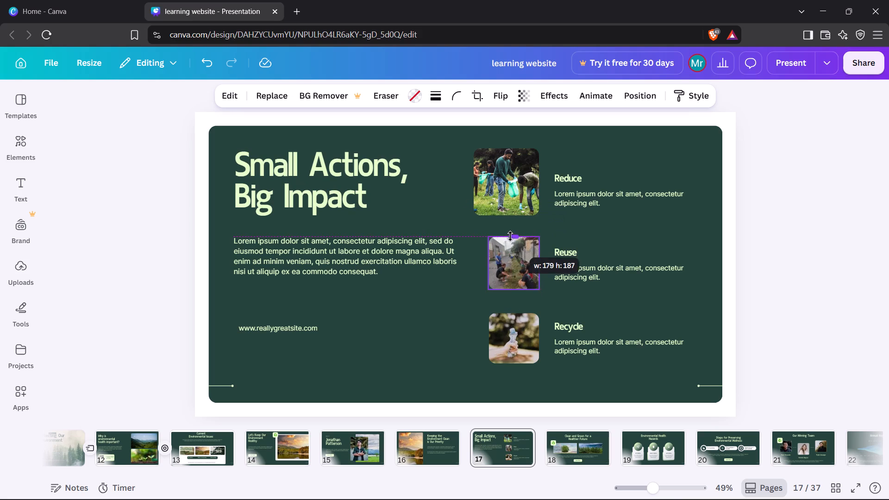
drag(510, 236, 508, 231)
drag(490, 259, 476, 258)
Enlarge the Recycle photo by extending its bottom edge downward and its left edge out to align with the other photos.
click(506, 356)
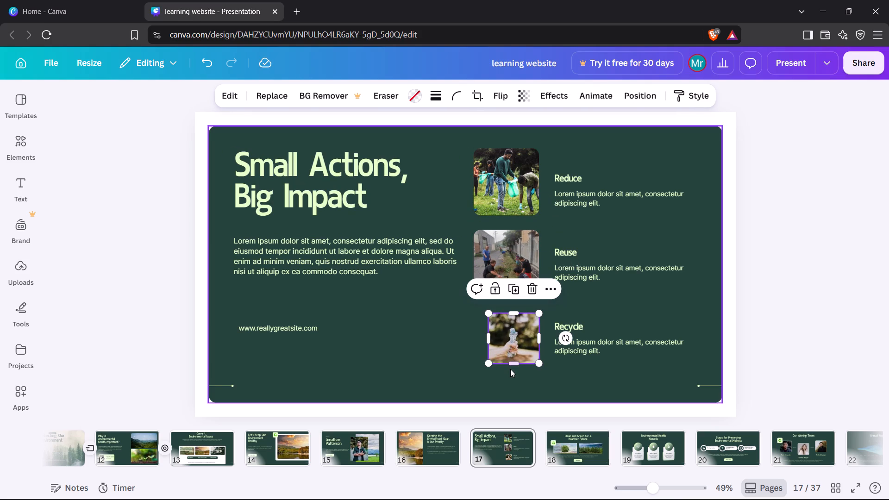
drag(513, 365, 513, 380)
drag(489, 348, 484, 348)
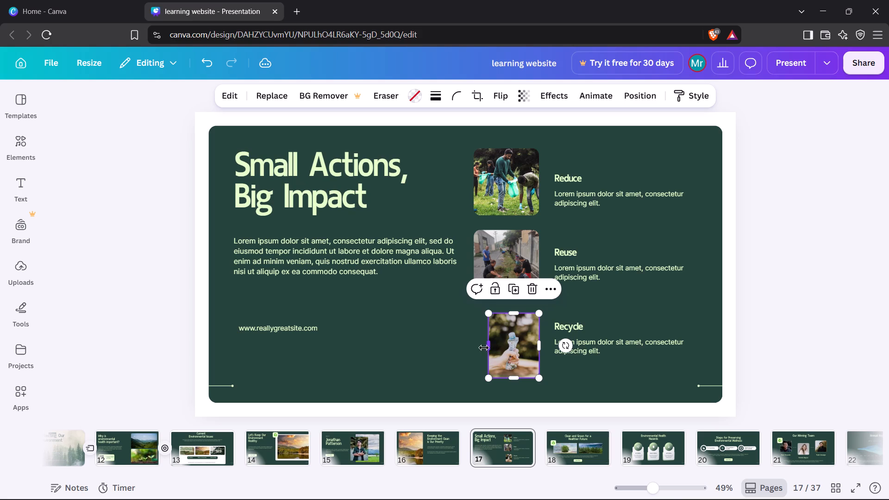
drag(484, 348, 472, 346)
click(452, 341)
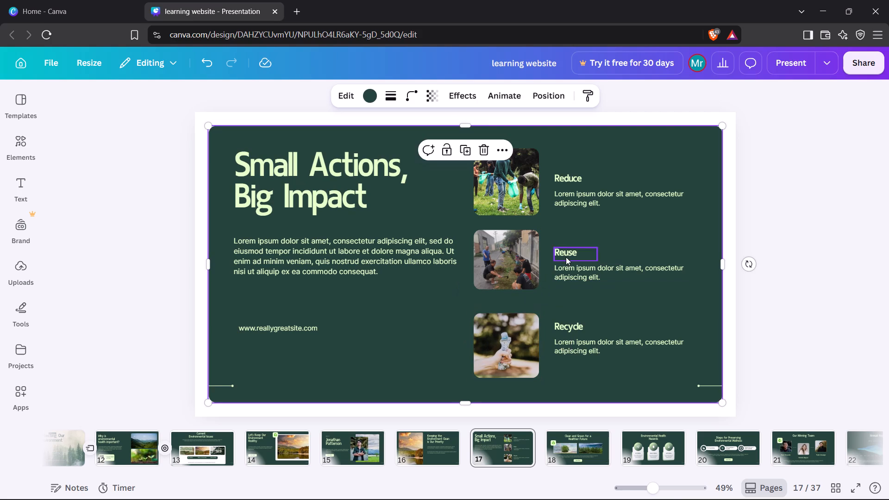
Move the Reuse heading and its description up so they sit beside the enlarged Reuse photo.
drag(566, 252, 568, 244)
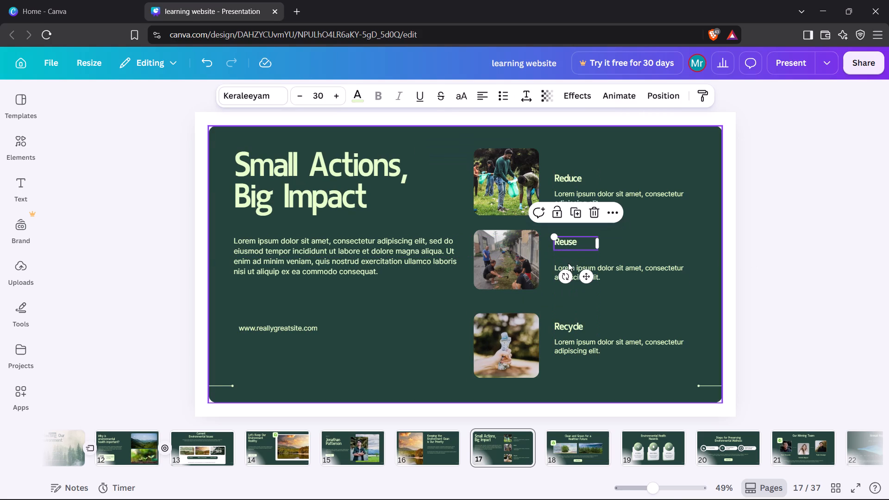
click(570, 263)
drag(570, 263, 570, 253)
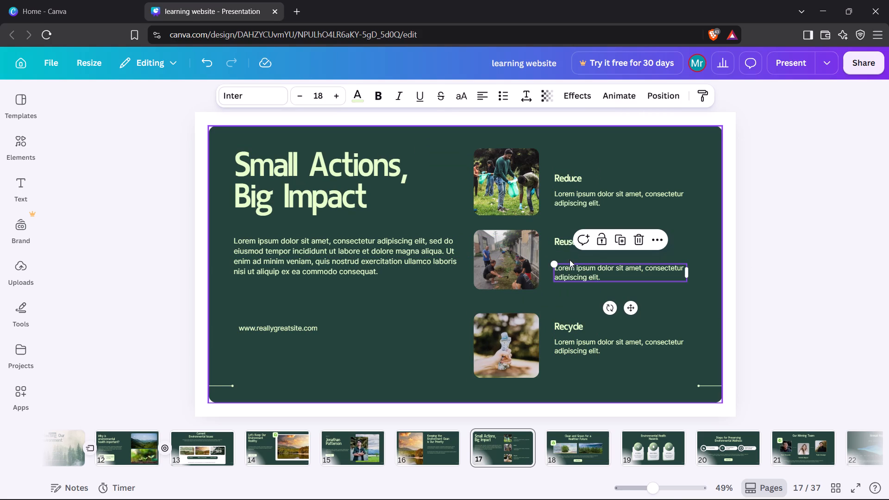
drag(570, 267, 570, 257)
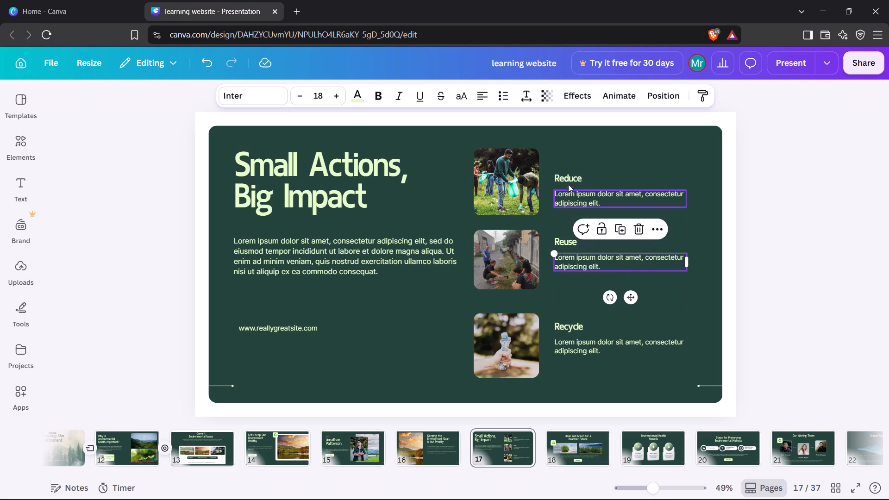
Move the Reduce heading and its description up, with the heading near the top of the Reduce photo.
drag(568, 184, 571, 168)
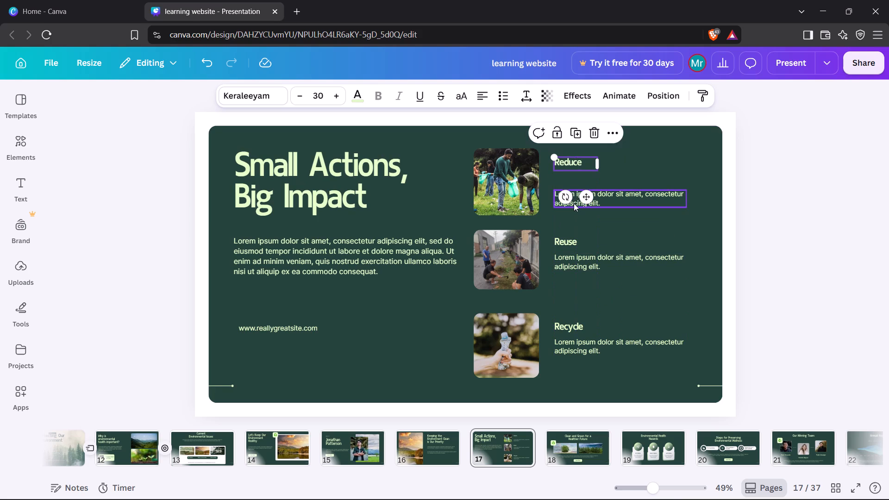
drag(574, 203, 572, 191)
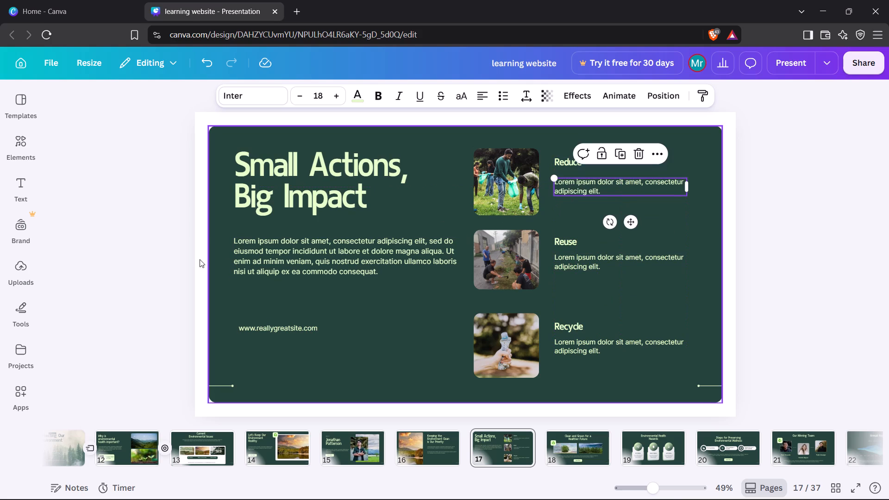
click(188, 258)
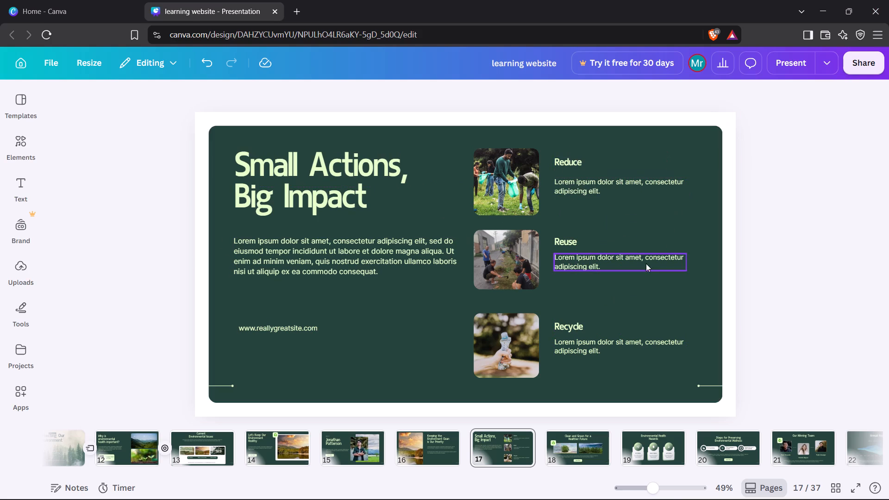
Apply the Wipe animation to slide 17's dark green background panel.
click(684, 158)
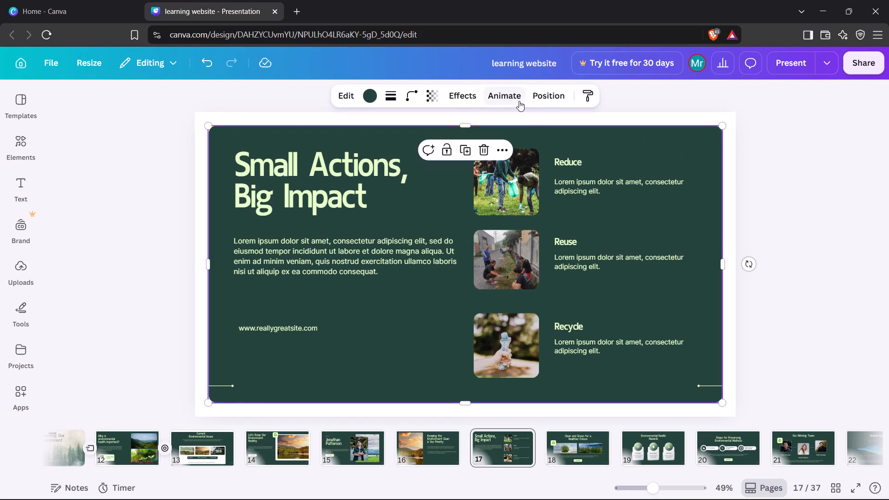
click(519, 101)
drag(130, 380, 131, 372)
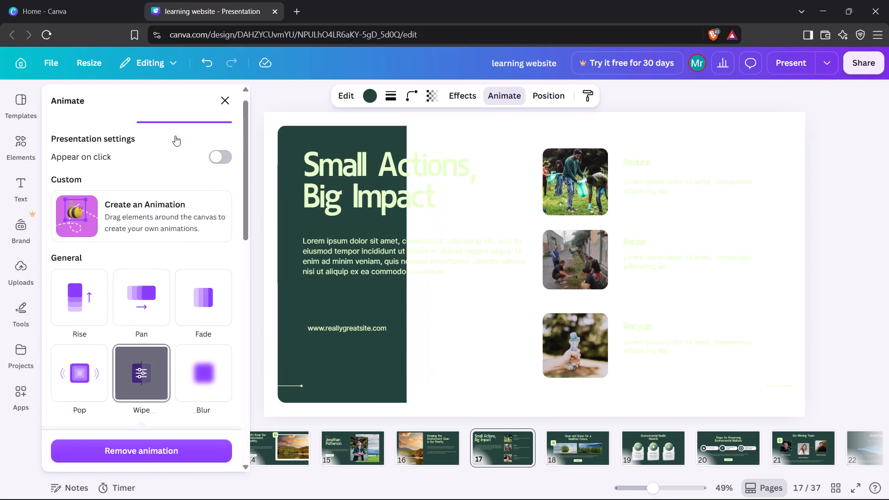
click(225, 100)
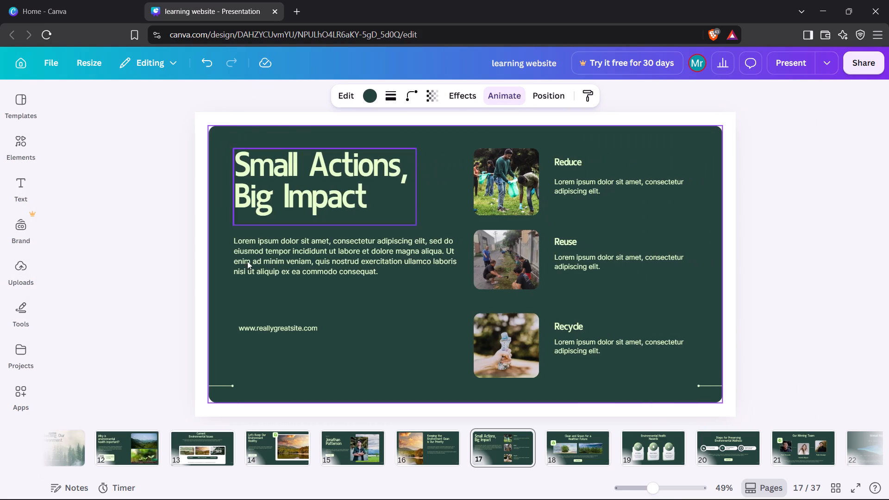
On slide 18, move the "Clean and Green for a Healthier Future" heading up near the panel's top edge, keeping it centred.
click(588, 451)
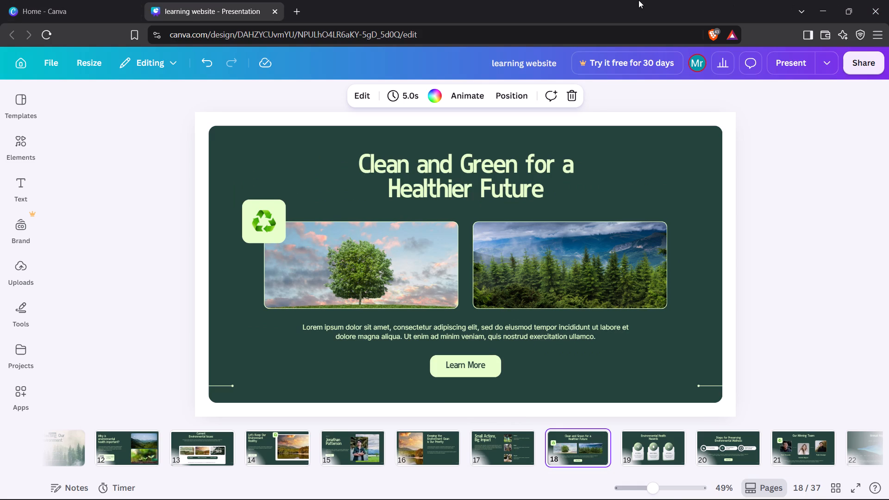
drag(523, 170, 529, 150)
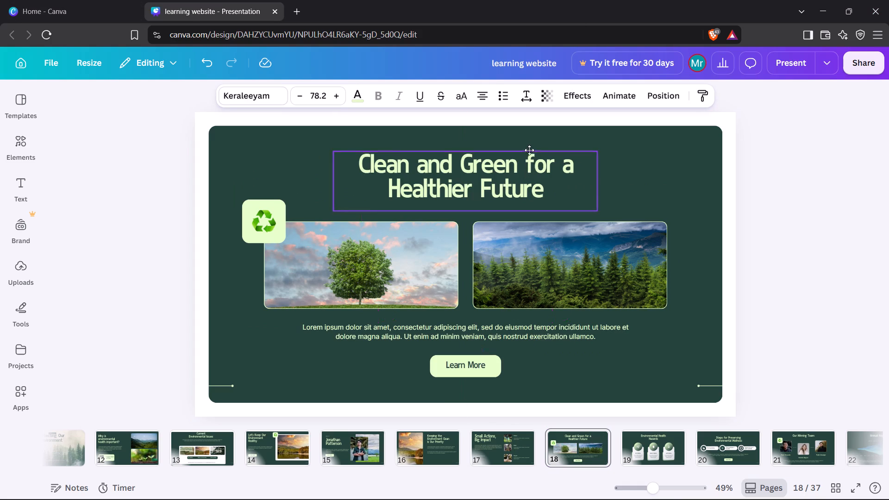
drag(529, 150, 520, 155)
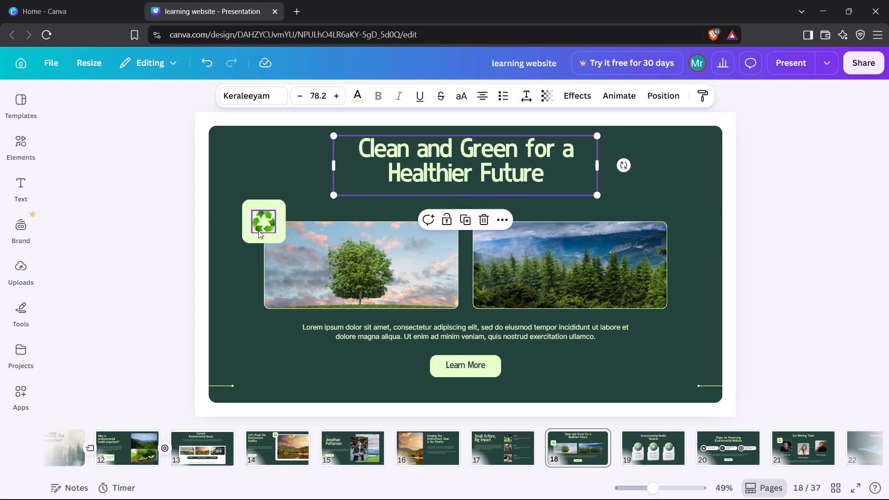
Delete the recycling icon and the light green rounded square behind it from the tree photo's corner.
drag(258, 231, 265, 187)
click(266, 181)
click(278, 156)
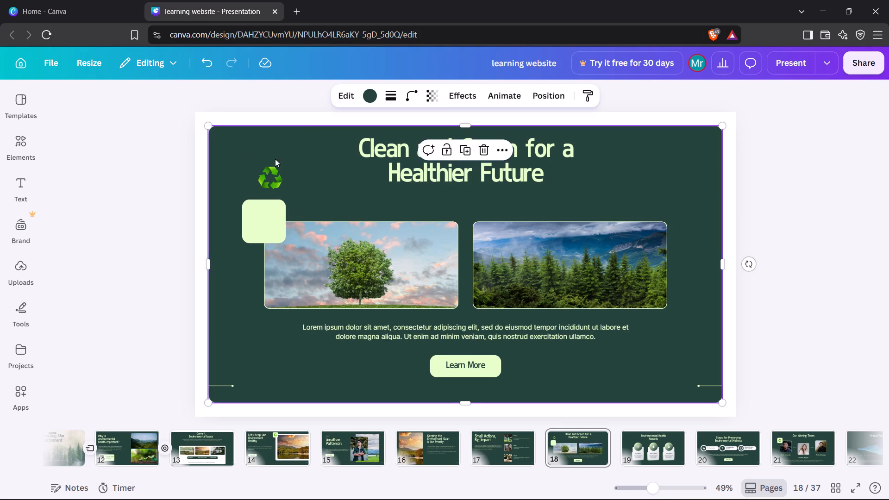
click(263, 177)
click(287, 149)
click(260, 222)
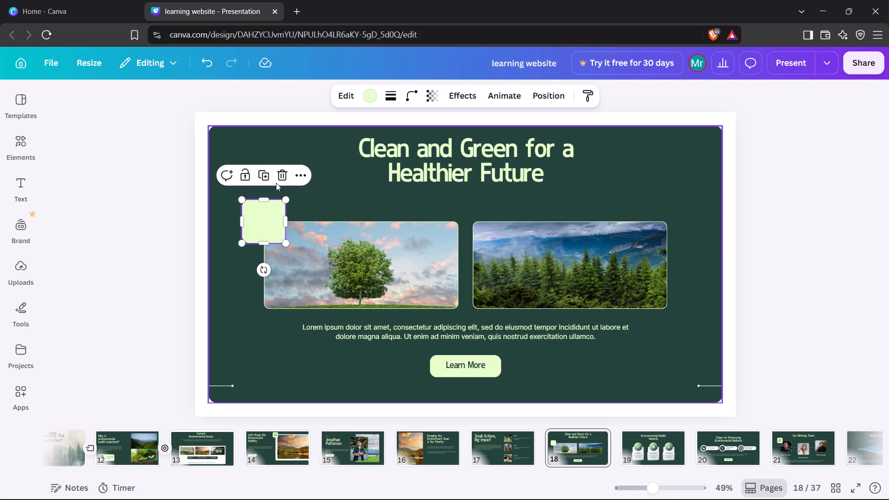
click(284, 172)
Move the tree and forest photos up beneath the heading and spread them apart toward opposite sides, level with each other.
drag(288, 233, 262, 209)
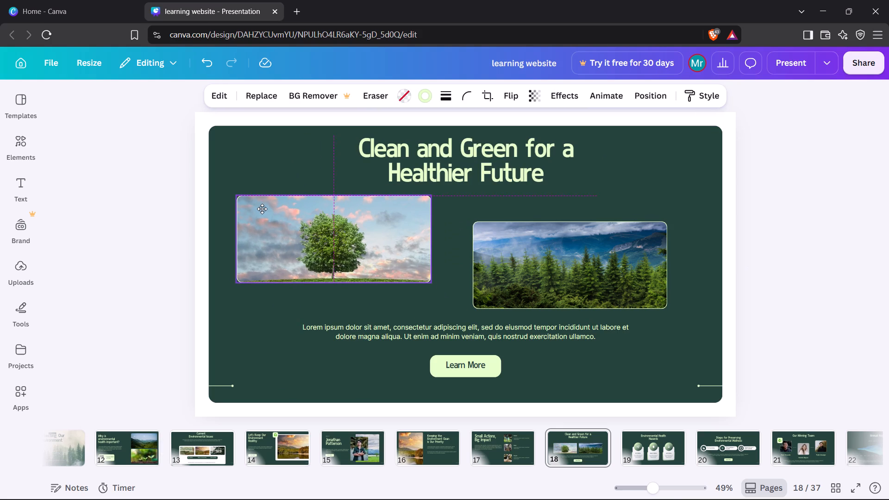
drag(262, 209, 259, 209)
drag(538, 290, 554, 264)
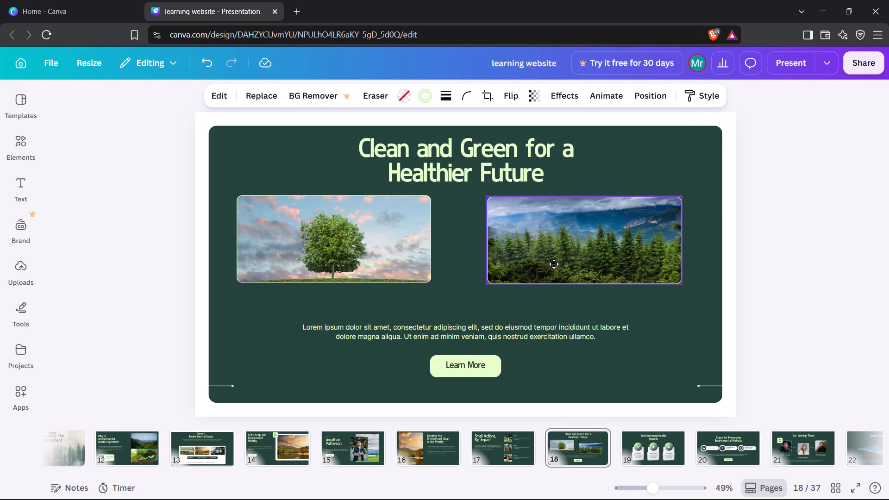
drag(554, 264, 564, 264)
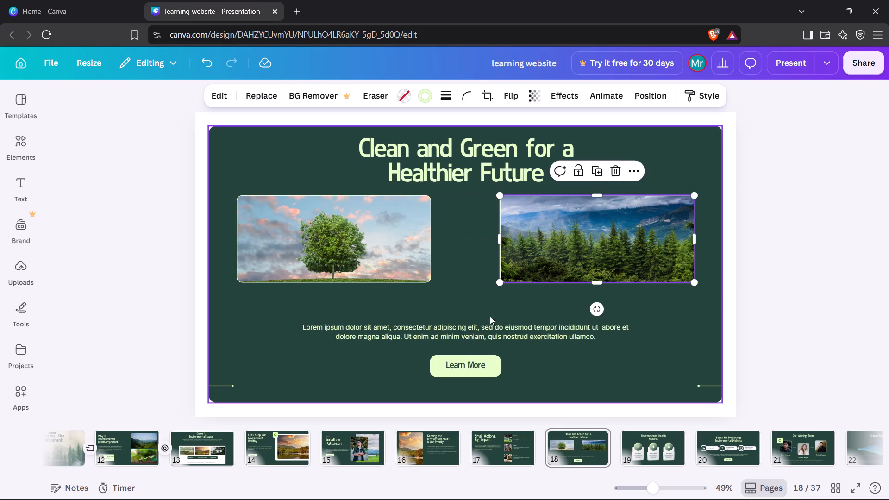
Move the paragraph slightly up, along with the Learn More button shape and its label.
drag(482, 330, 483, 314)
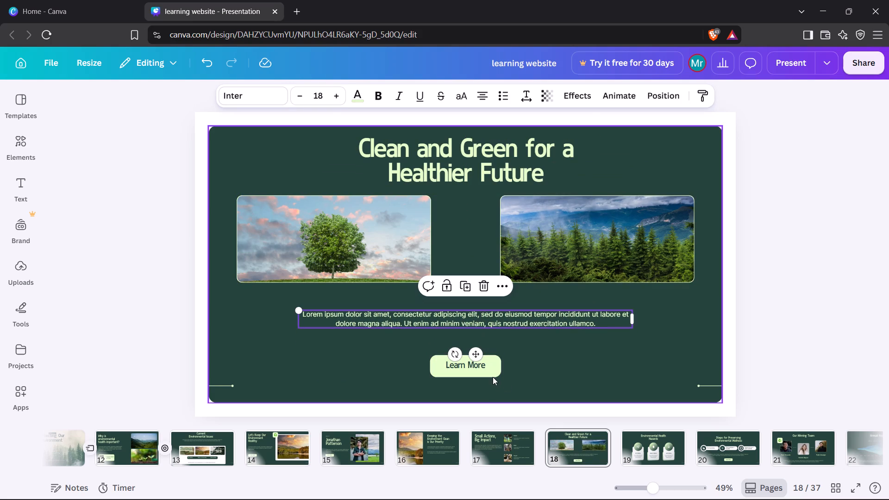
drag(492, 375, 489, 369)
click(485, 366)
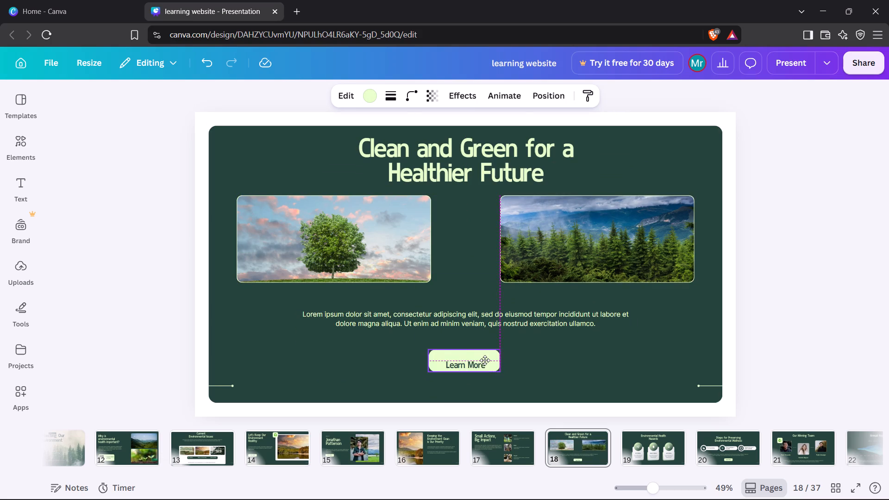
double_click(482, 363)
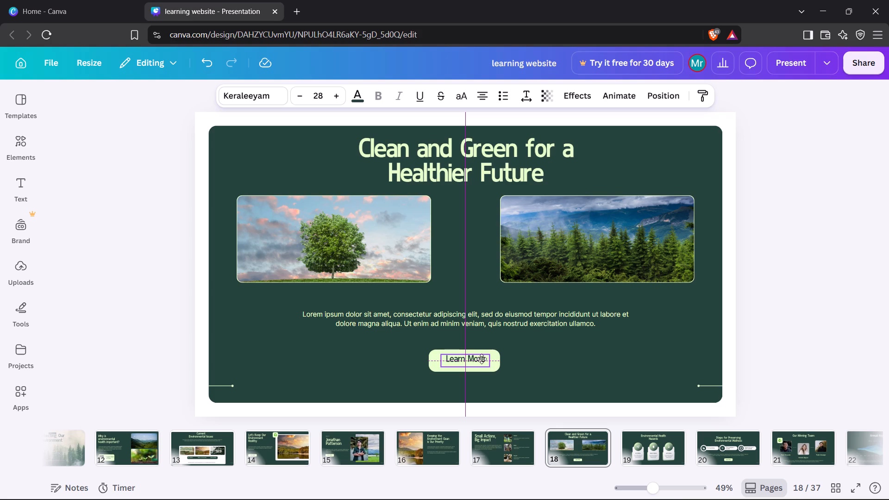
click(135, 242)
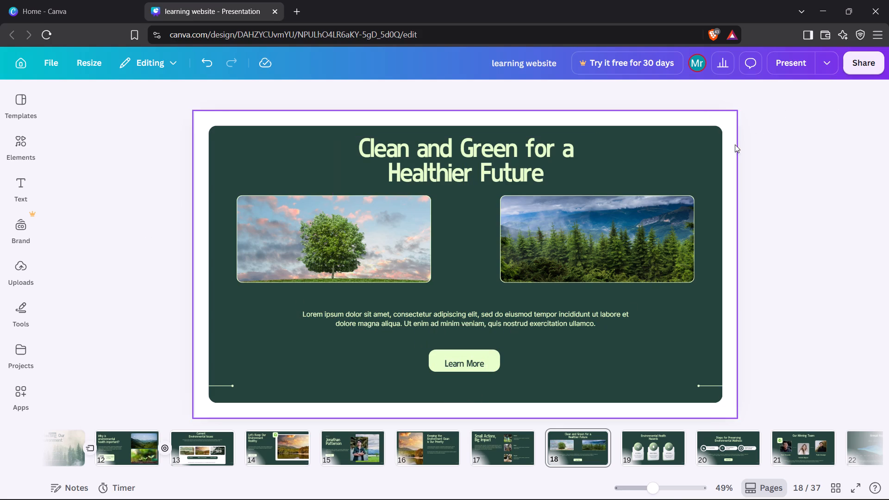
Apply the Fun page animation to slide 18.
click(623, 119)
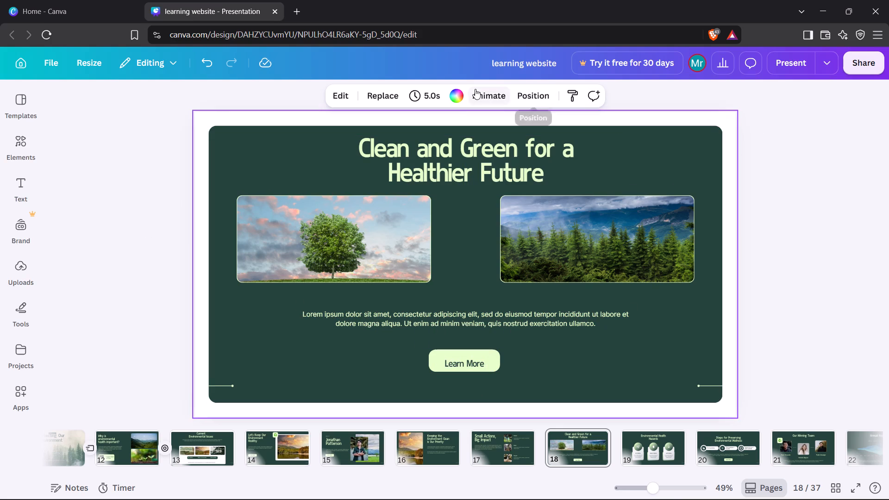
click(474, 89)
click(202, 275)
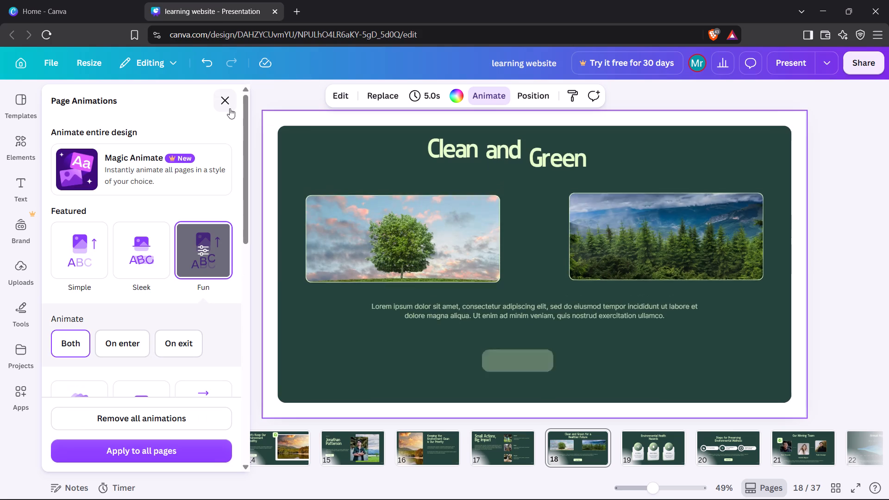
click(229, 108)
click(137, 202)
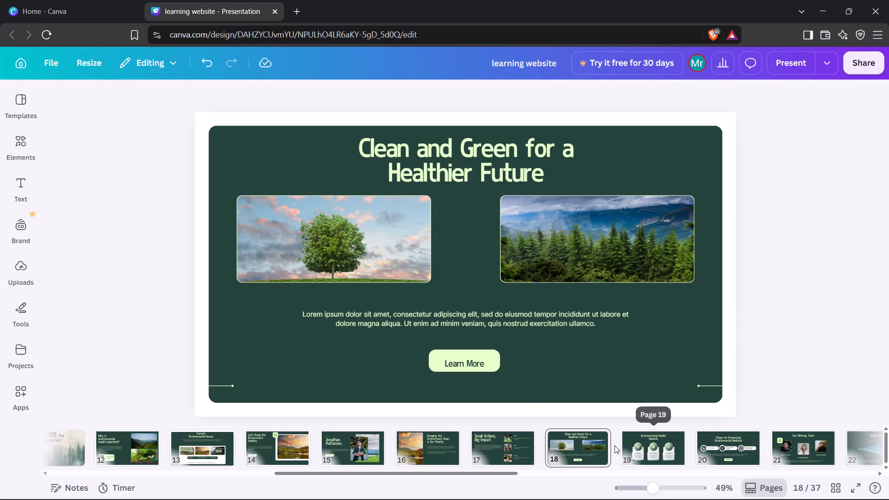
On slide 19, move the "Environmental Health Hazards" heading slightly down toward the three cards, keeping it centred.
click(617, 456)
click(640, 455)
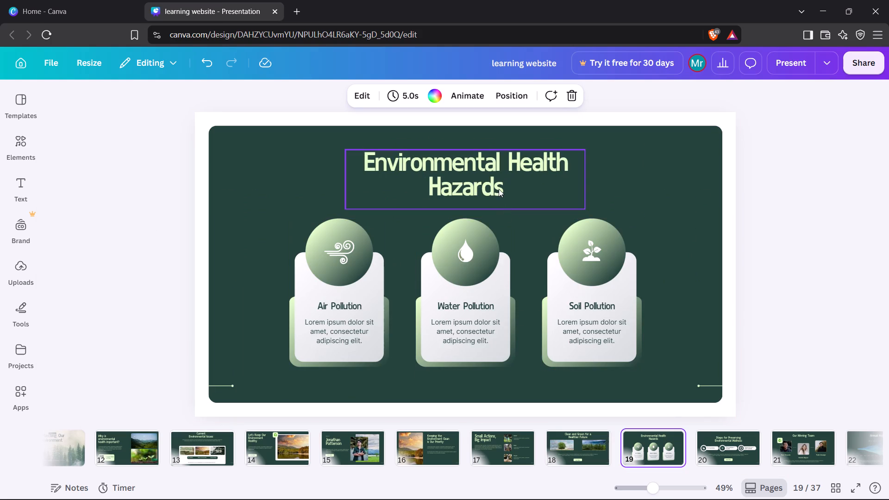
drag(499, 189, 499, 195)
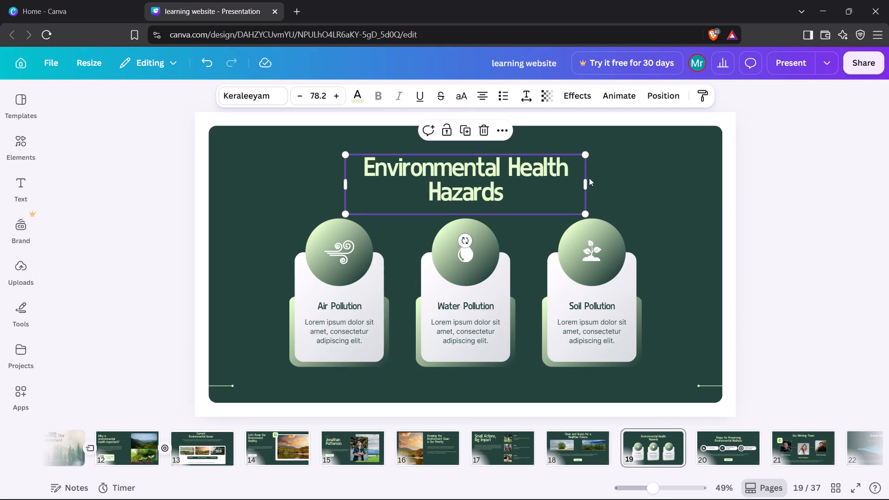
click(663, 208)
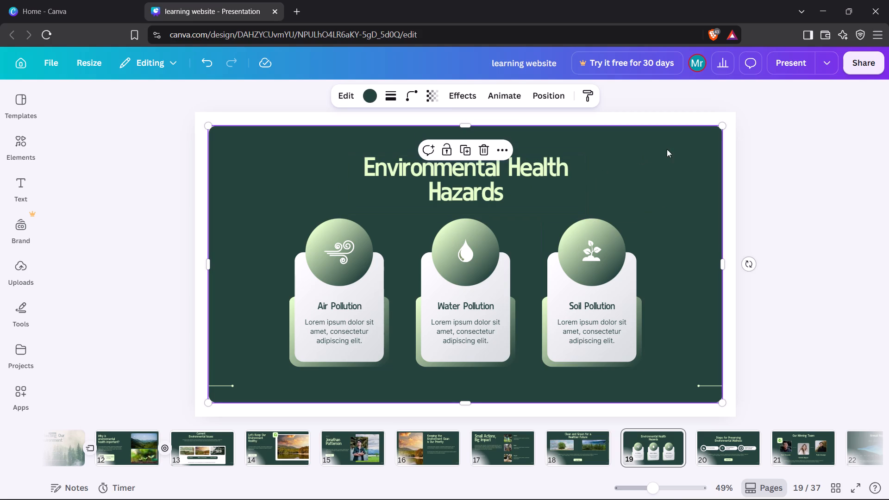
Apply the Corporate page animation to slide 19.
click(710, 115)
click(510, 100)
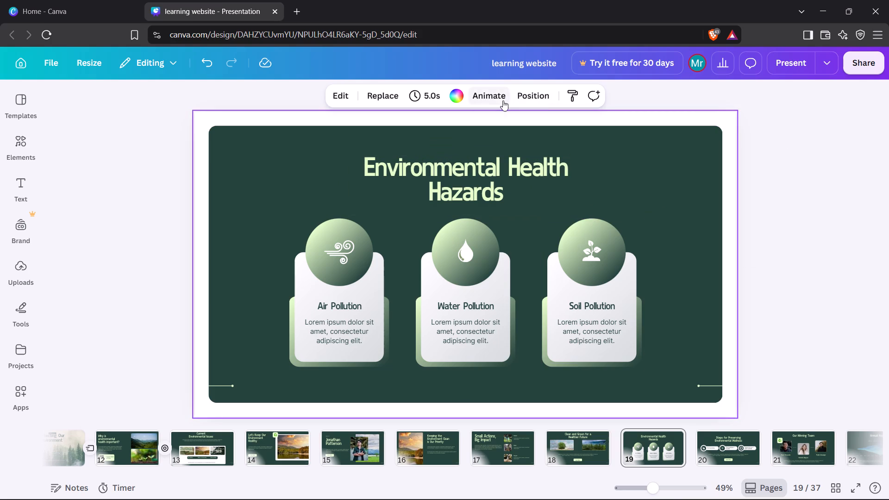
click(503, 100)
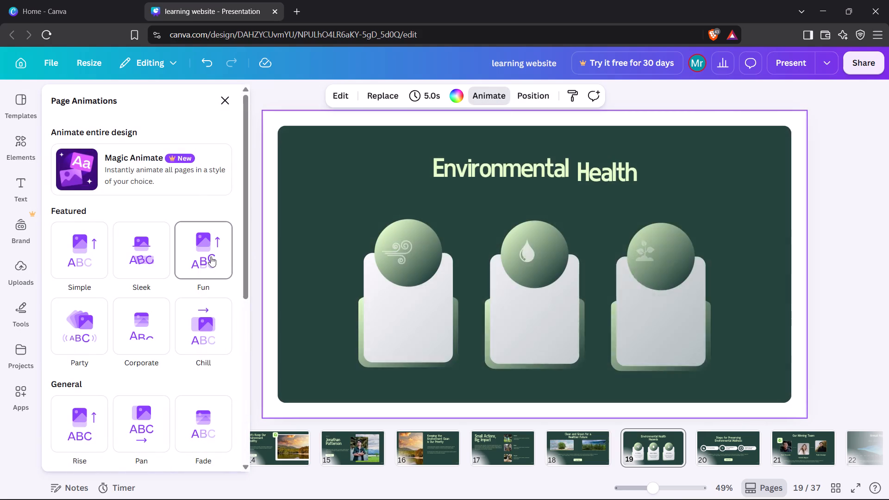
click(142, 318)
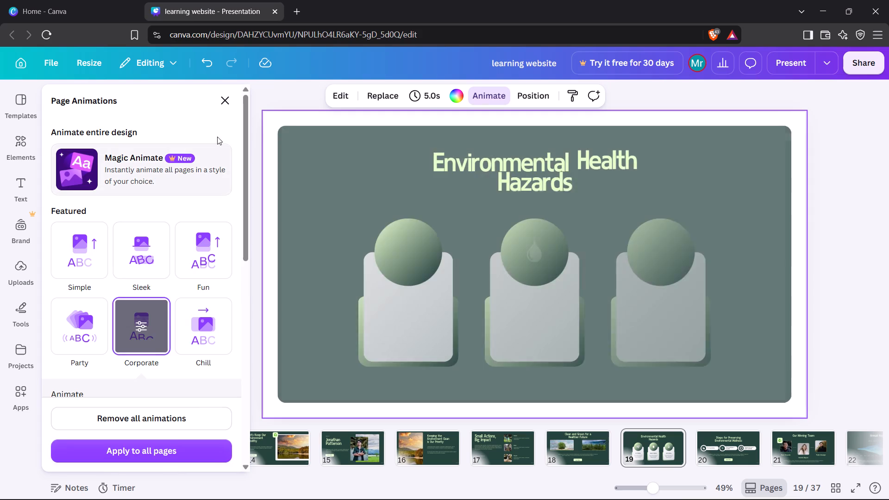
click(227, 111)
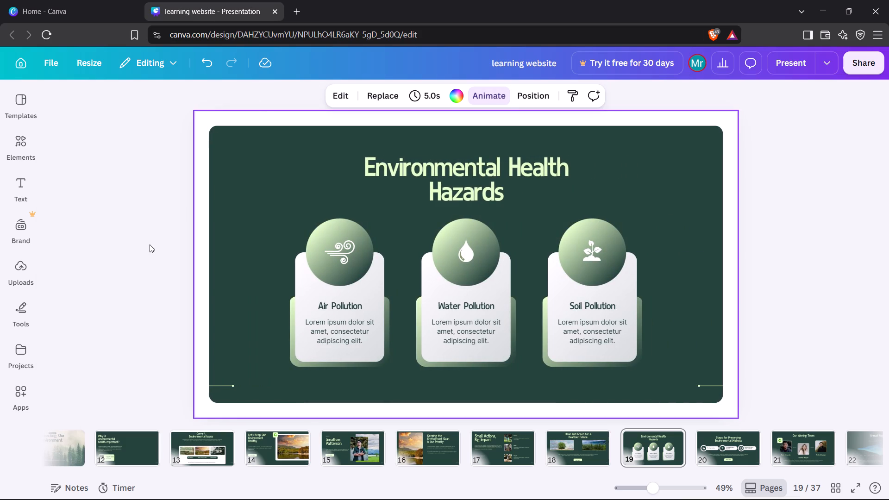
On slide 20, move the "Steps for Preserving Environmental Wellness" heading up toward the top of the green panel.
key(Right)
key(Right)
drag(167, 214, 179, 193)
click(180, 189)
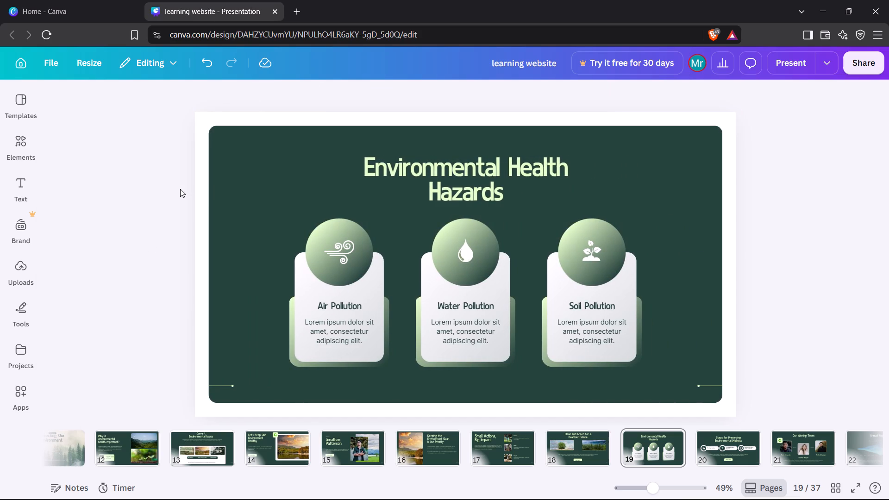
key(Right)
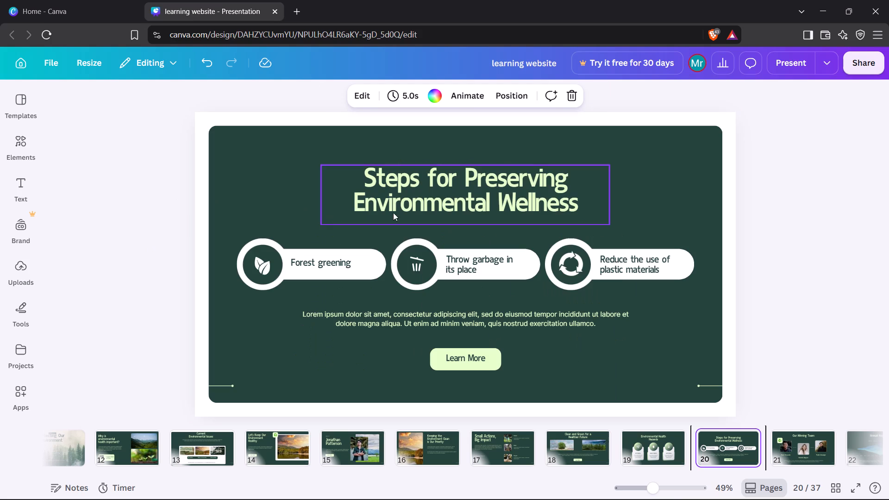
drag(422, 204, 424, 181)
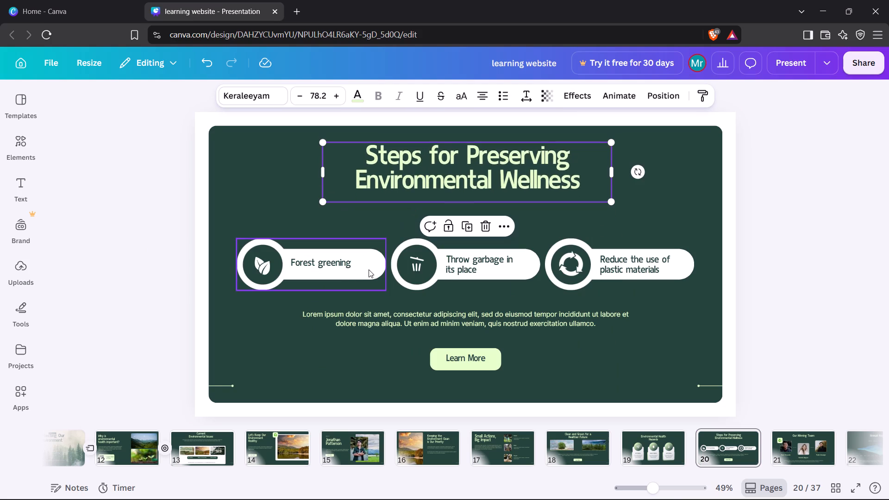
Raise the "Forest greening" item above the other two, moving its white badge shape, label and leaf icon together.
drag(369, 269, 368, 245)
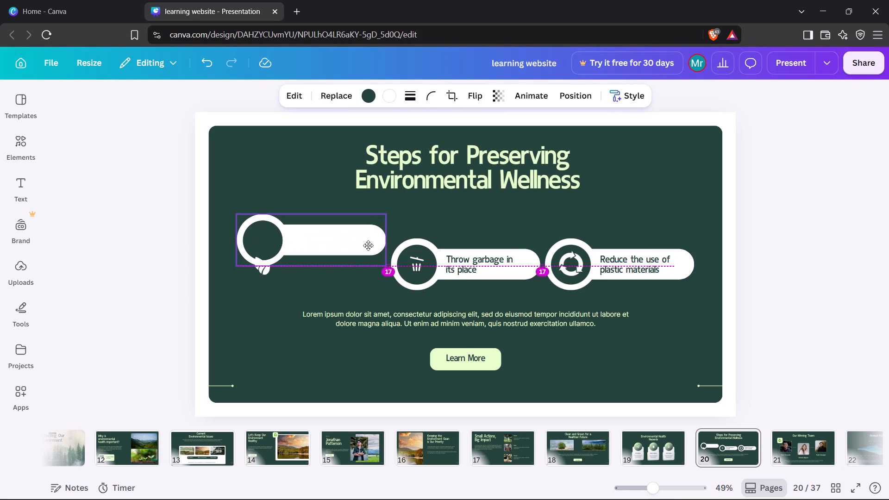
drag(368, 245, 368, 248)
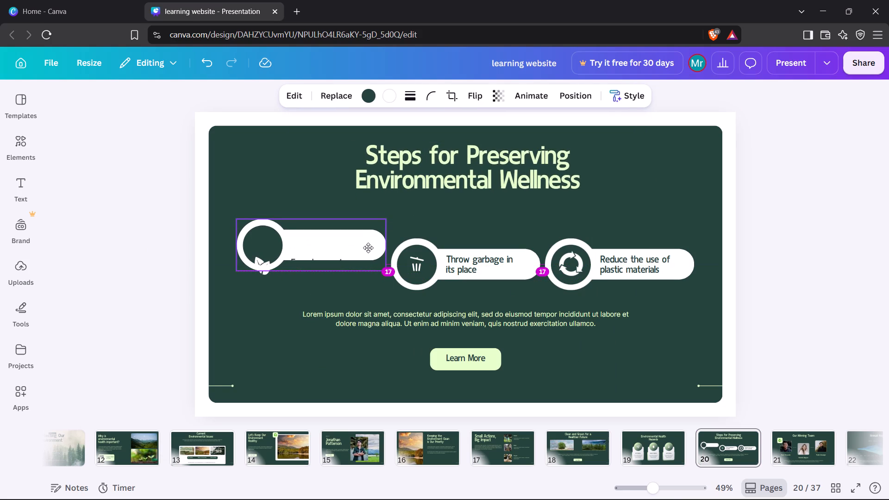
drag(368, 248, 367, 249)
drag(336, 268, 336, 258)
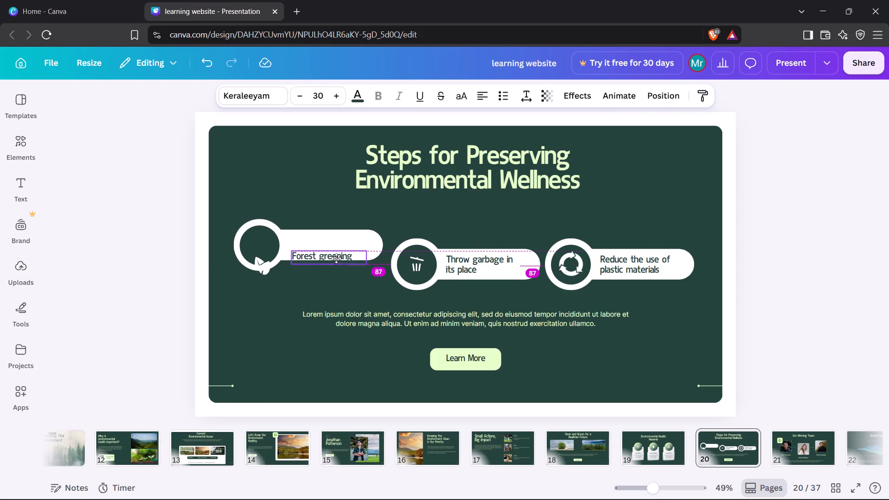
drag(336, 258, 336, 251)
drag(259, 268, 259, 250)
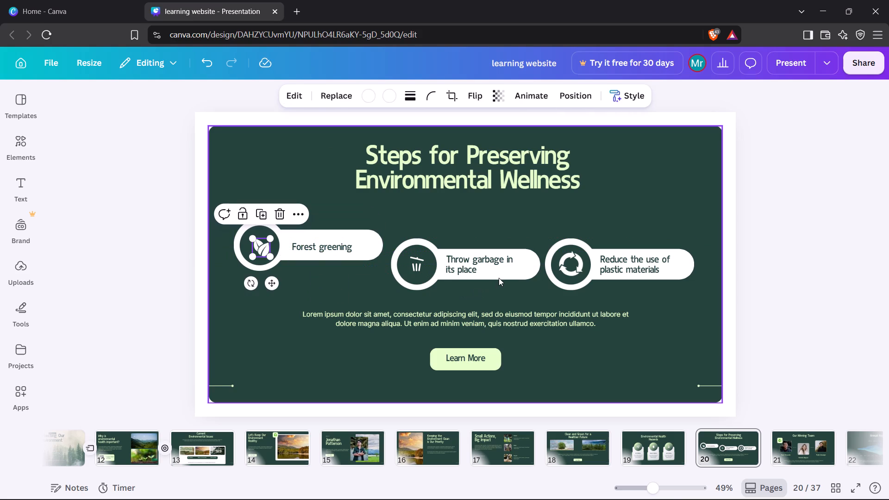
Lower the "Throw garbage in its place" item slightly, repositioning its label, white badge shape and trash icon.
drag(499, 278, 500, 290)
drag(506, 255, 506, 267)
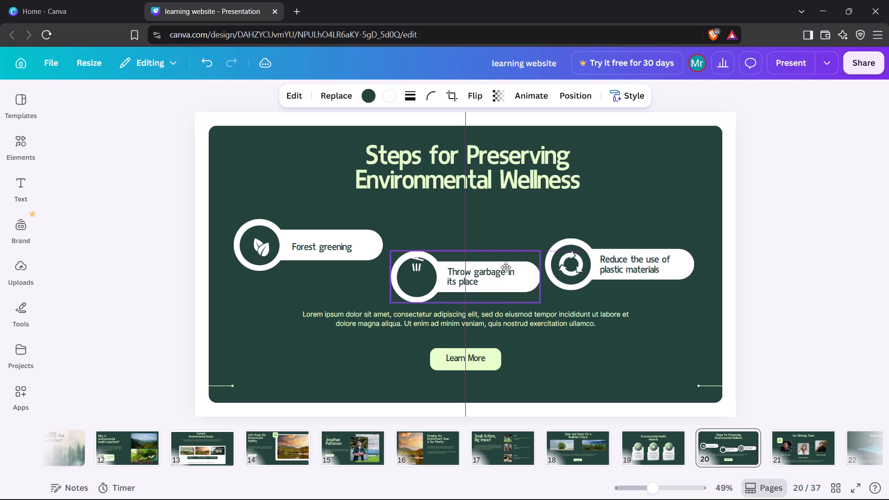
drag(506, 267, 502, 266)
drag(420, 262, 420, 267)
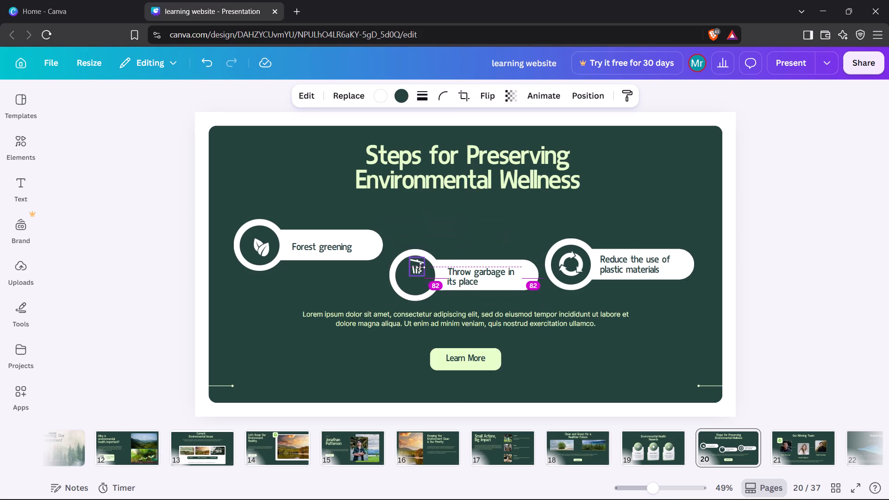
drag(420, 267, 420, 271)
Move the lorem ipsum paragraph slightly down toward the Learn More button, keeping it centred.
drag(444, 322, 446, 337)
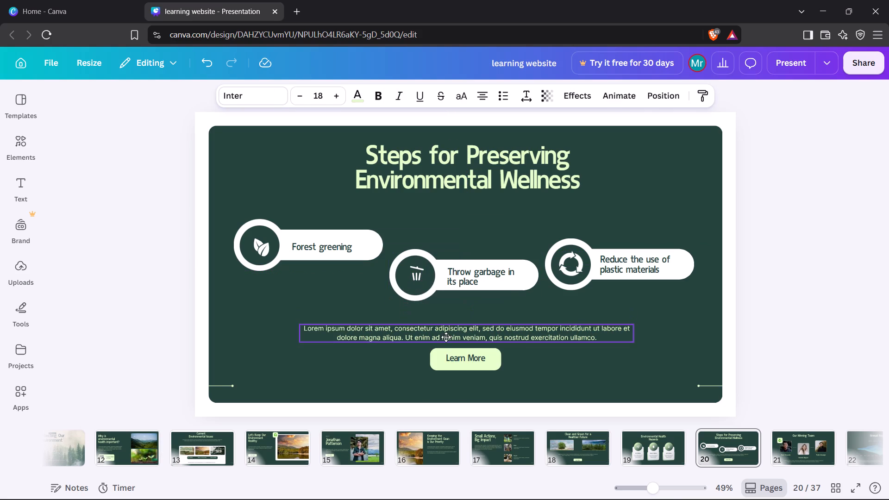
drag(446, 337, 445, 334)
Lower the "Reduce the use of plastic materials" badge, label and recycling icon to complete a descending staircase of three items.
drag(652, 280, 652, 272)
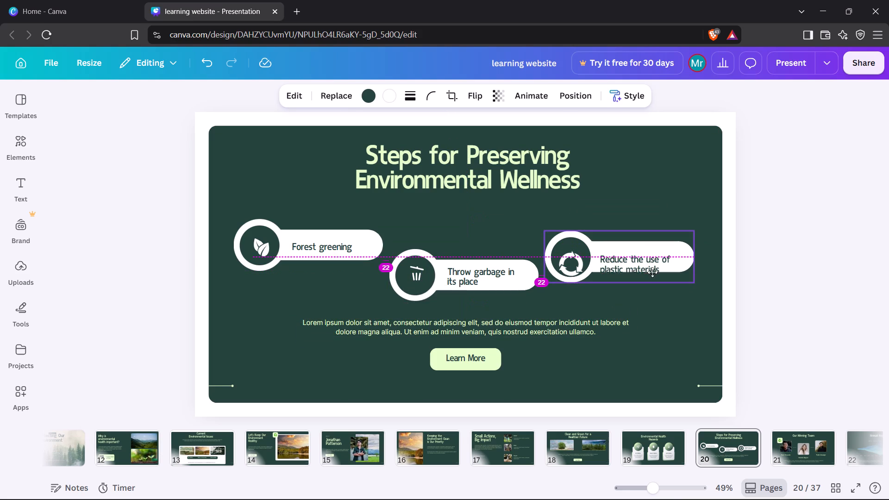
drag(652, 272, 659, 296)
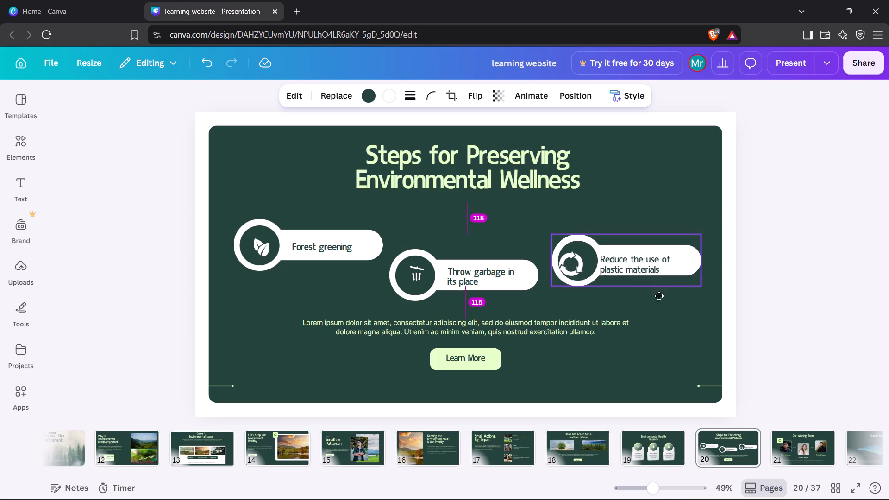
drag(659, 296, 652, 314)
drag(609, 267, 609, 267)
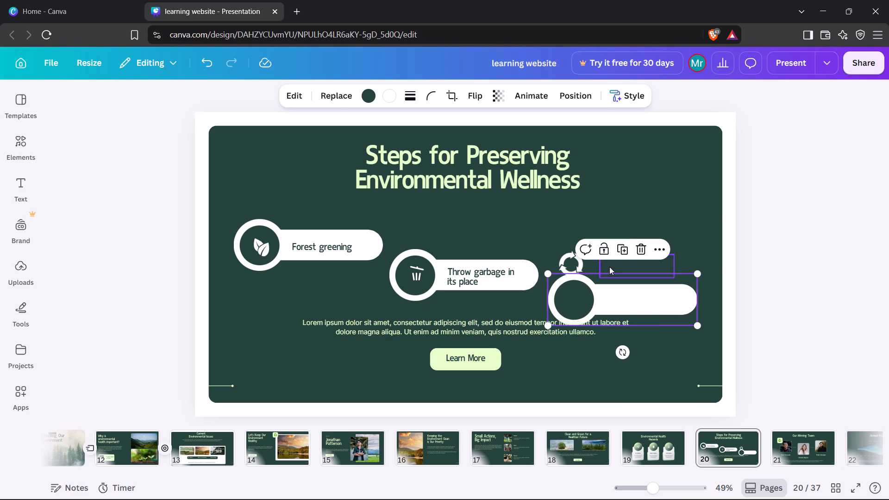
drag(609, 267, 617, 299)
drag(580, 266, 588, 283)
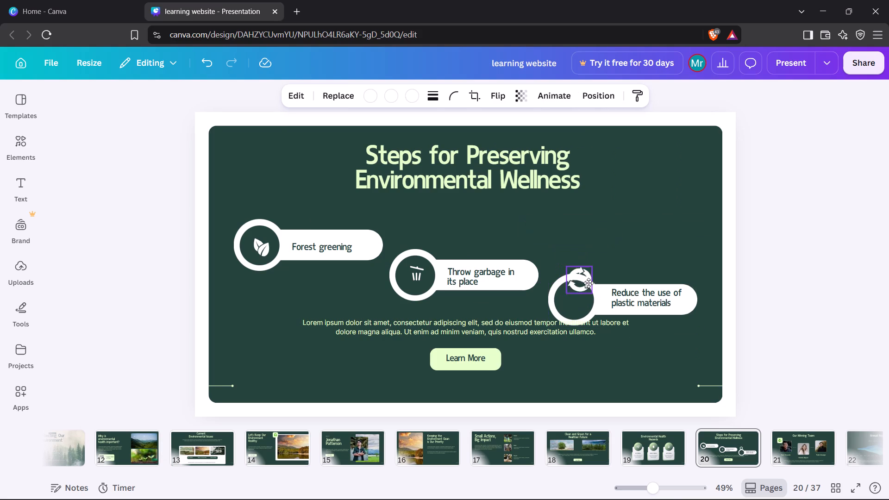
drag(588, 283, 580, 299)
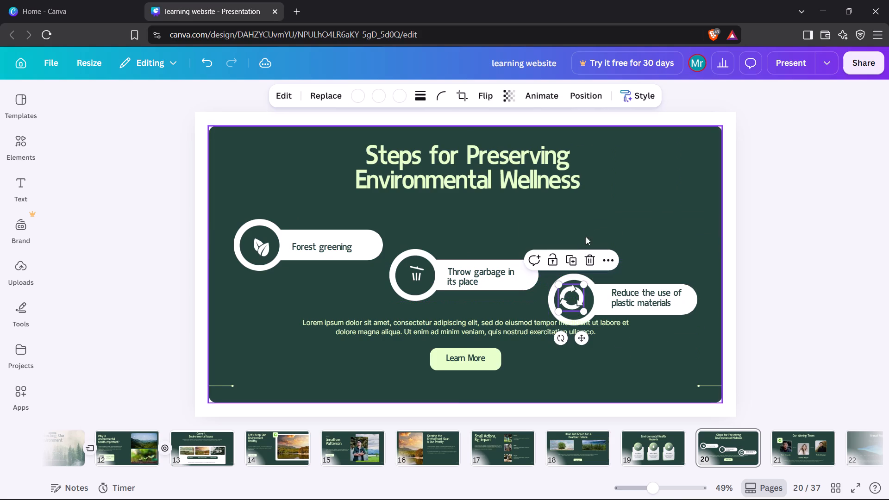
Move the Learn More button shape and its label down, keeping the label centred on the button.
click(620, 197)
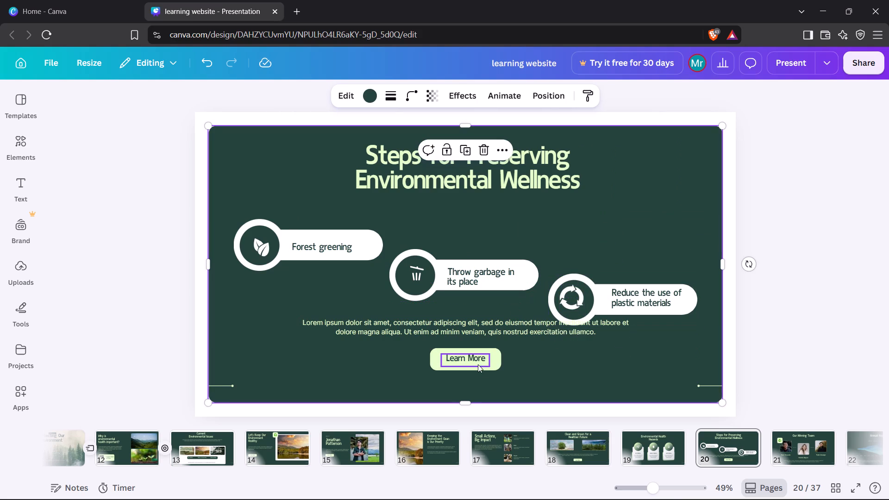
click(489, 363)
drag(498, 368, 498, 384)
click(486, 362)
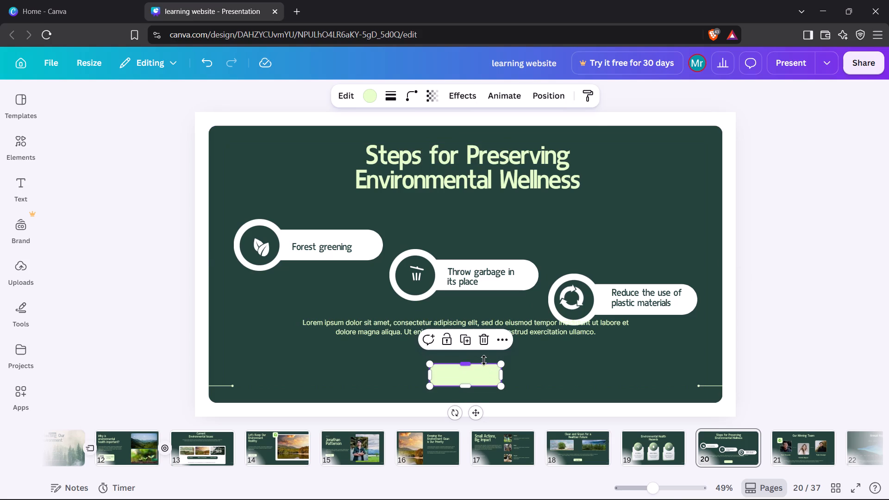
double_click(476, 353)
drag(476, 354, 482, 371)
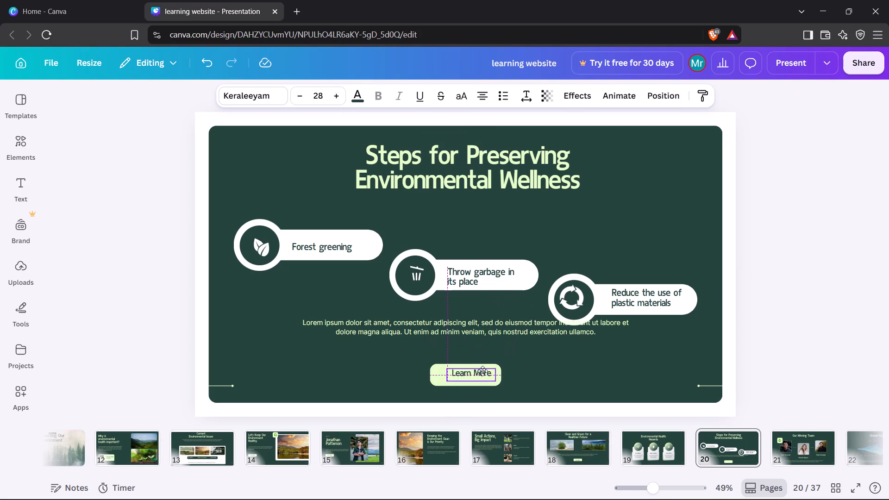
drag(482, 371, 475, 370)
click(382, 351)
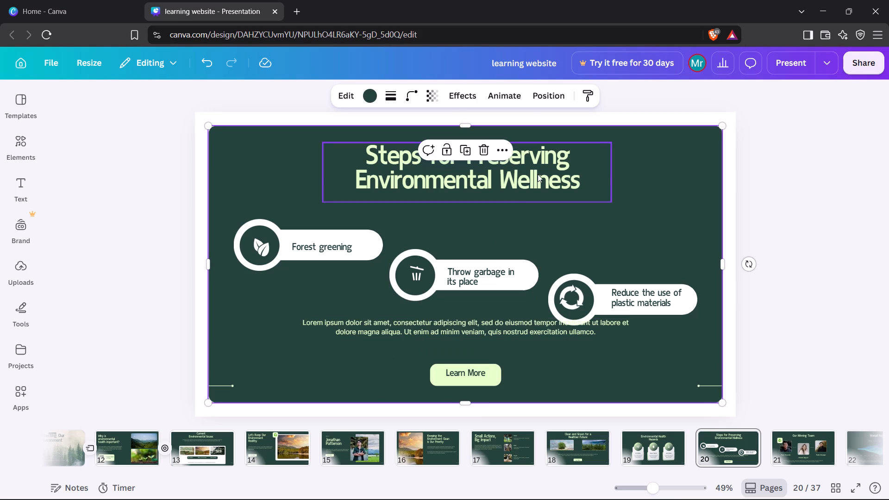
click(538, 174)
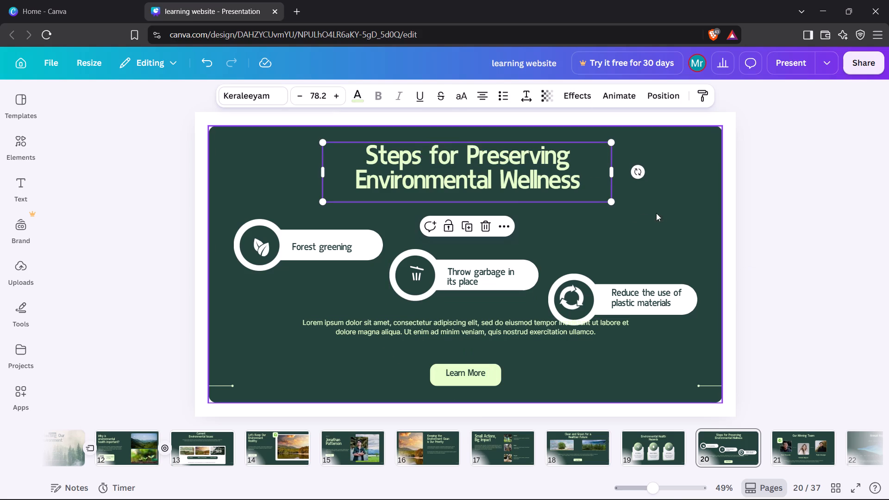
click(686, 204)
Move the lorem ipsum paragraph down clear of the third item, enlarge it to font size 20.4 and centre it horizontally.
click(480, 326)
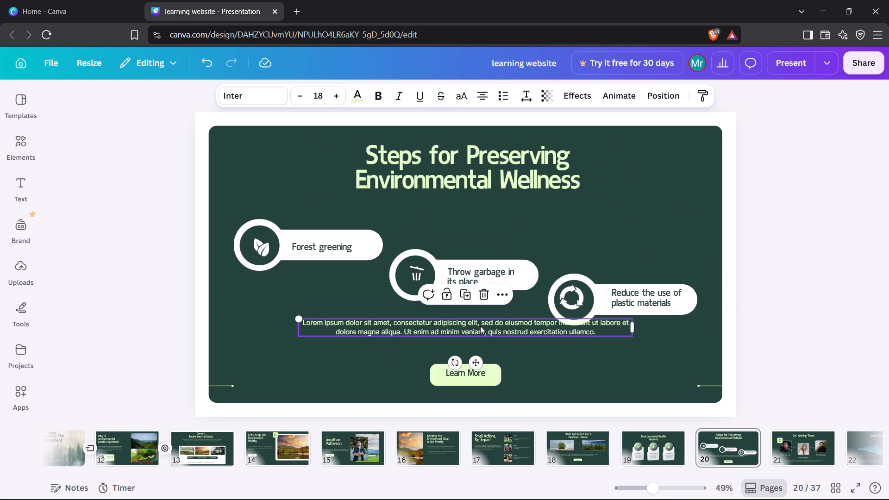
drag(480, 326, 480, 337)
click(479, 337)
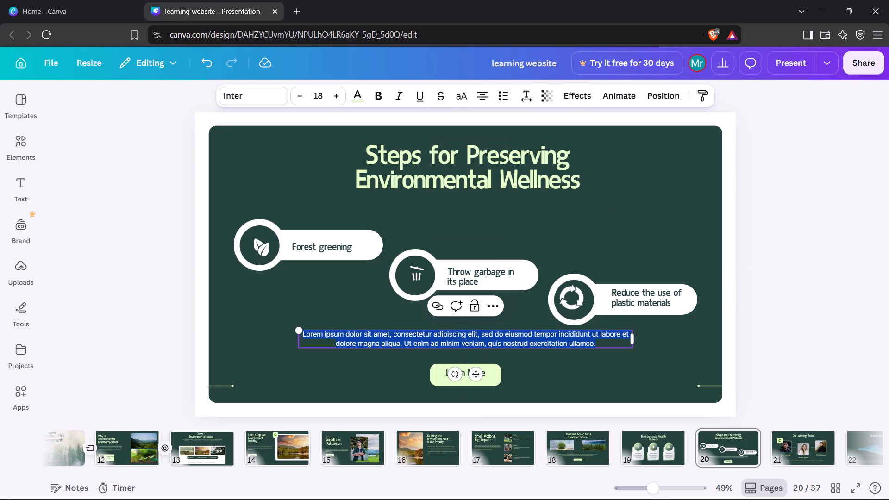
click(624, 343)
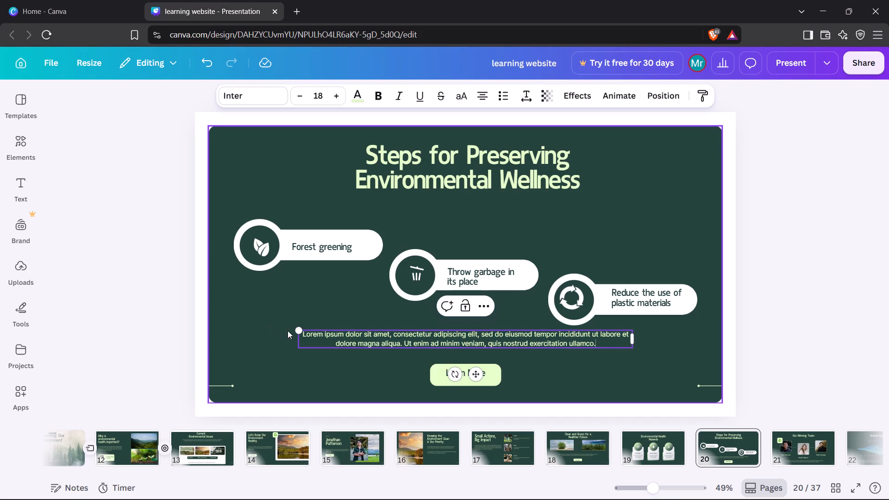
drag(300, 330, 259, 325)
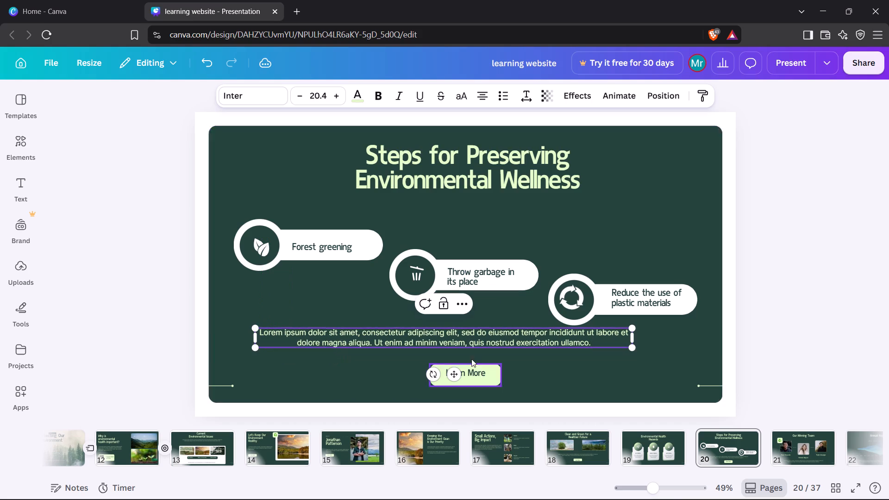
drag(465, 335, 476, 340)
click(414, 331)
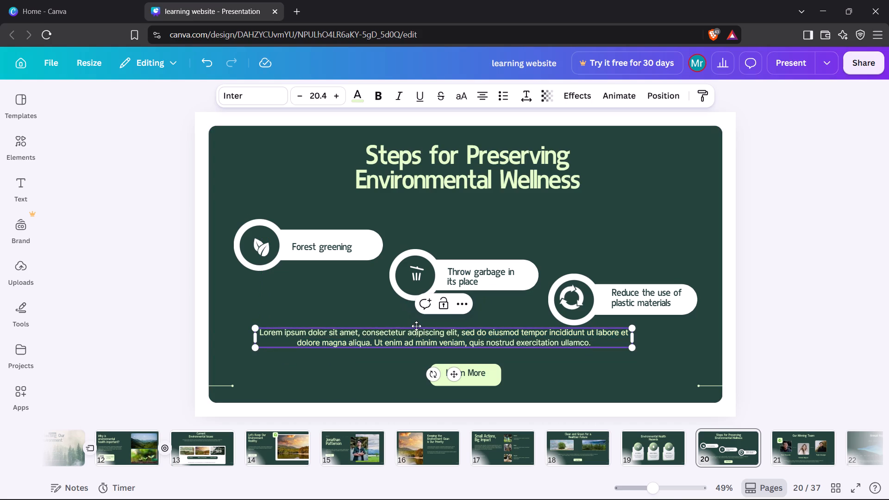
drag(416, 326, 438, 328)
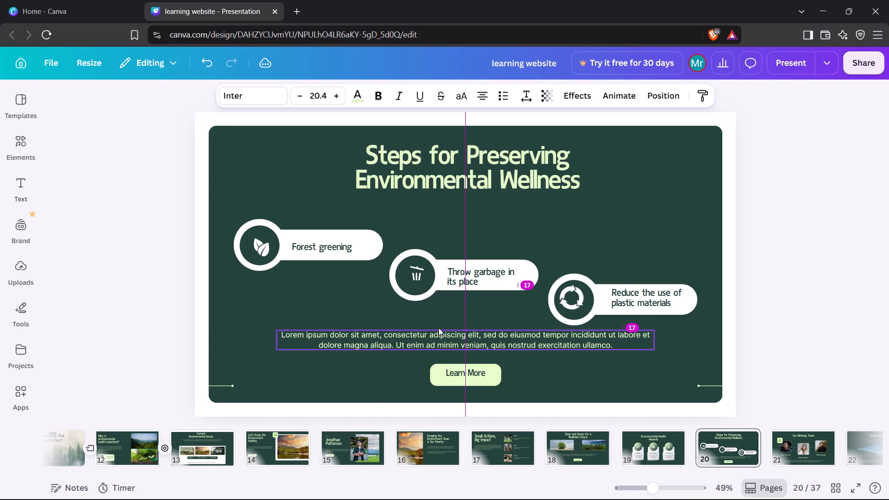
drag(438, 328, 439, 328)
Apply the Fun page animation to slide 20.
click(711, 120)
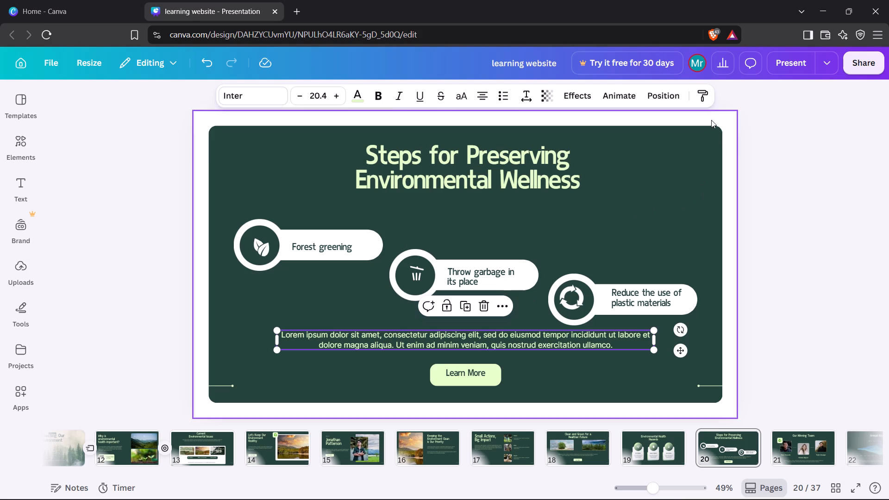
click(470, 99)
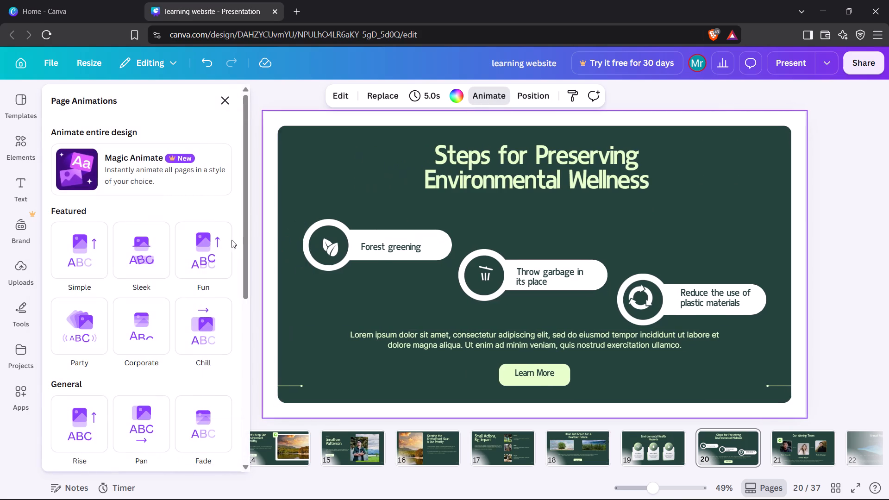
click(206, 250)
click(222, 107)
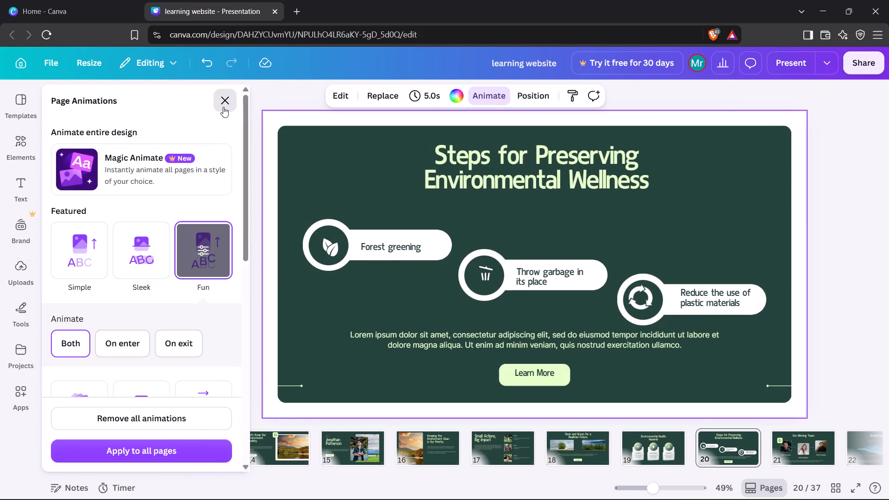
click(97, 269)
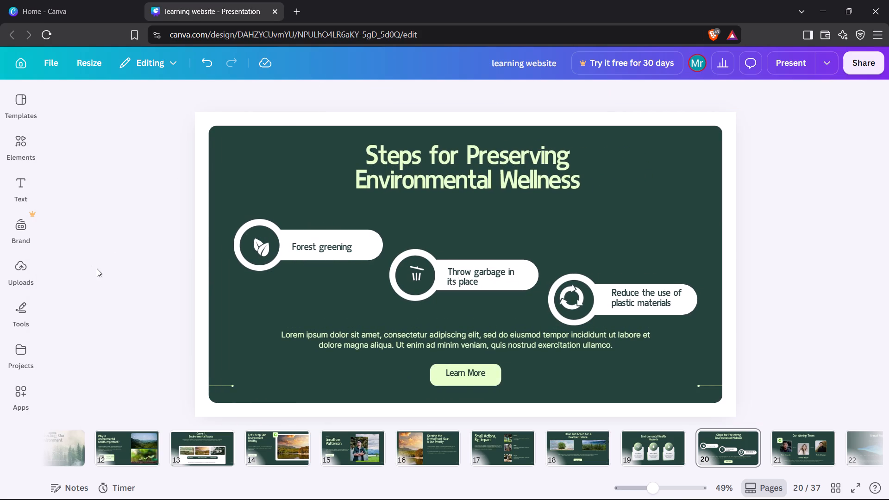
On slide 21, delete the recycling icon and its light green square from the first team photo's corner.
key(Right)
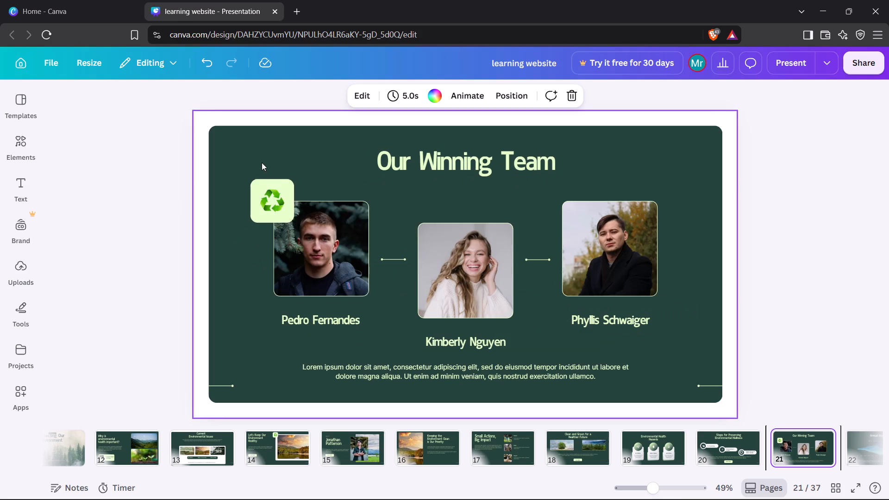
click(271, 205)
click(275, 205)
drag(275, 202, 281, 177)
click(294, 146)
drag(270, 197, 269, 170)
click(290, 126)
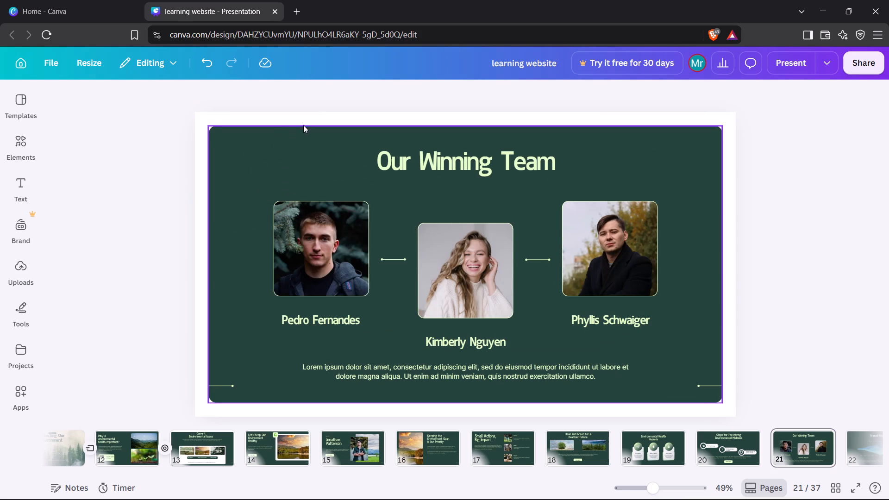
Apply the Fun page animation to slide 21.
click(309, 118)
click(489, 94)
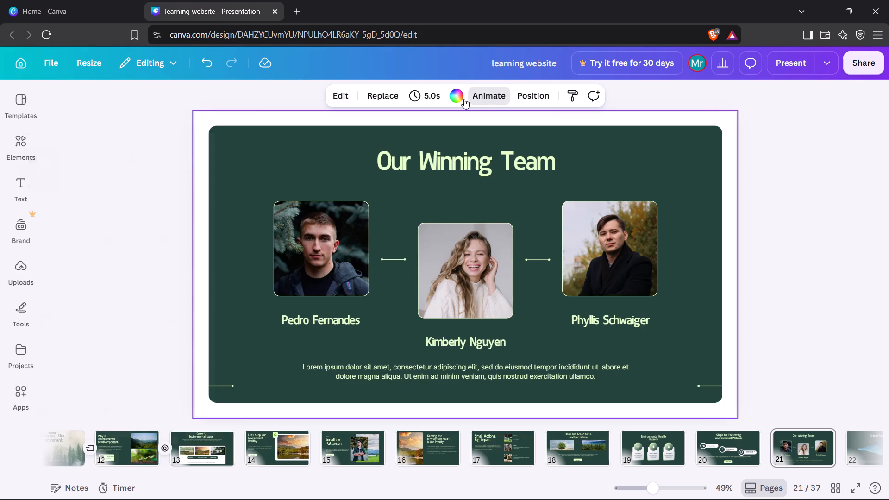
click(225, 256)
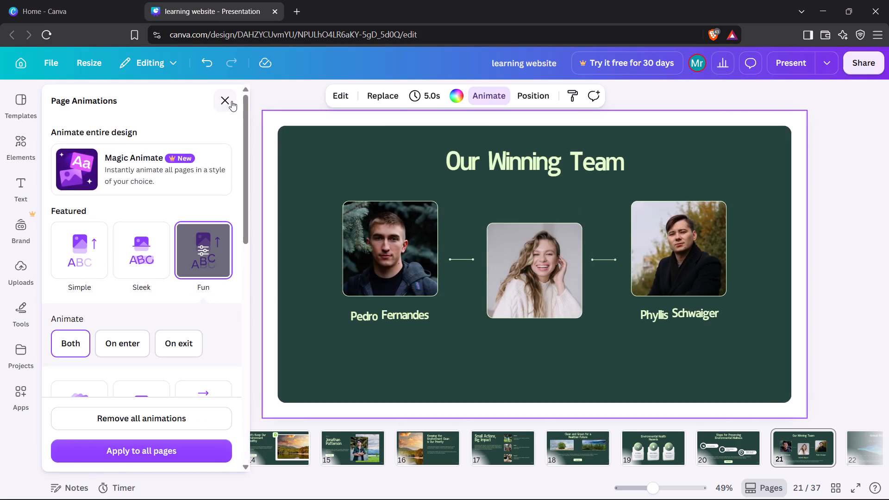
Close the page animation settings and go to slide 22, Annual Report.
click(225, 106)
click(105, 269)
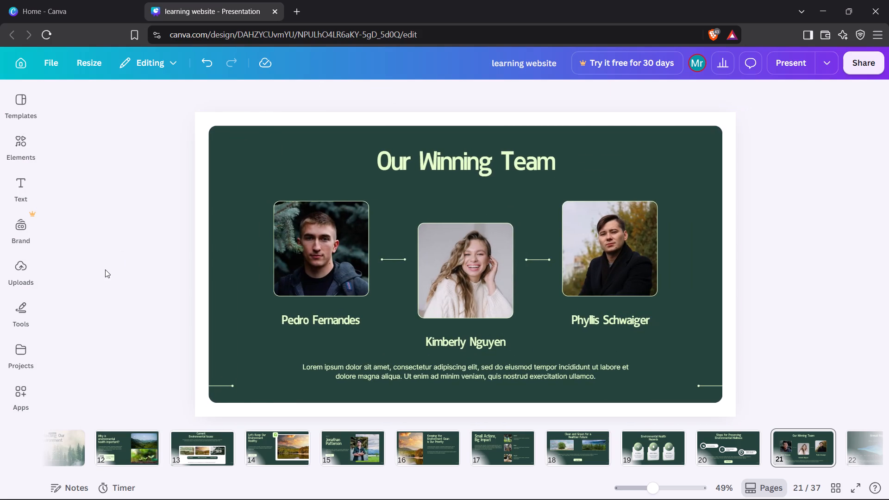
key(Right)
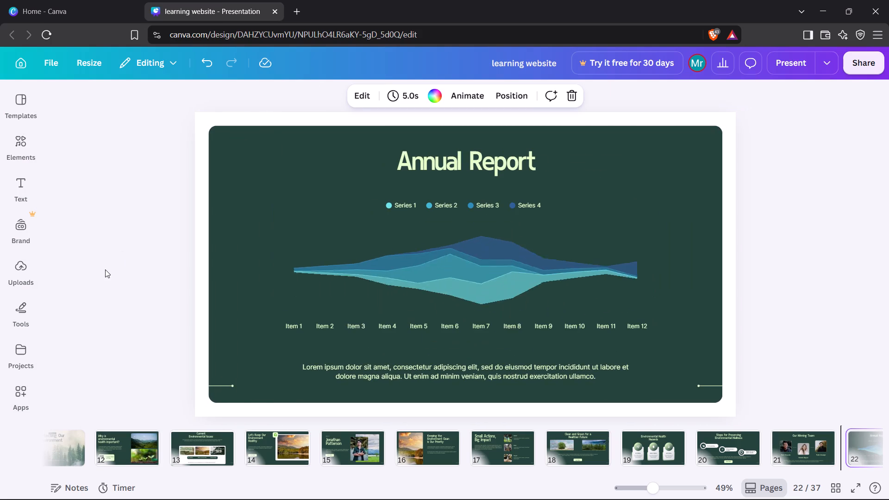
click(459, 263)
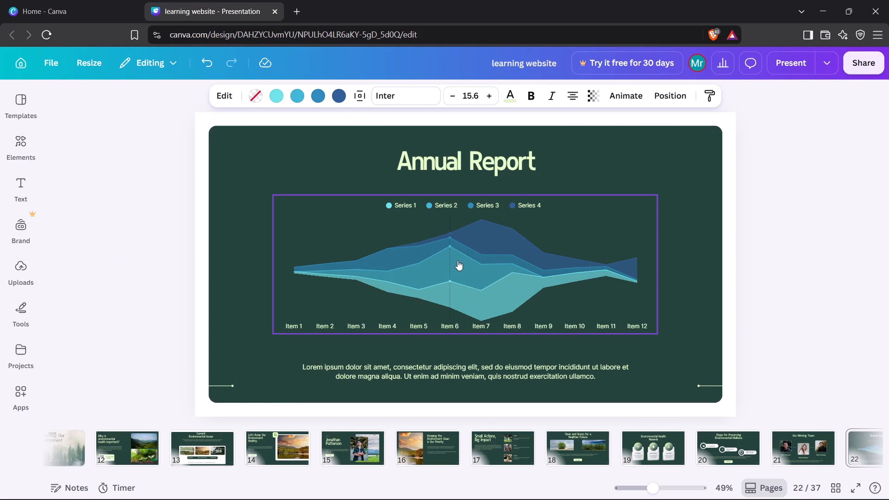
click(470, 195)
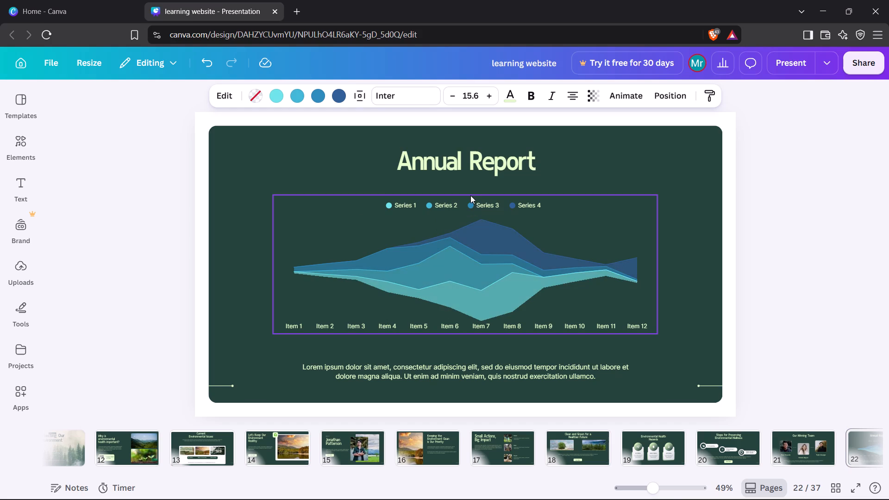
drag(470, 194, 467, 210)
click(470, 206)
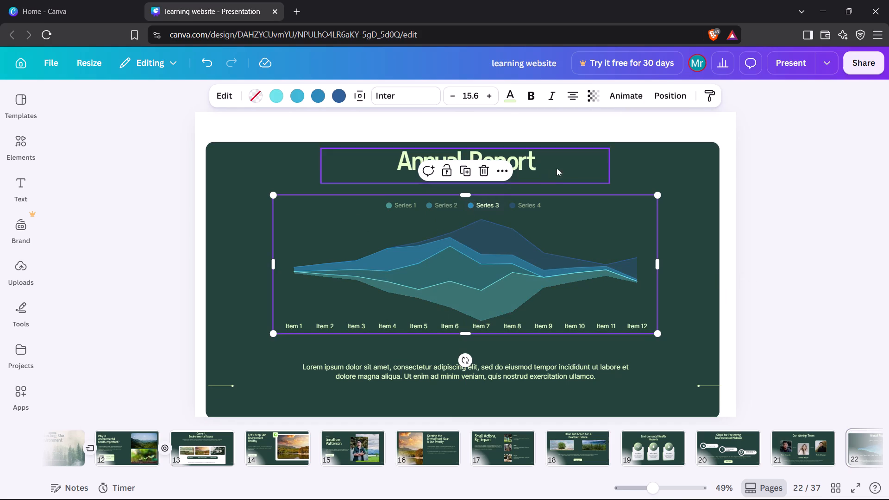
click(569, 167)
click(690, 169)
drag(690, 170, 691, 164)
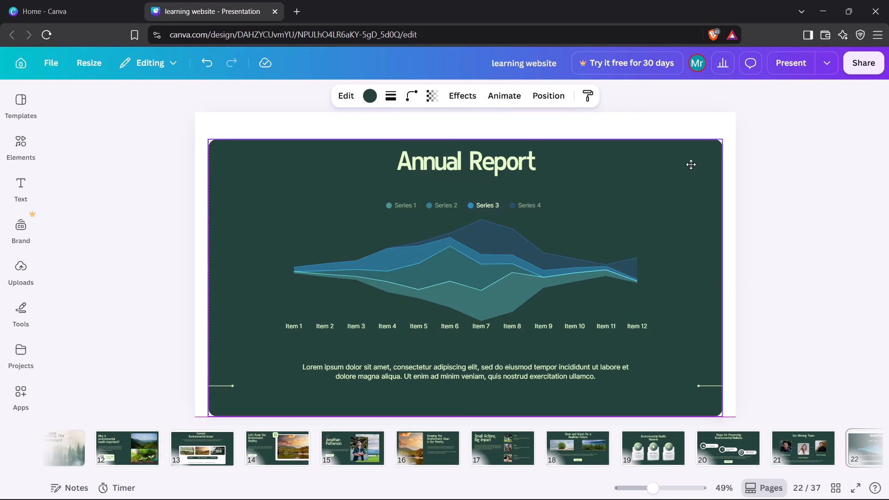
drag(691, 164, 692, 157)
Shrink the Annual Report chart proportionally until its labels are font size 14.4, and centre it horizontally on the slide.
click(523, 249)
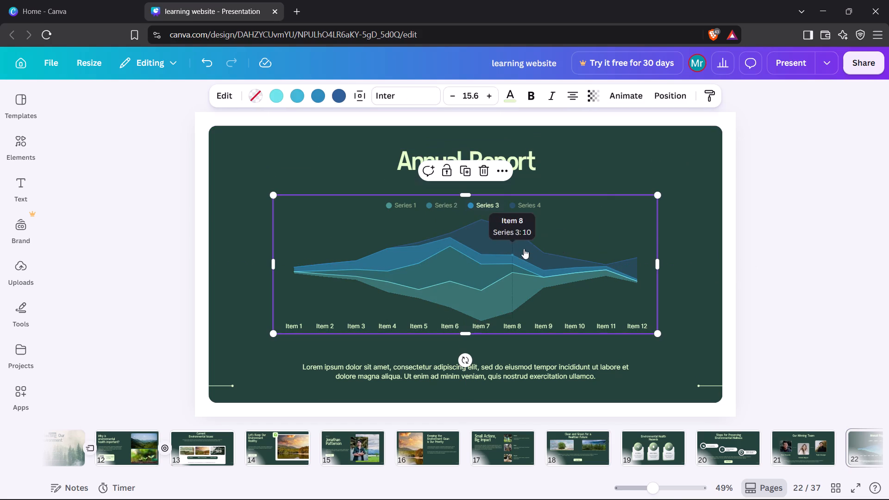
drag(657, 195, 647, 218)
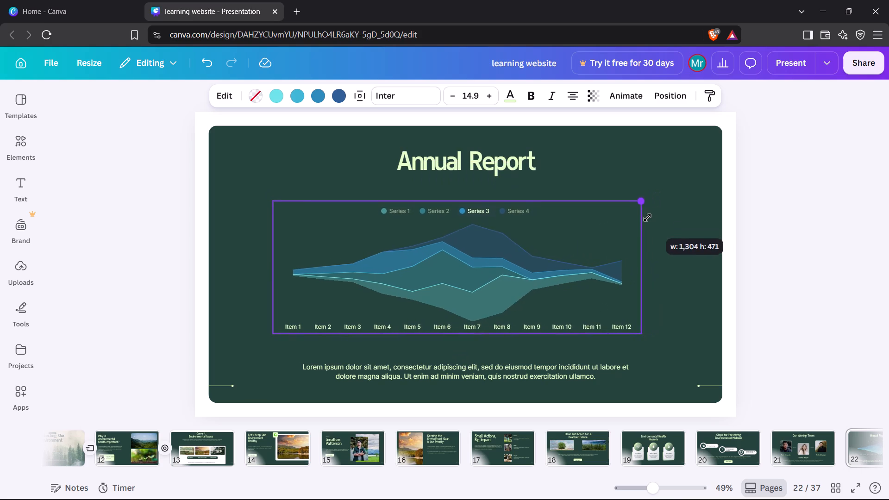
drag(647, 218, 635, 229)
drag(427, 282, 440, 281)
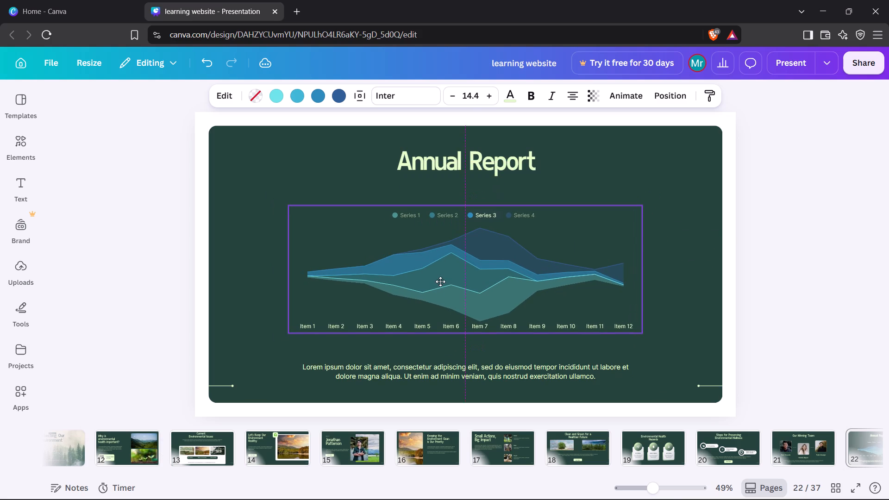
drag(440, 281, 440, 281)
Move the lorem ipsum paragraph up closer to the chart, enlarge it to font size 21.1 and reposition it roughly centred below.
click(438, 369)
drag(438, 368, 438, 354)
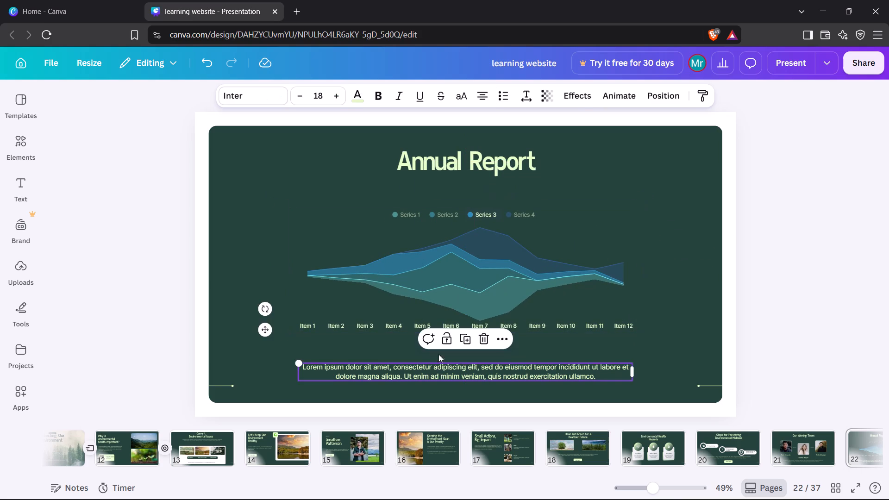
drag(438, 354, 438, 351)
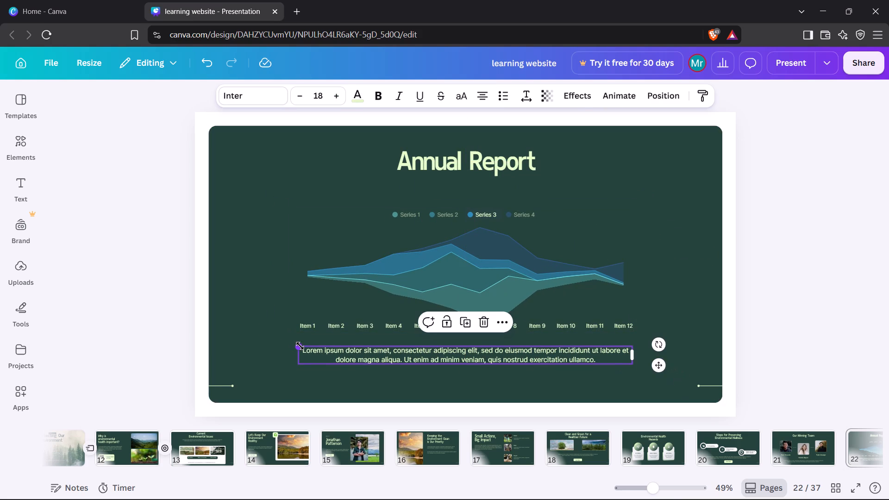
drag(300, 346, 243, 333)
drag(367, 358, 401, 369)
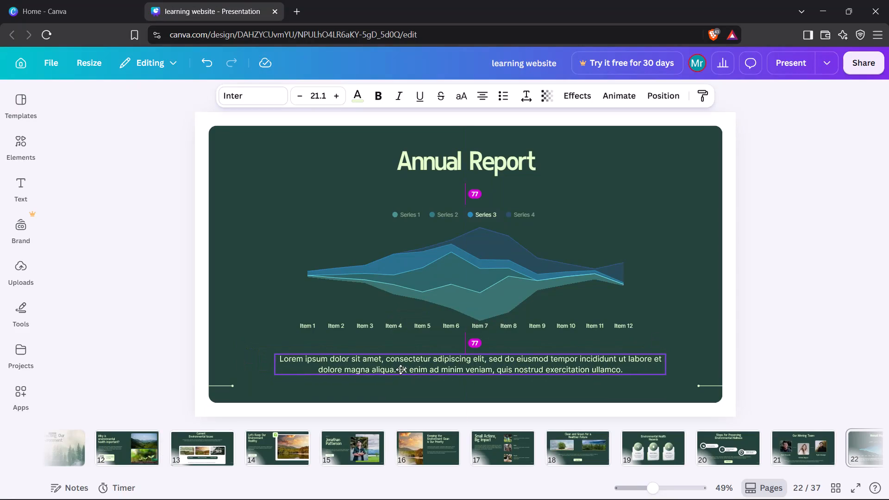
drag(401, 369, 391, 367)
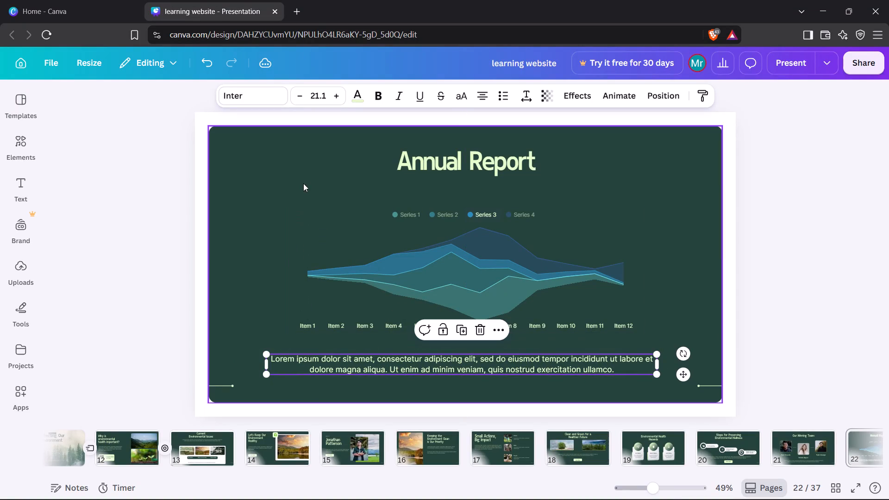
Apply the Wipe page animation to slide 22.
click(295, 164)
click(351, 121)
click(361, 120)
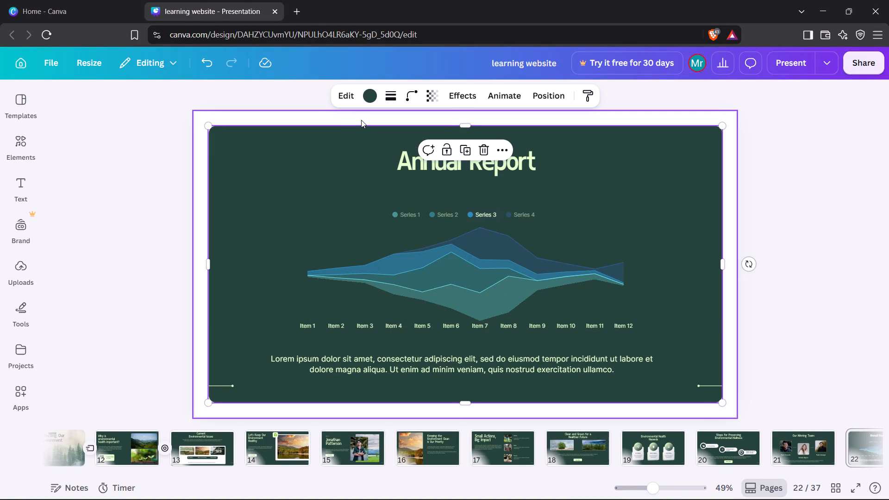
click(492, 96)
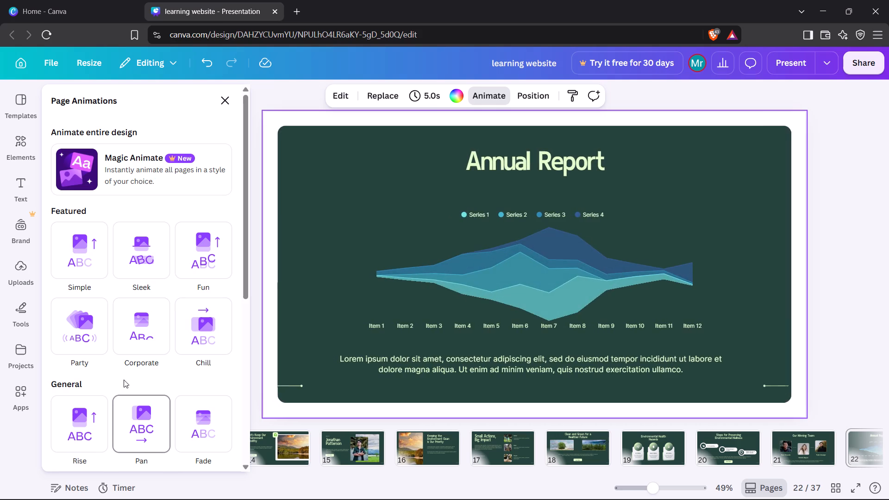
scroll(140, 294, down, 3)
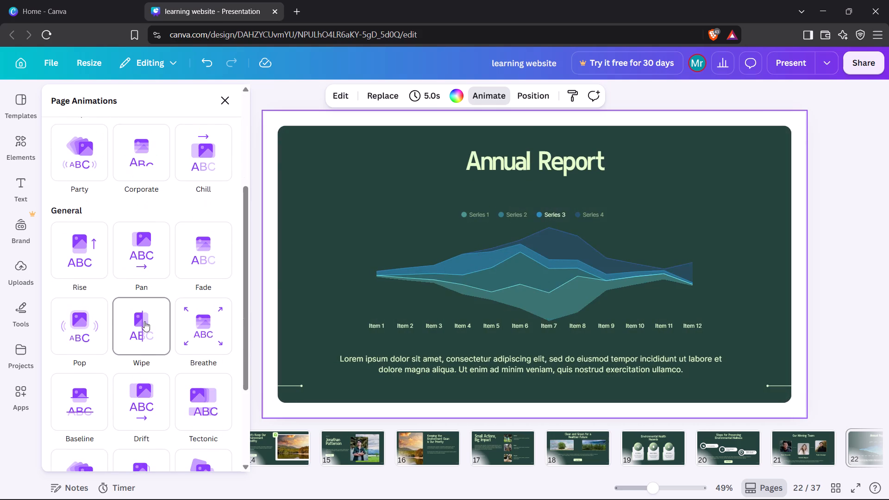
click(147, 340)
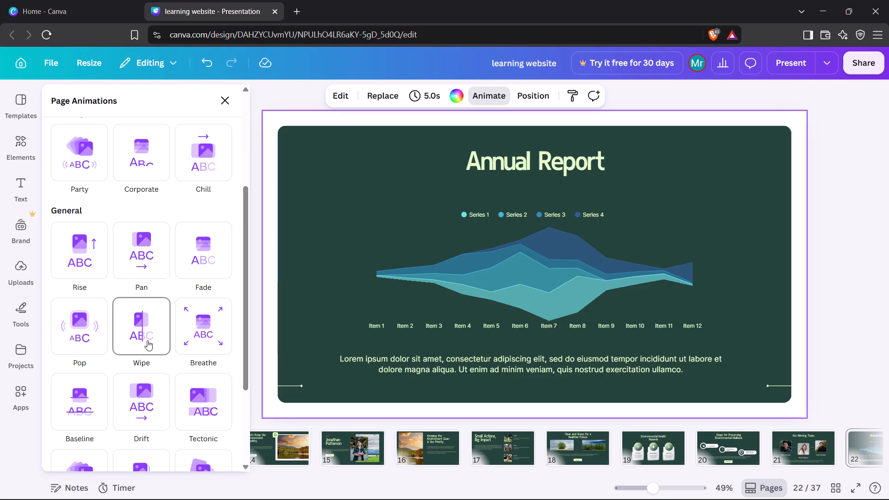
click(220, 93)
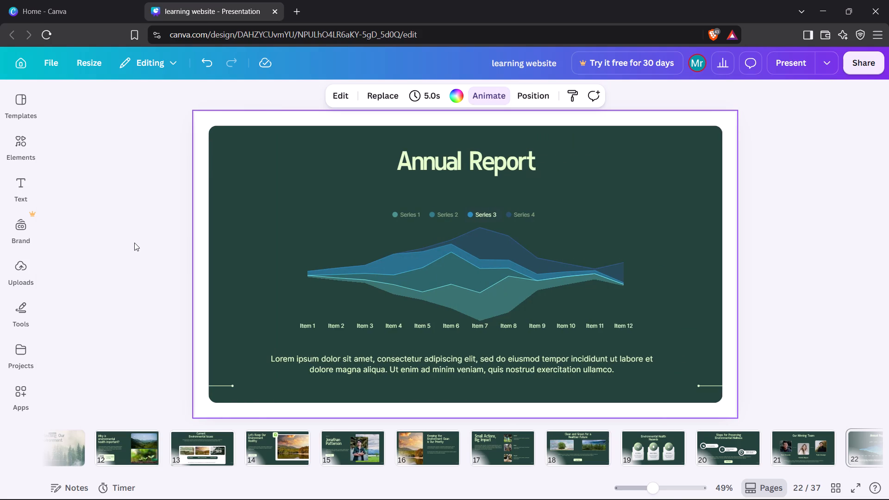
click(134, 243)
key(Right)
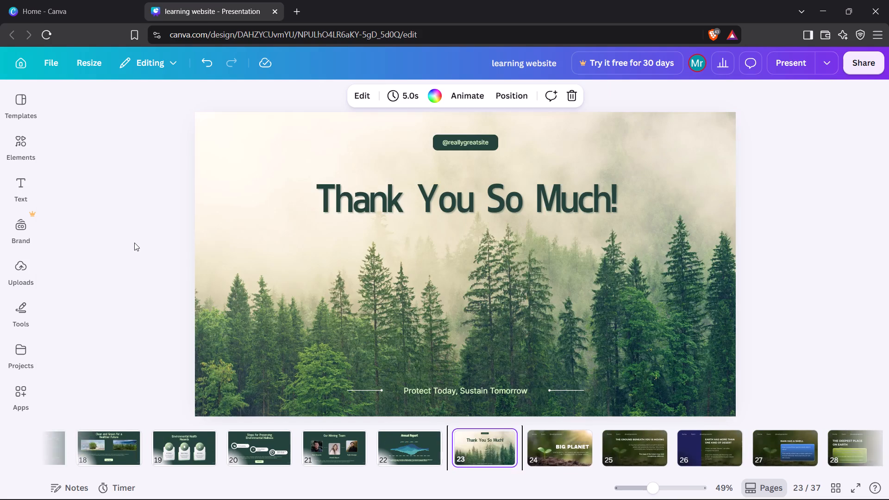
drag(565, 214, 565, 199)
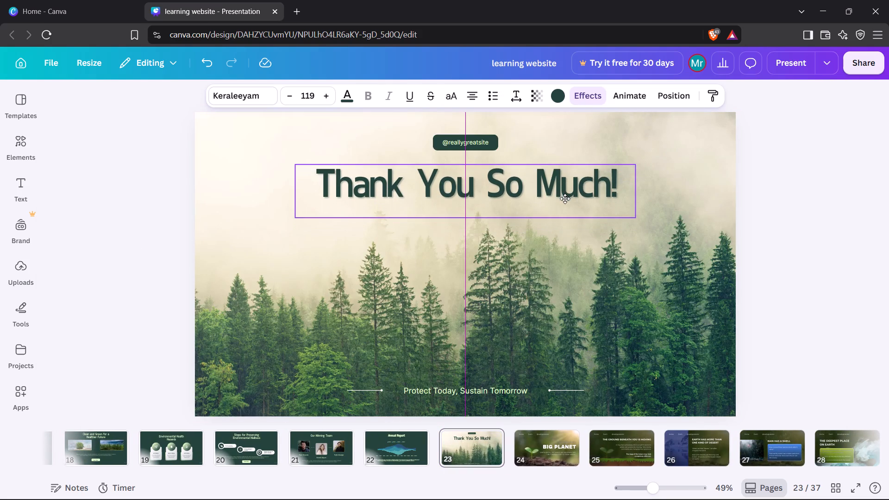
drag(565, 199, 565, 196)
Apply the Chill page animation to slide 23.
click(555, 284)
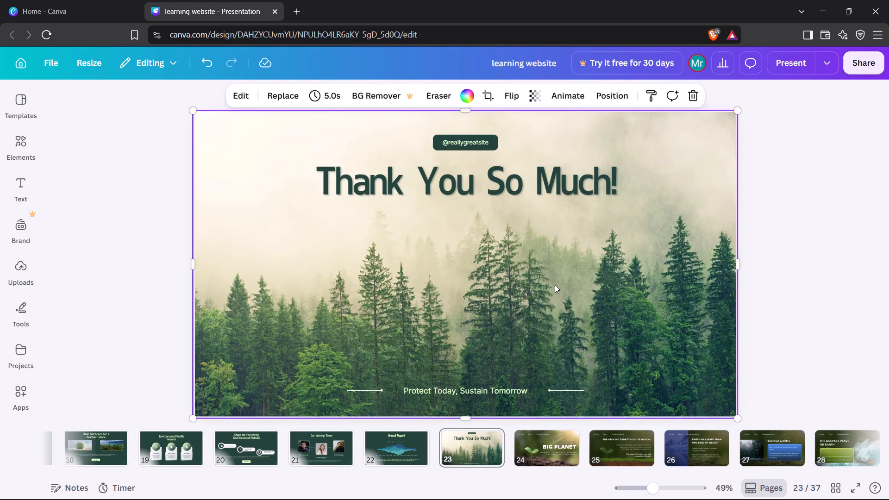
click(706, 134)
click(600, 139)
click(577, 97)
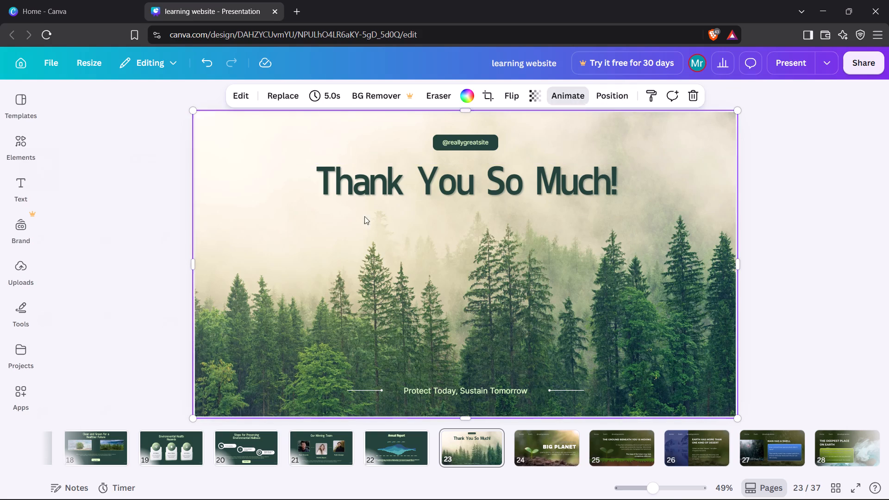
click(210, 358)
click(230, 125)
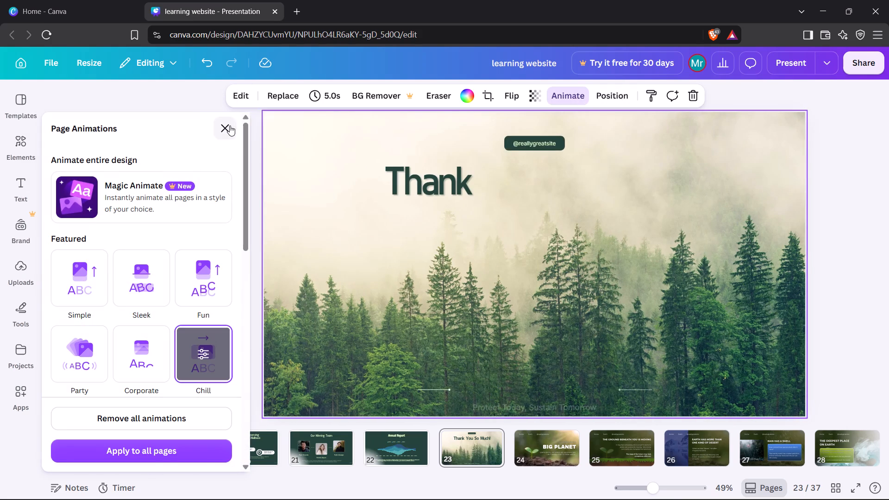
click(87, 238)
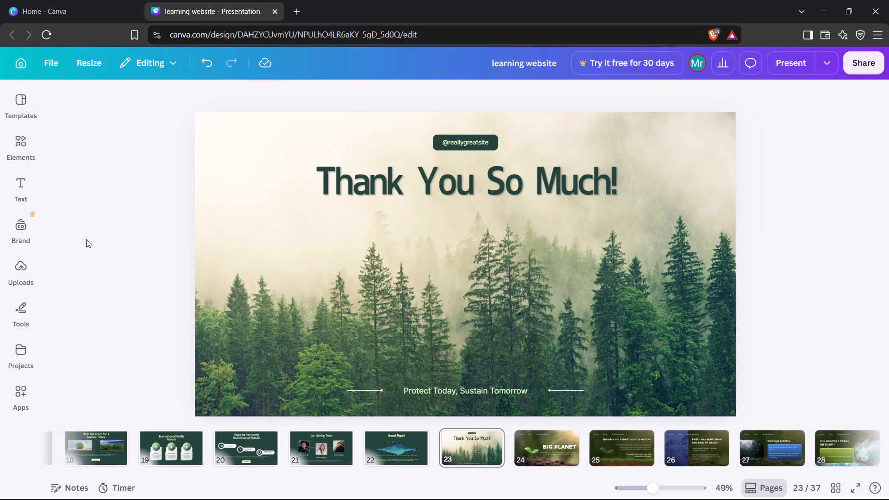
key(Right)
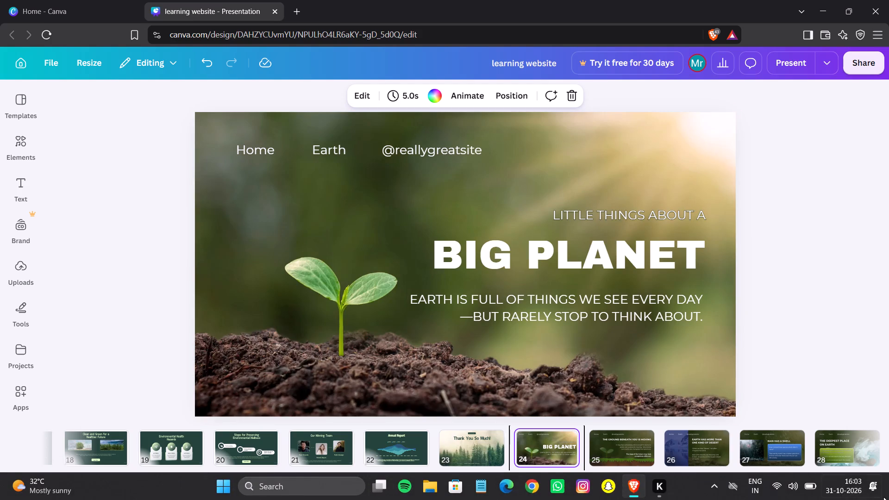
click(651, 374)
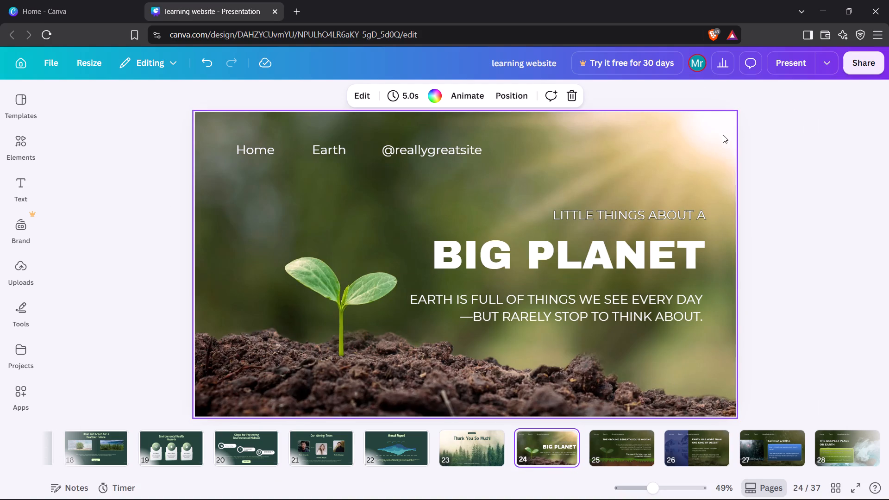
click(725, 131)
drag(725, 131, 384, 209)
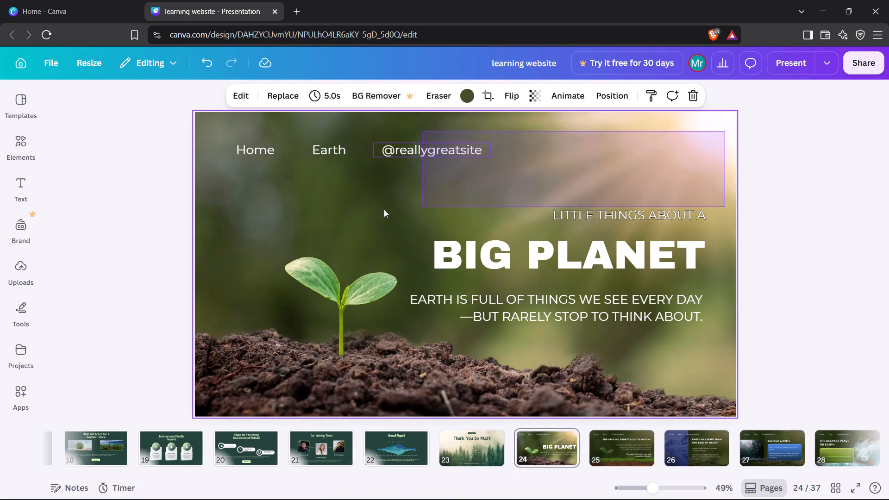
drag(384, 209, 207, 198)
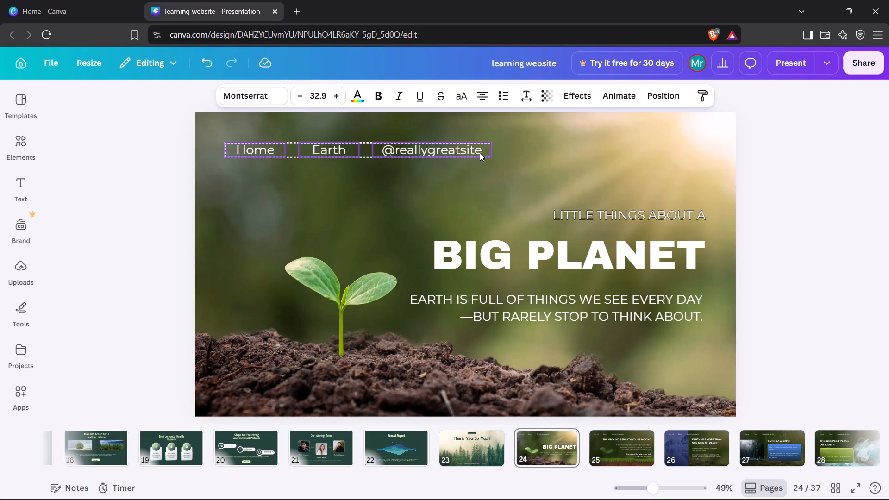
drag(481, 154, 503, 156)
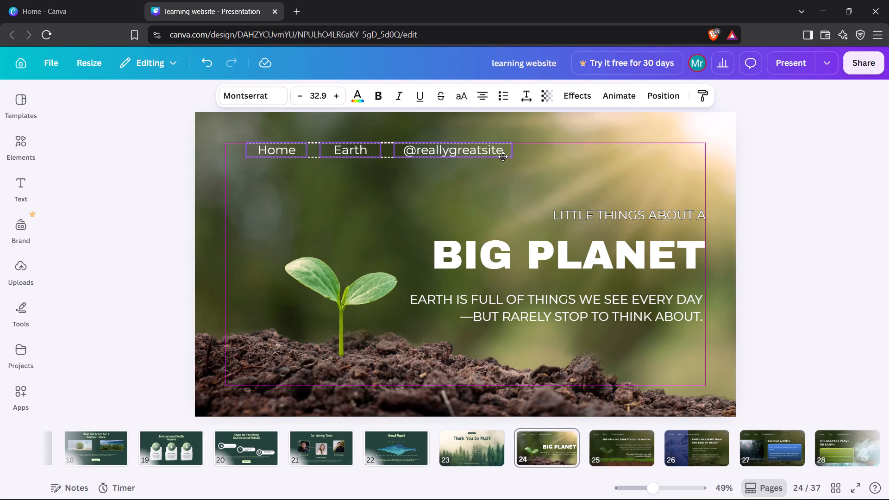
drag(503, 156, 507, 156)
Move the BIG PLANET title together with the text lines above and below it upward and slightly to the right.
drag(536, 199, 563, 241)
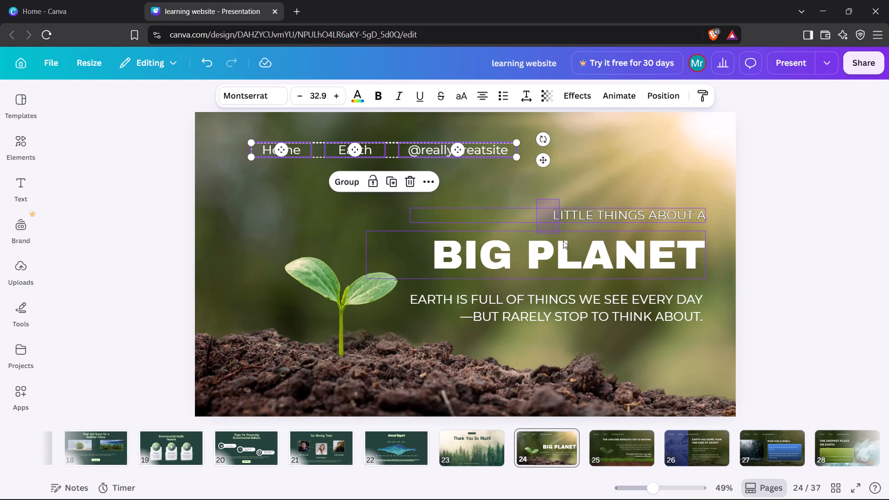
drag(563, 241, 690, 328)
drag(538, 216, 538, 217)
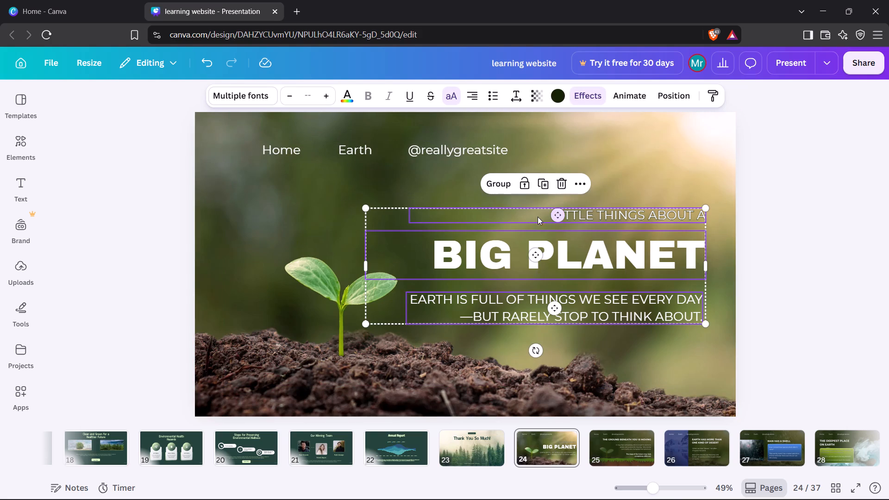
drag(538, 217, 545, 186)
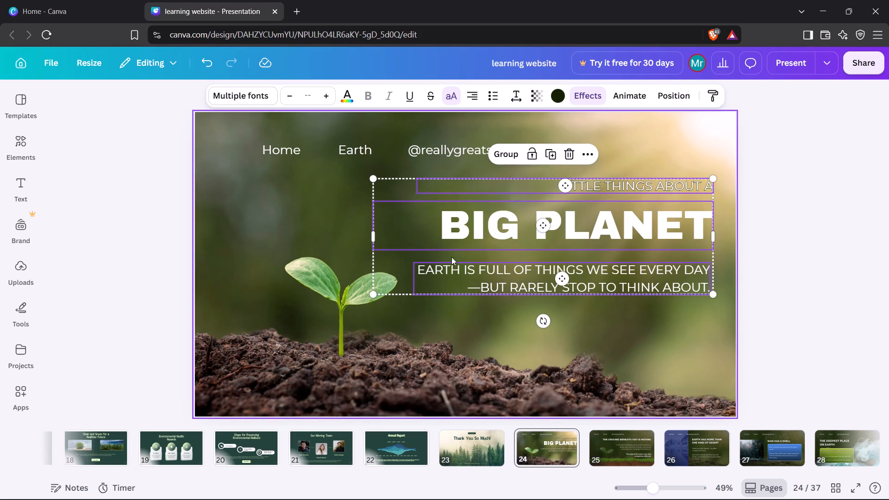
click(537, 252)
click(339, 256)
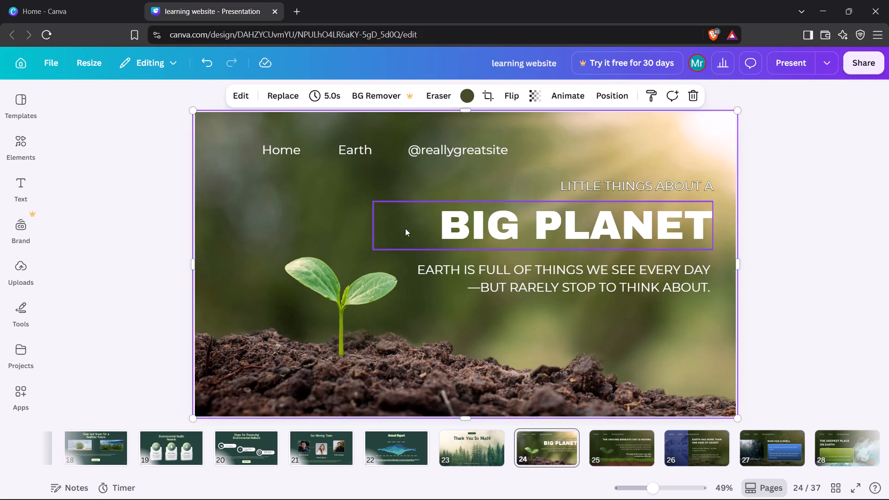
click(324, 225)
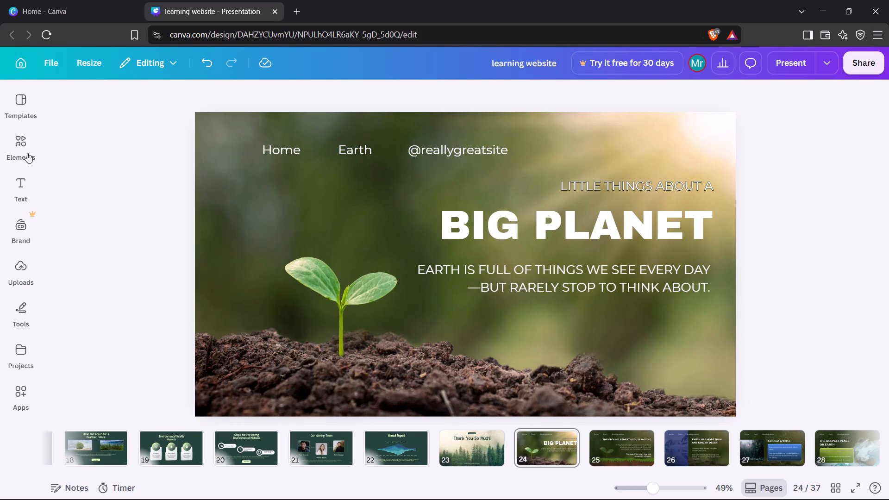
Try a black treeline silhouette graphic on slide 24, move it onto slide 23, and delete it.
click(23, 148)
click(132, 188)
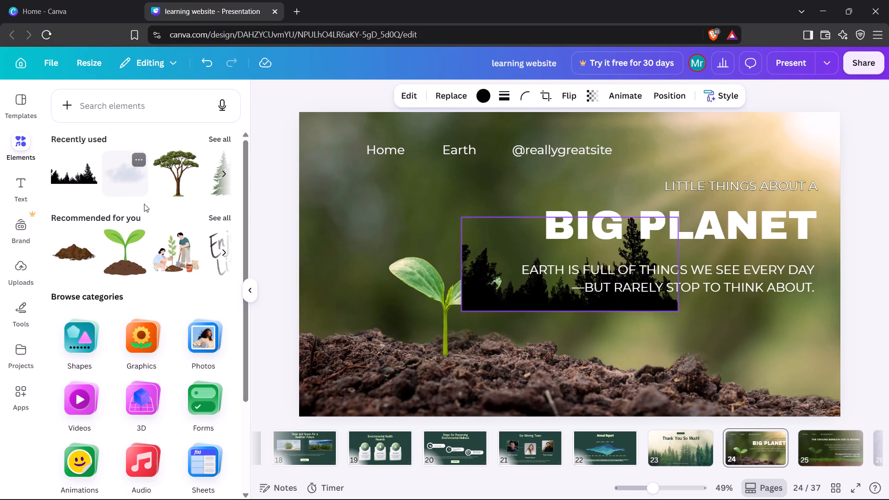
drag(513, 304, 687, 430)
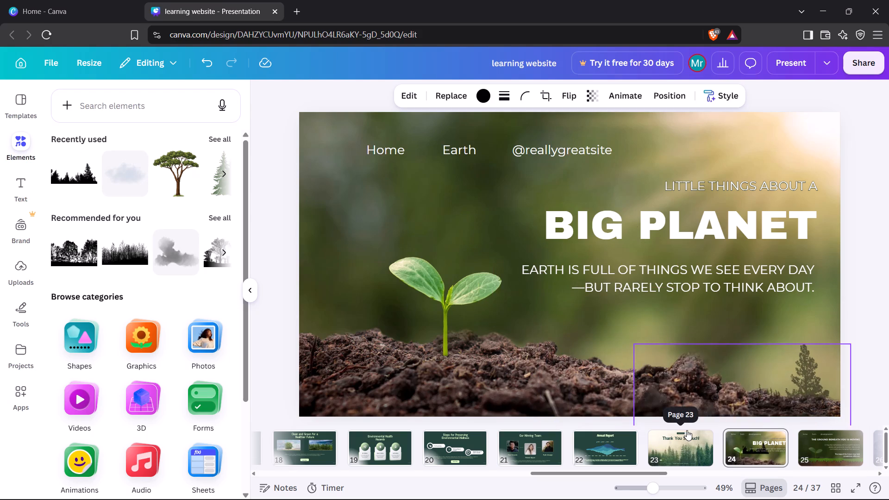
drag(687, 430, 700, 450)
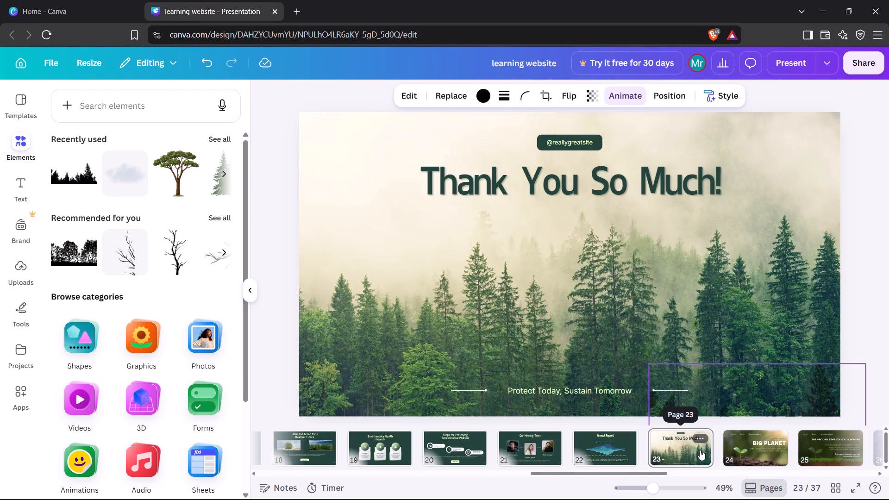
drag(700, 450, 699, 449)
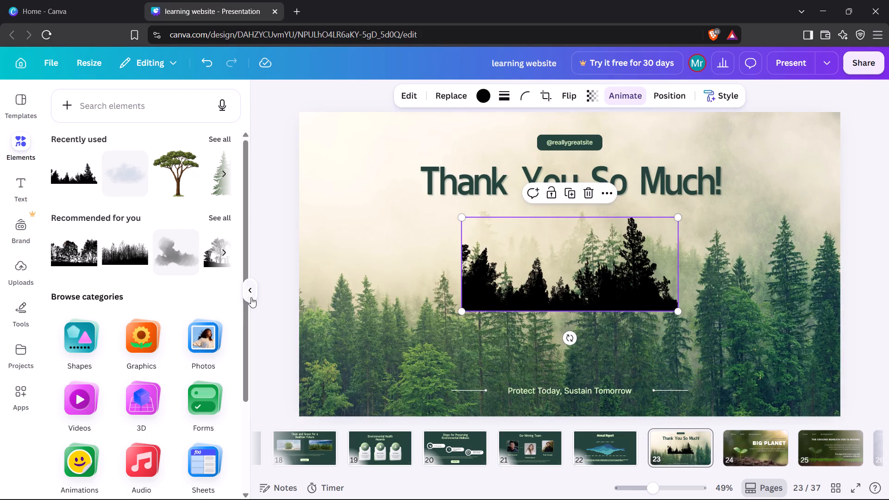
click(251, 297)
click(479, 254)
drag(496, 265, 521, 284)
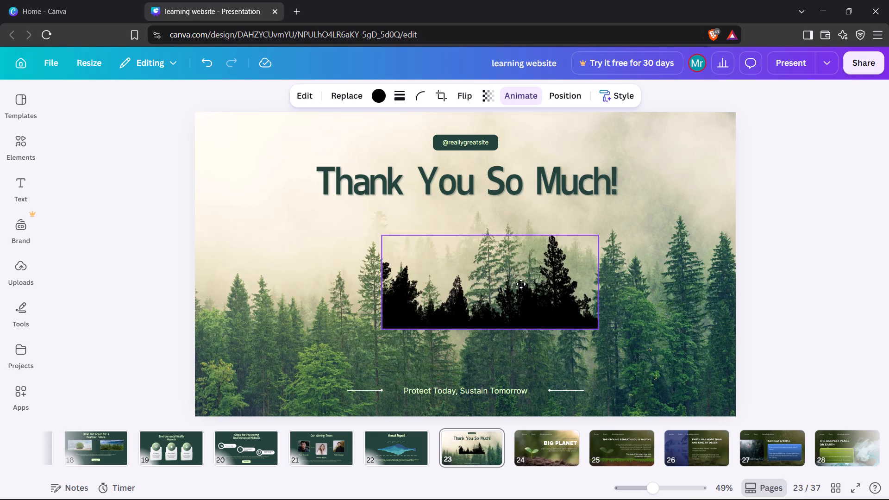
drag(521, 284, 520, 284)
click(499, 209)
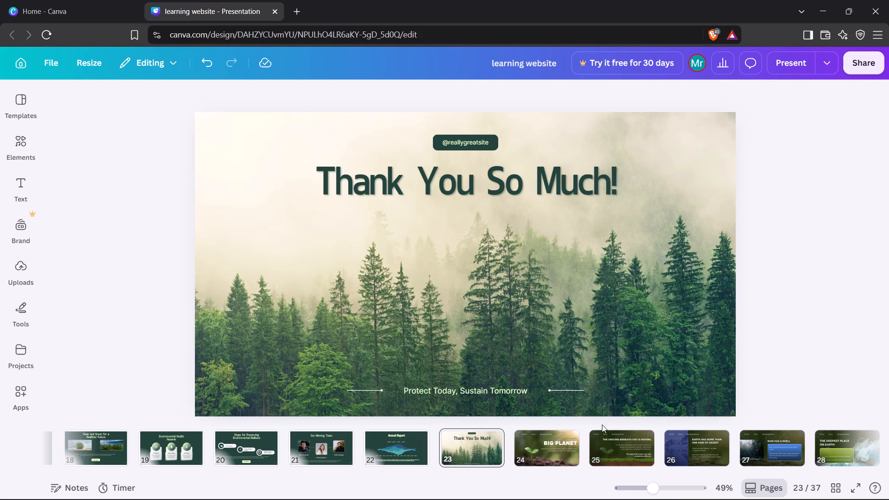
Take the grass-and-soil ground graphic off the bottom of slide 25 and delete it.
click(570, 447)
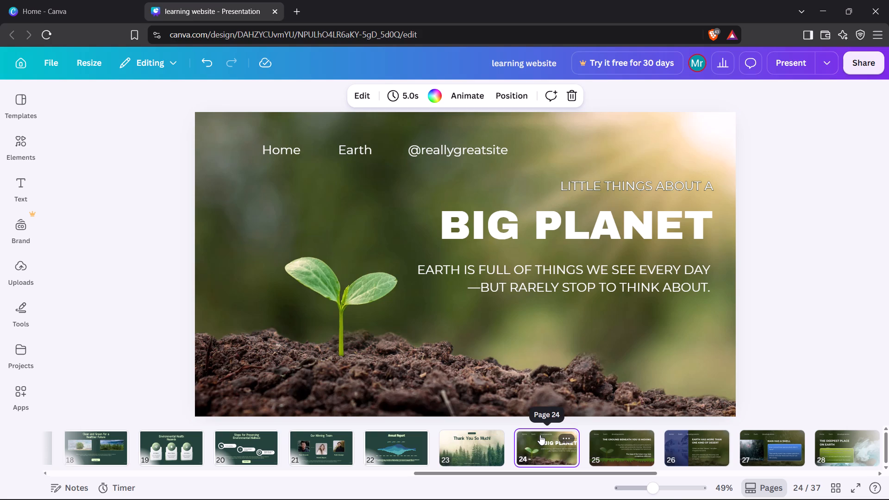
click(599, 448)
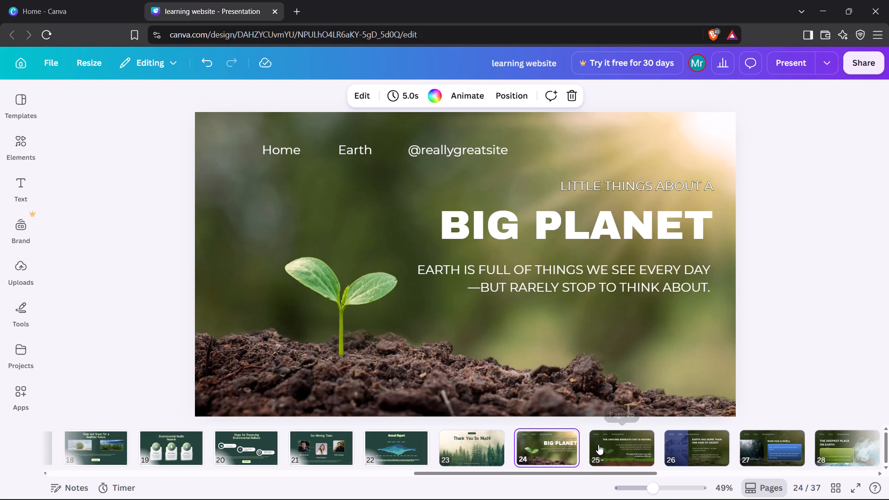
drag(379, 366, 380, 384)
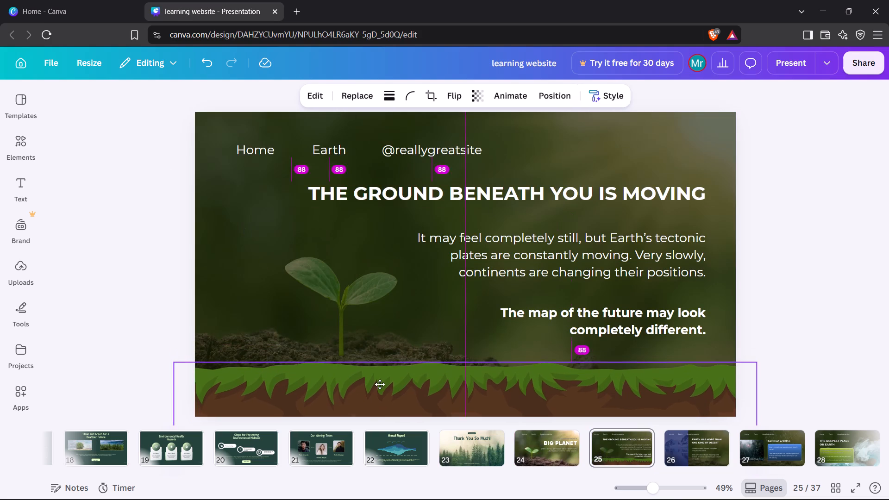
drag(380, 384, 377, 289)
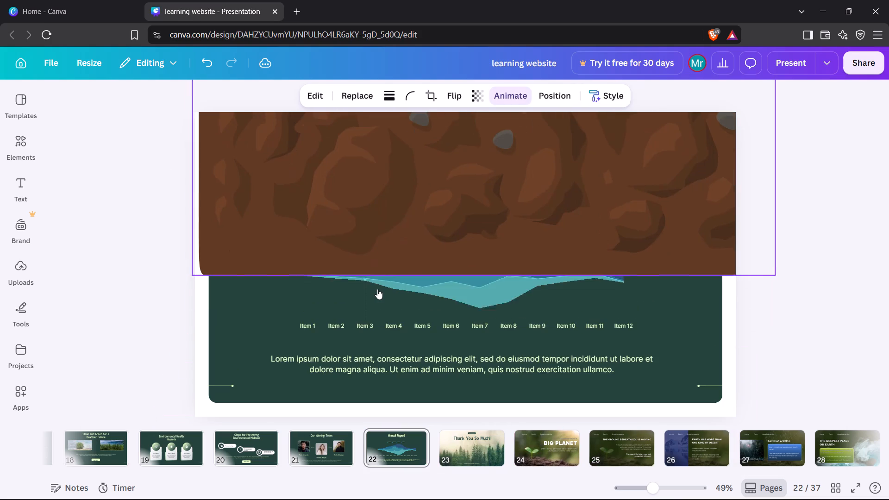
drag(377, 289, 307, 412)
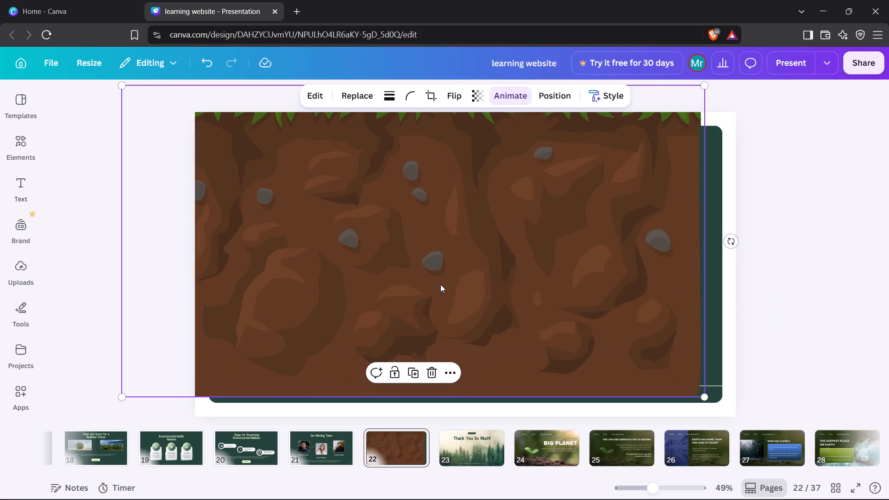
click(451, 277)
click(450, 318)
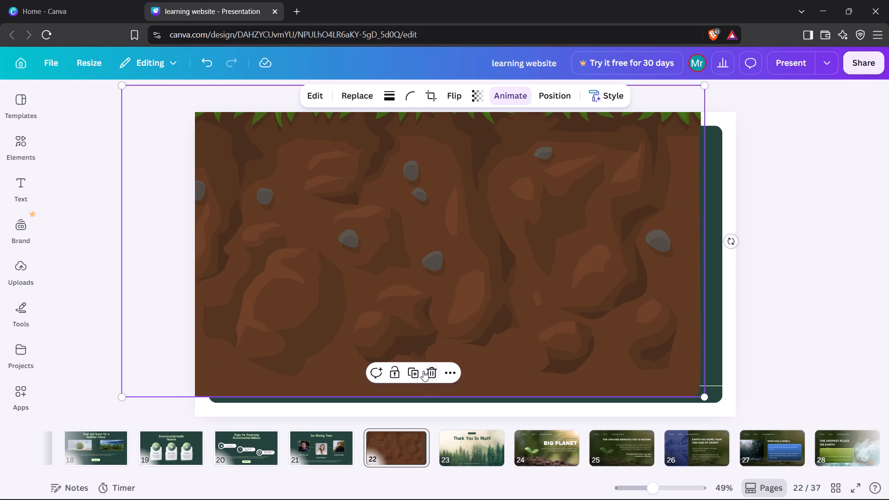
click(423, 371)
On slide 25, move the three top labels, the heading and both text blocks together upward and slightly to the right.
click(628, 460)
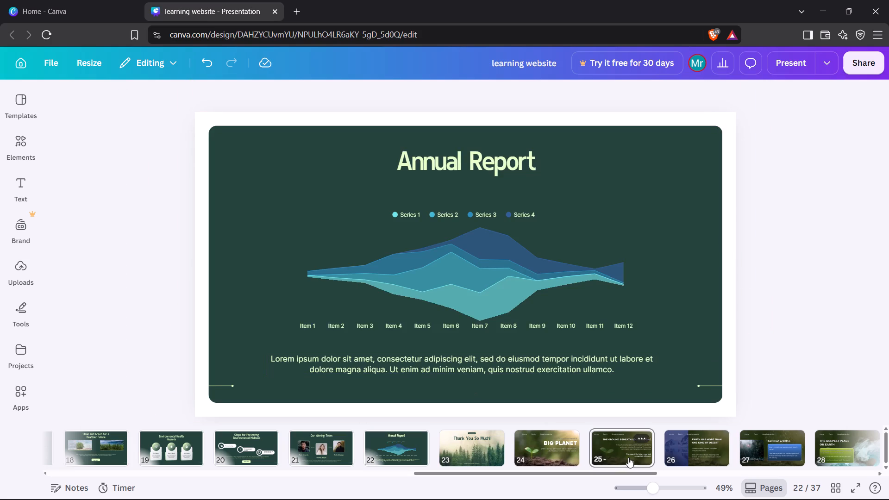
drag(537, 376, 531, 375)
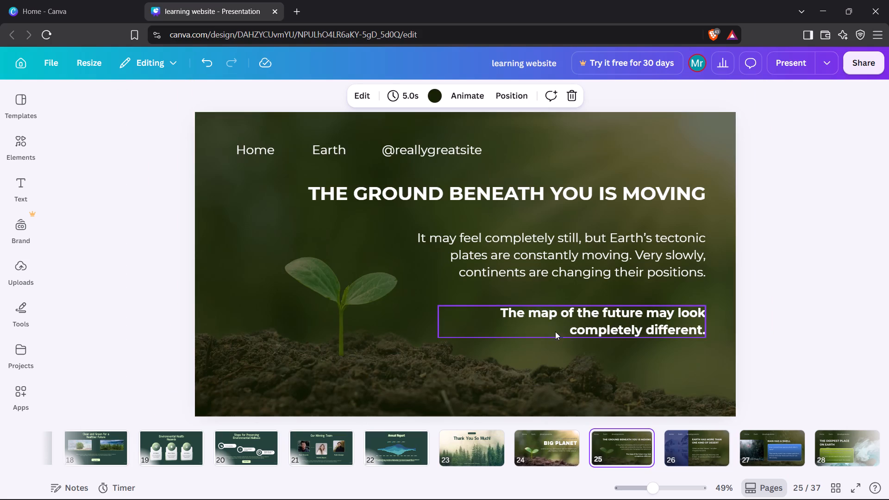
drag(219, 137, 240, 141)
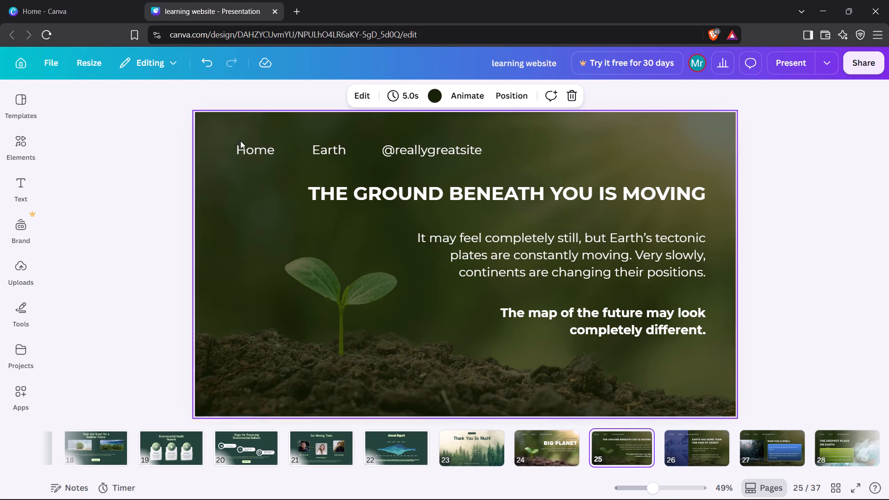
drag(240, 141, 710, 348)
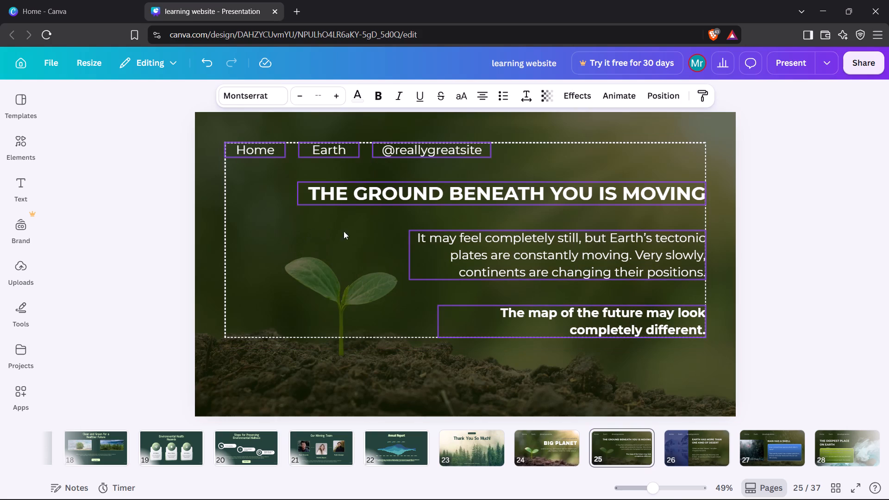
drag(368, 237, 379, 219)
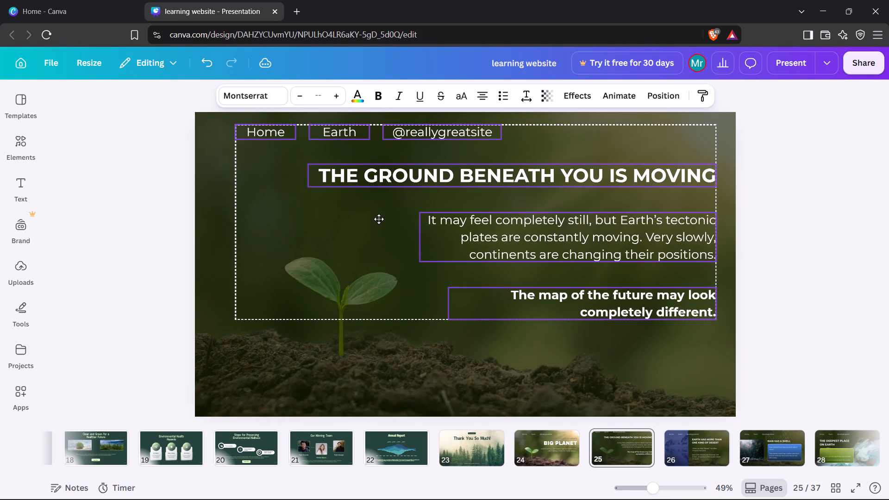
drag(379, 219, 377, 221)
click(182, 229)
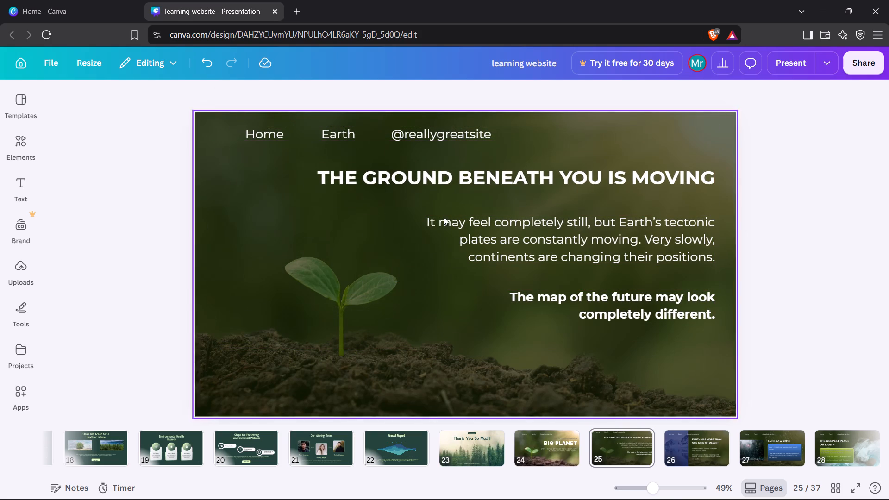
Apply the Sleek page animation to slide 25.
click(542, 127)
click(555, 102)
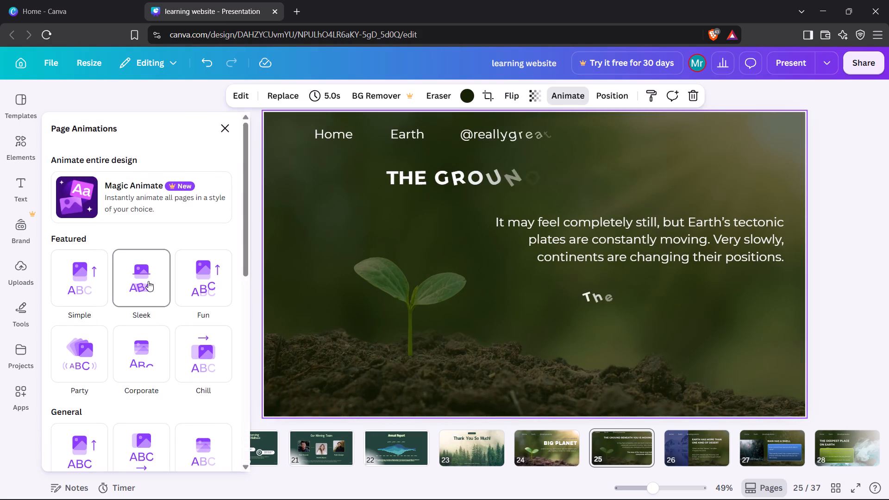
click(148, 281)
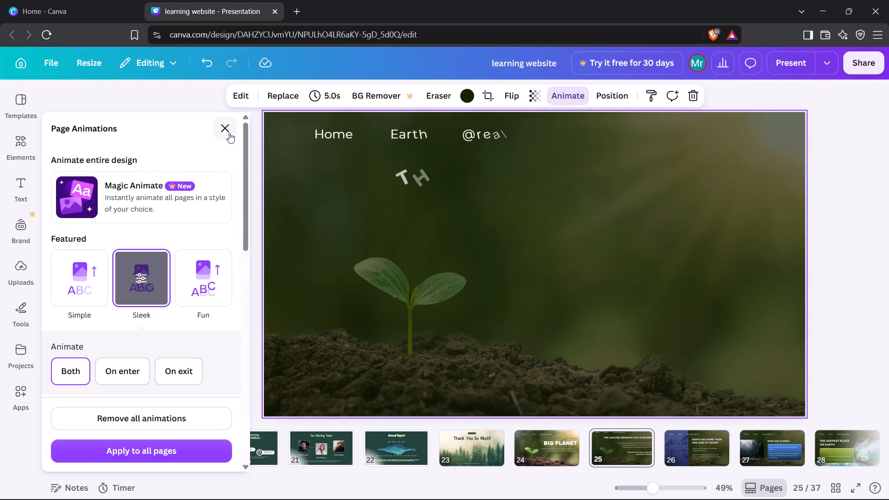
Set the animation of slide 25's paragraph about tectonic plates to Pan, after trying Fade.
click(718, 242)
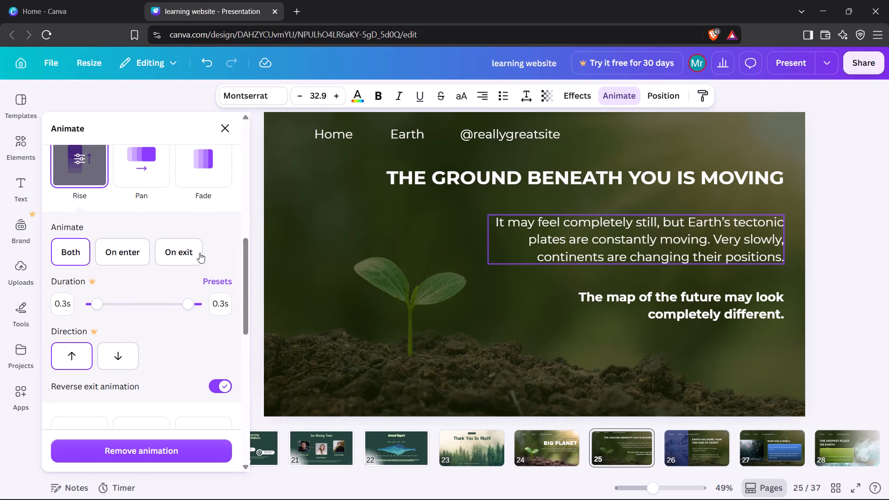
click(206, 175)
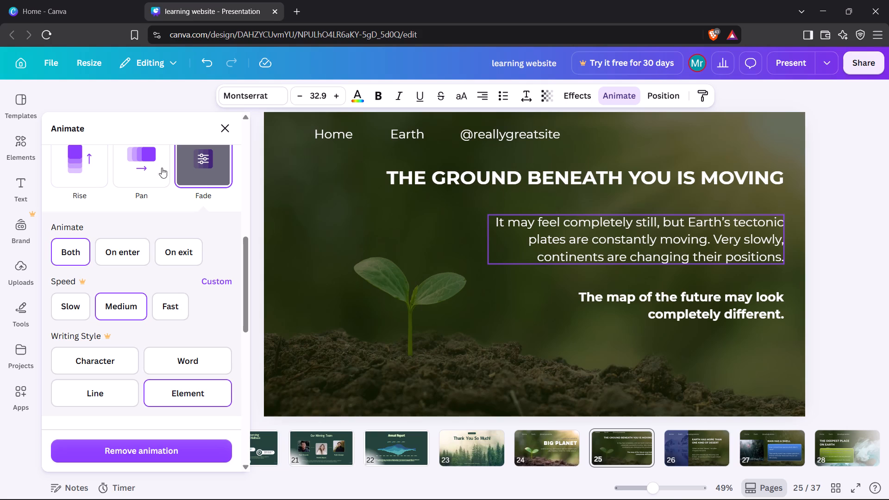
click(118, 163)
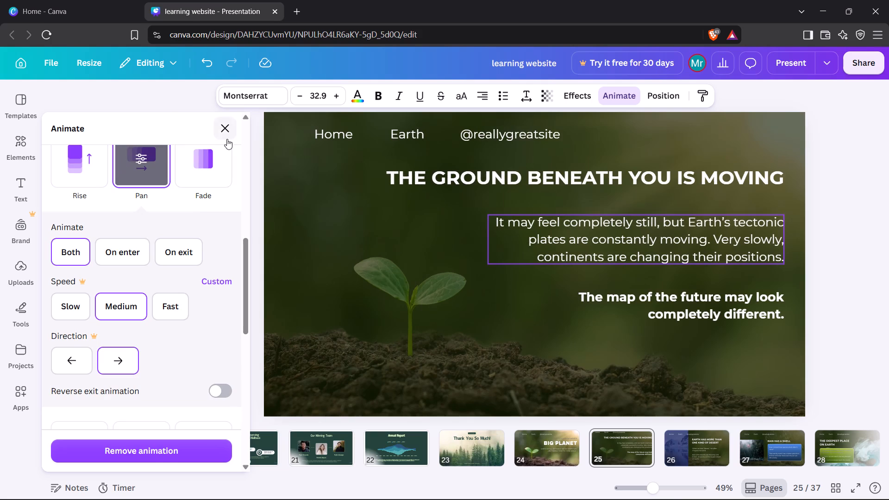
click(227, 139)
click(121, 226)
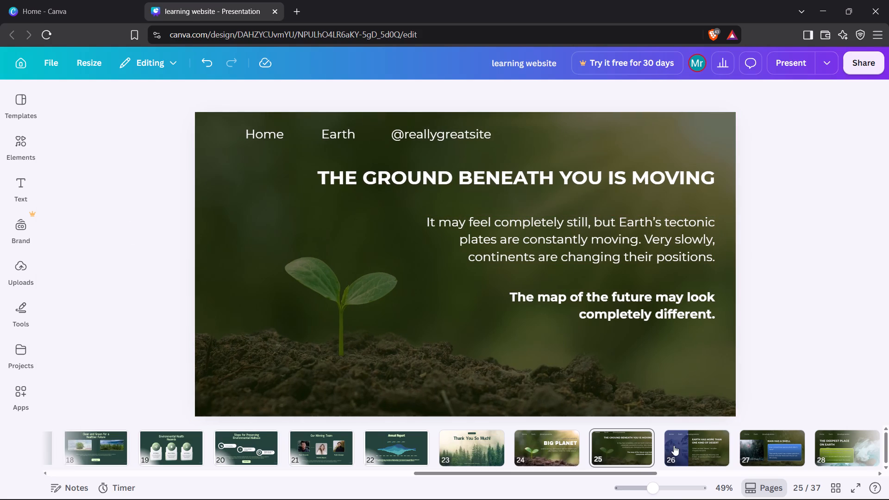
On slide 26, set the snowy mountain photo's transparency value to 100.
click(688, 445)
click(363, 302)
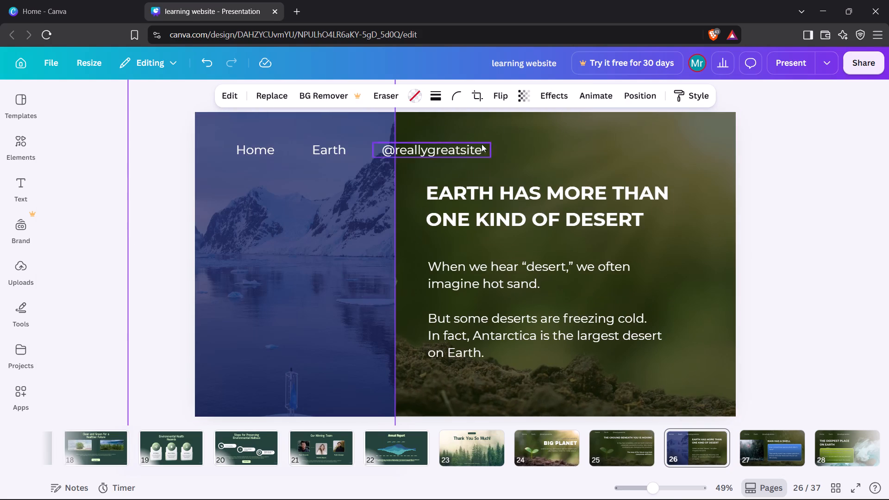
click(523, 102)
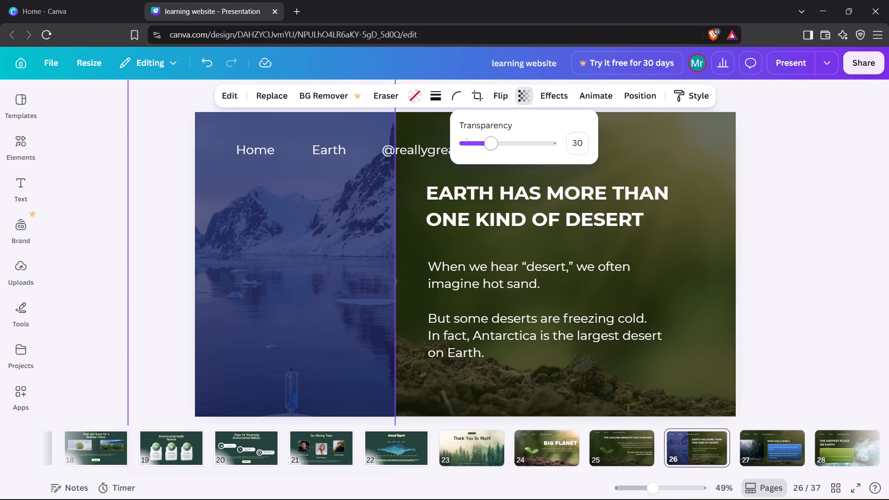
drag(494, 145, 615, 169)
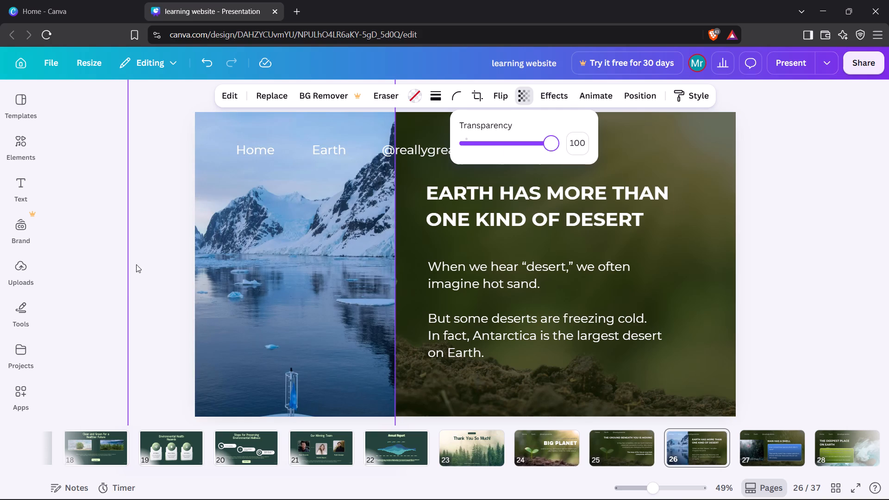
click(89, 255)
Shift the snowy mountain photo downward, keeping its right edge flush with the edge of the dark blue panel behind it.
click(317, 259)
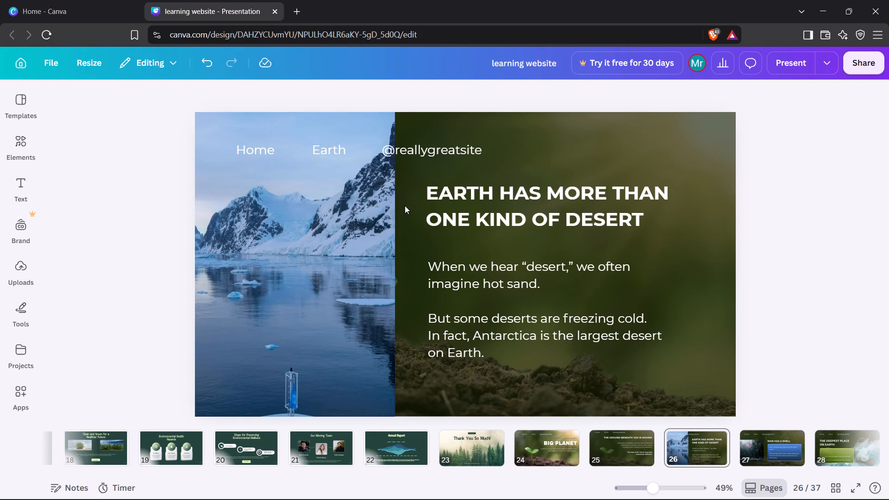
drag(225, 134, 402, 200)
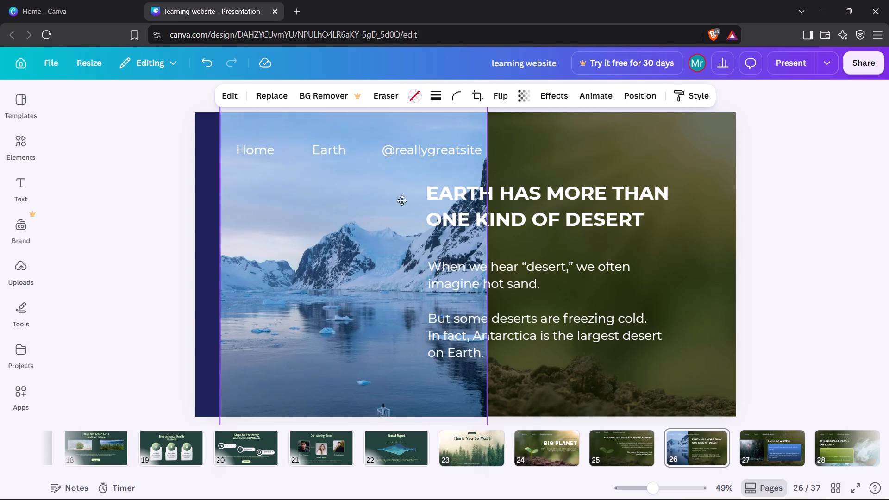
drag(402, 200, 243, 177)
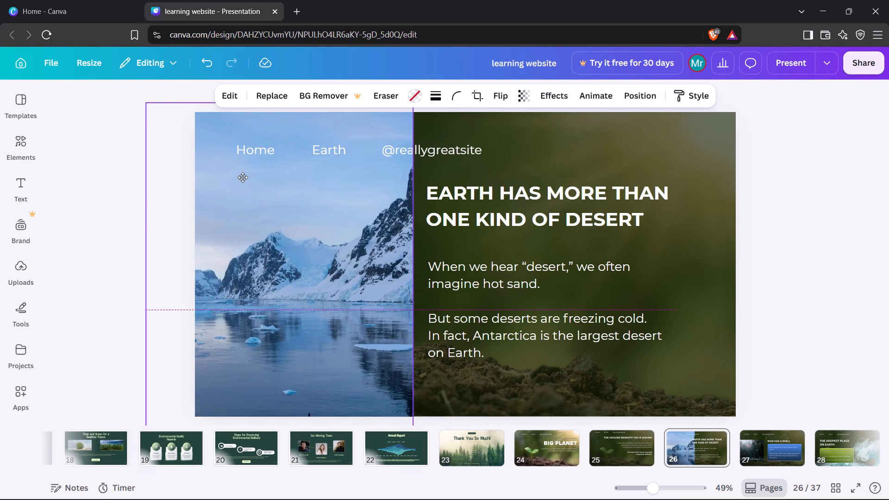
drag(243, 177, 221, 178)
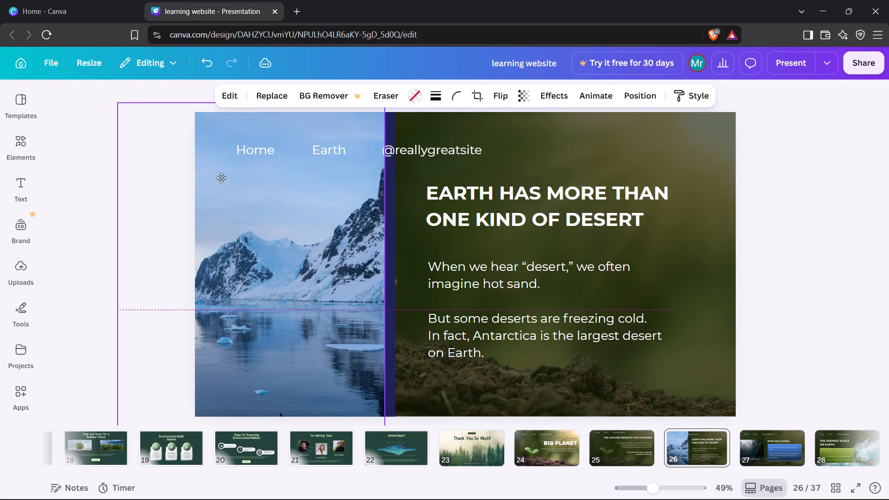
drag(221, 178, 226, 178)
click(57, 198)
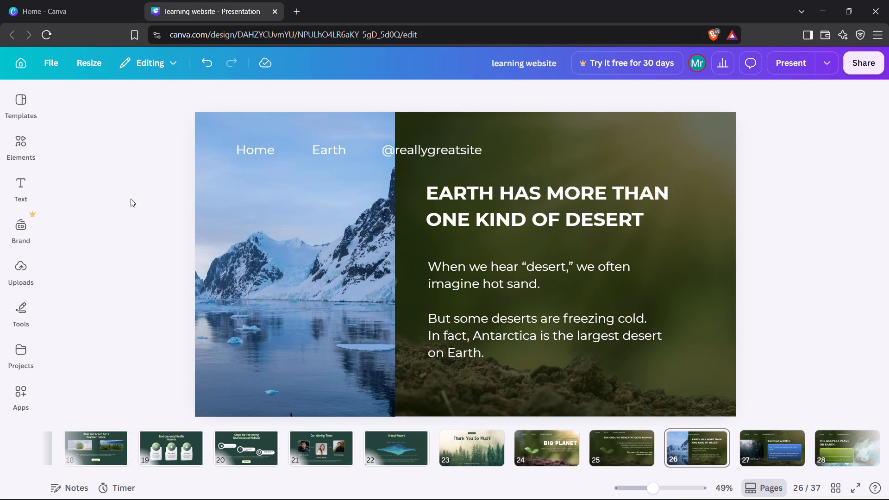
On slide 26, move the desert heading and its paragraph together toward the slide's right edge and slightly up.
click(235, 139)
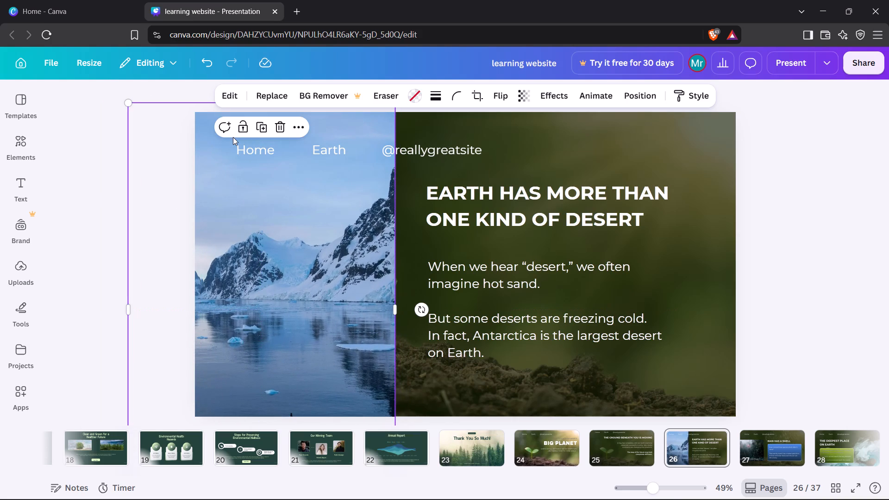
click(233, 137)
drag(233, 137, 349, 186)
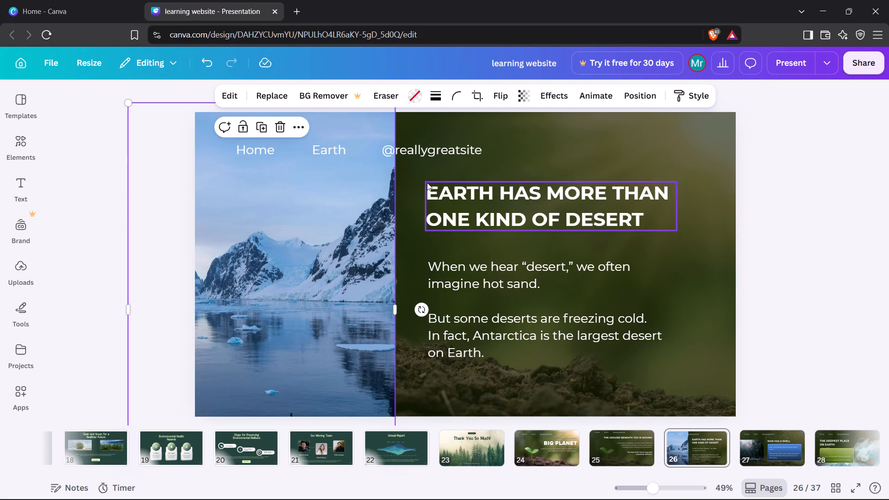
click(426, 179)
drag(426, 179, 730, 386)
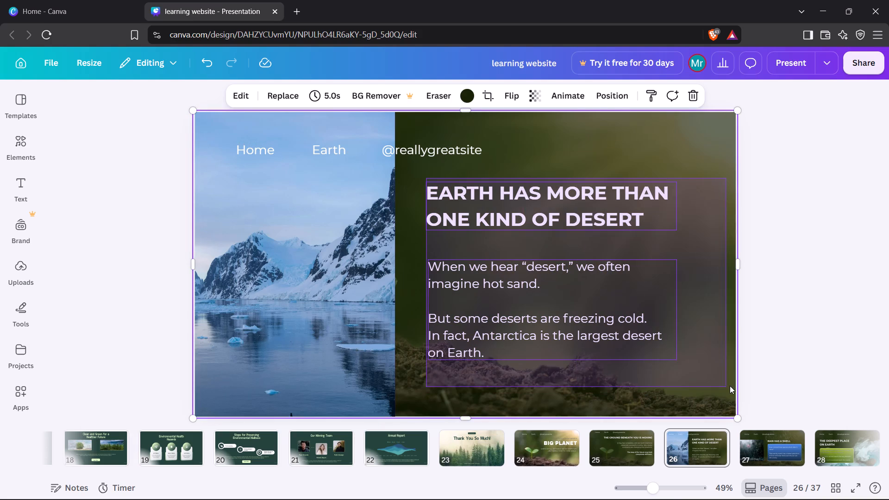
drag(730, 386, 727, 385)
drag(603, 329, 642, 326)
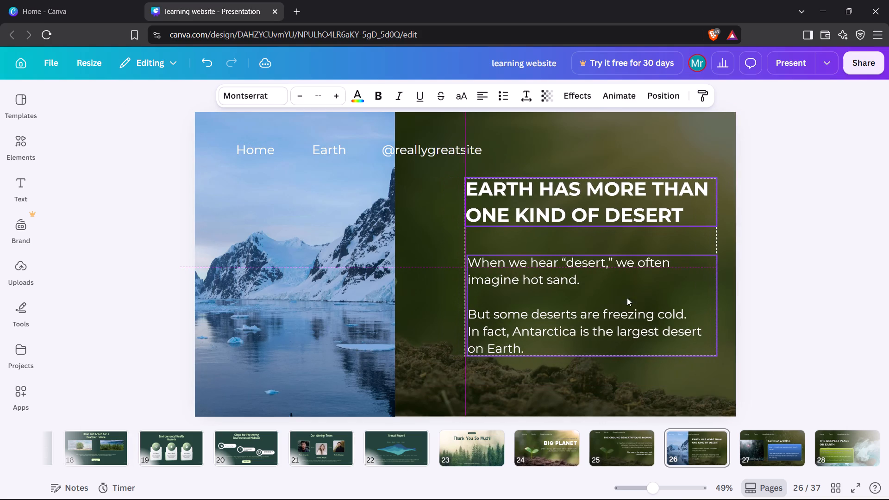
click(82, 255)
Widen the snowy mountain photo rightward to about 1,010 wide, keeping its left edge in place.
click(360, 254)
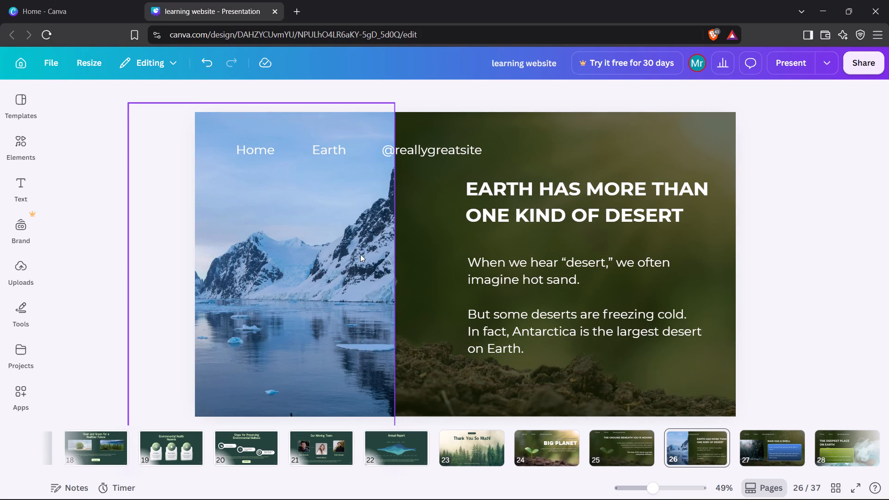
drag(397, 313, 416, 314)
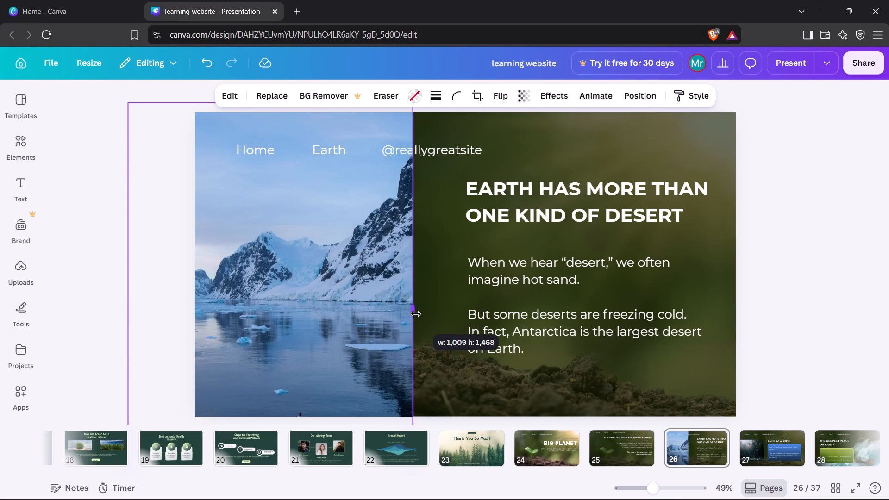
drag(416, 314, 416, 315)
click(111, 261)
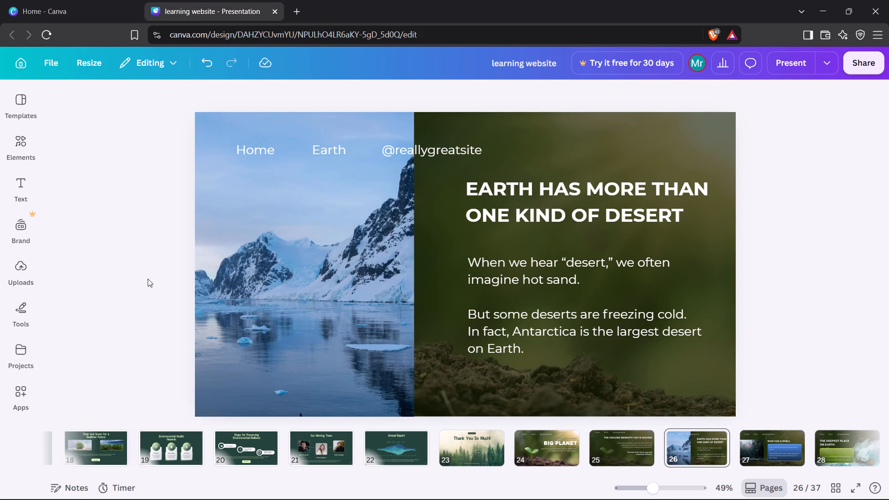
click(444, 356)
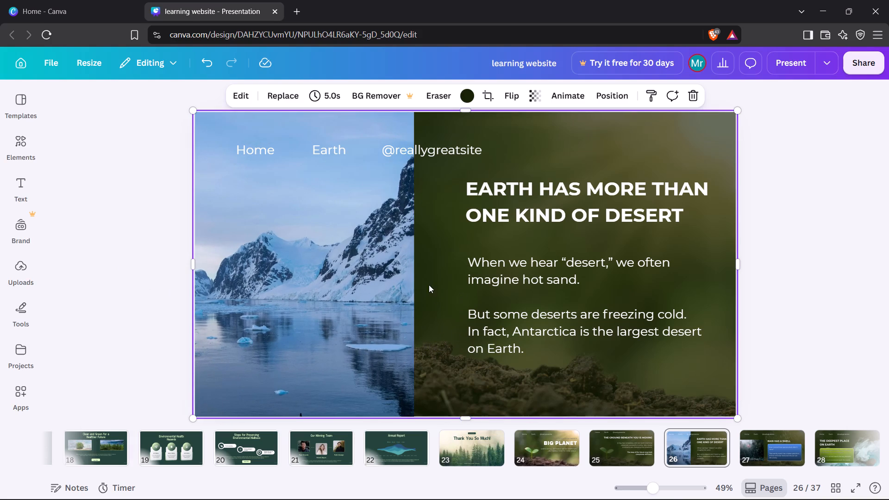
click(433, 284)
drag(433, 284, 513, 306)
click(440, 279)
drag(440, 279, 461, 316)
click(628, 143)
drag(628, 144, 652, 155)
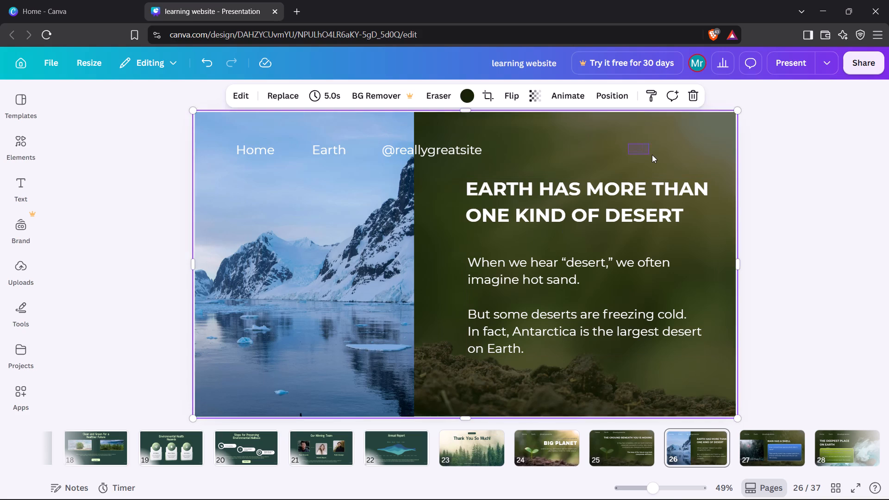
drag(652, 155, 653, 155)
Apply the Fun page animation to slide 26.
click(614, 141)
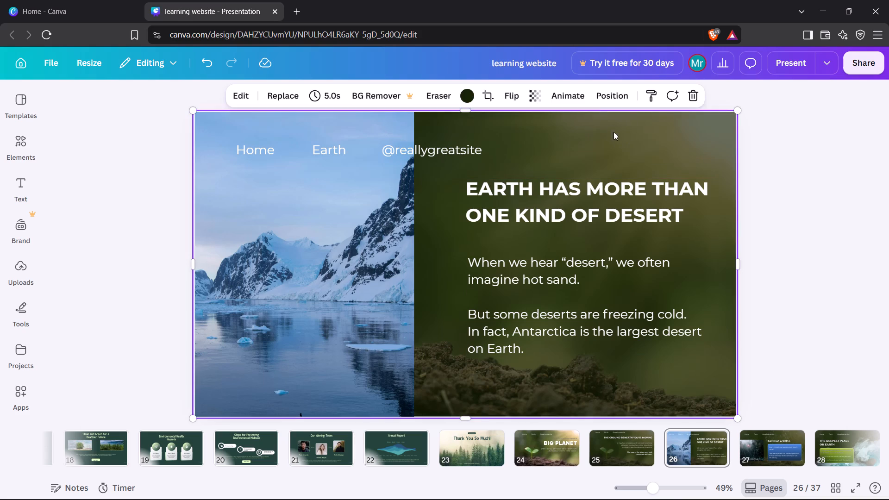
click(580, 103)
click(216, 284)
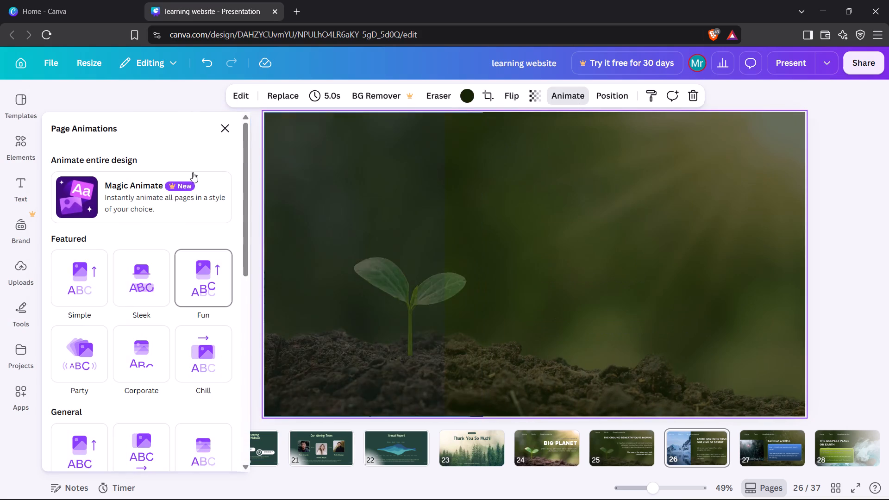
click(229, 132)
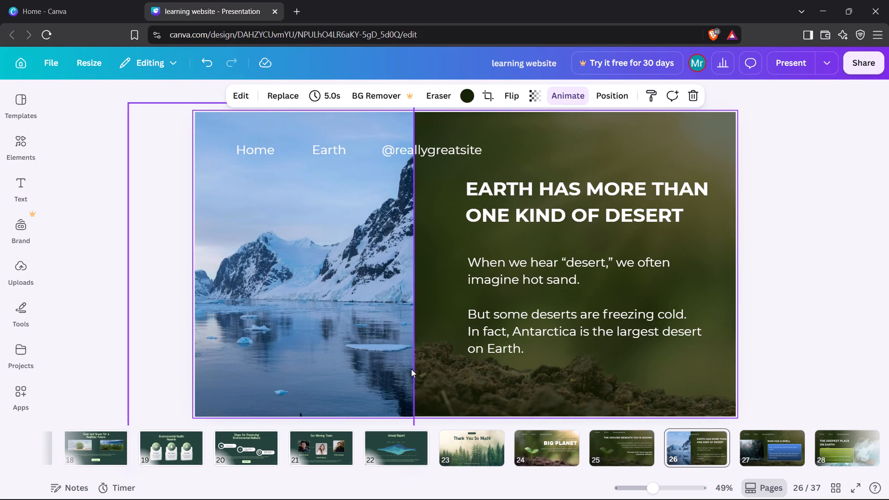
click(794, 341)
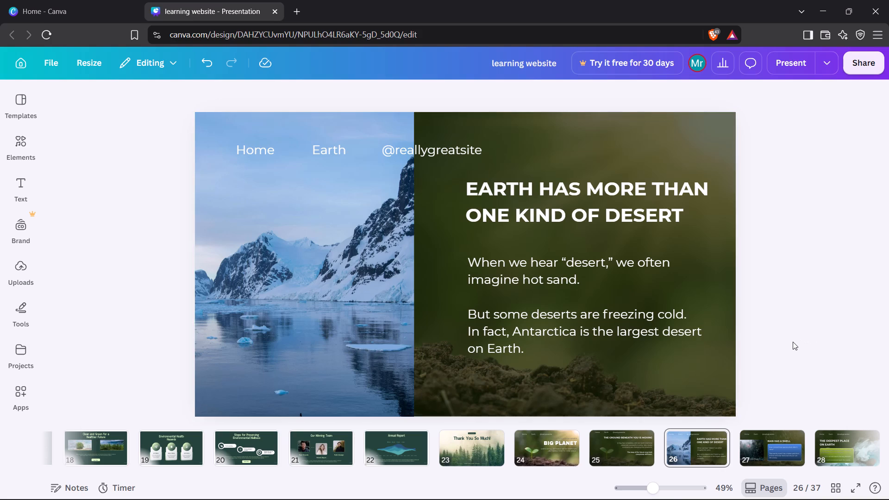
Delete both rain-streak graphics from slide 27.
key(Right)
click(659, 188)
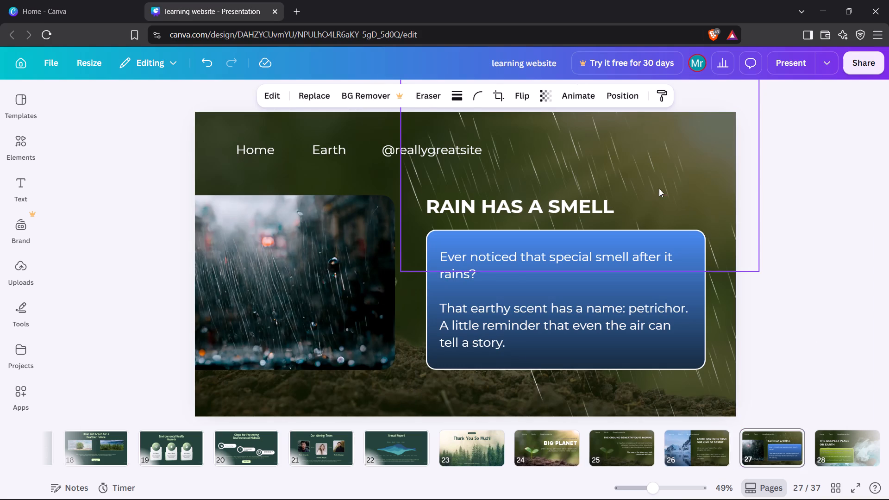
drag(633, 159, 639, 196)
click(607, 337)
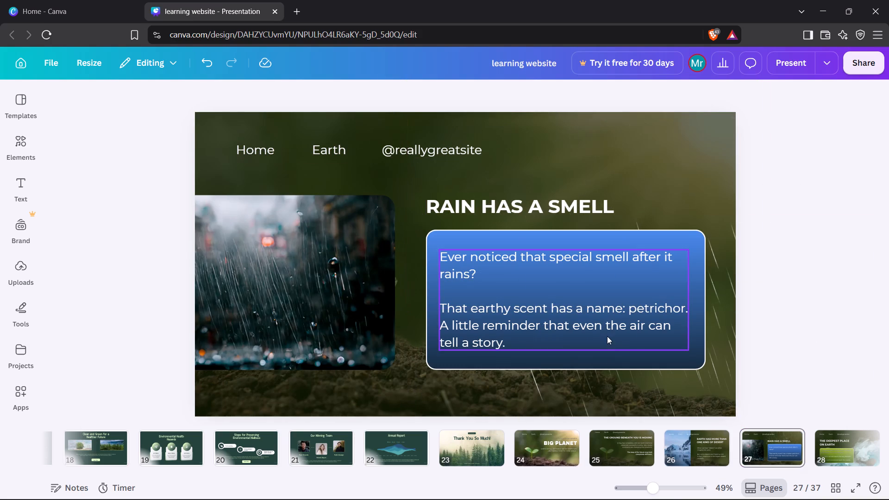
drag(635, 392, 614, 308)
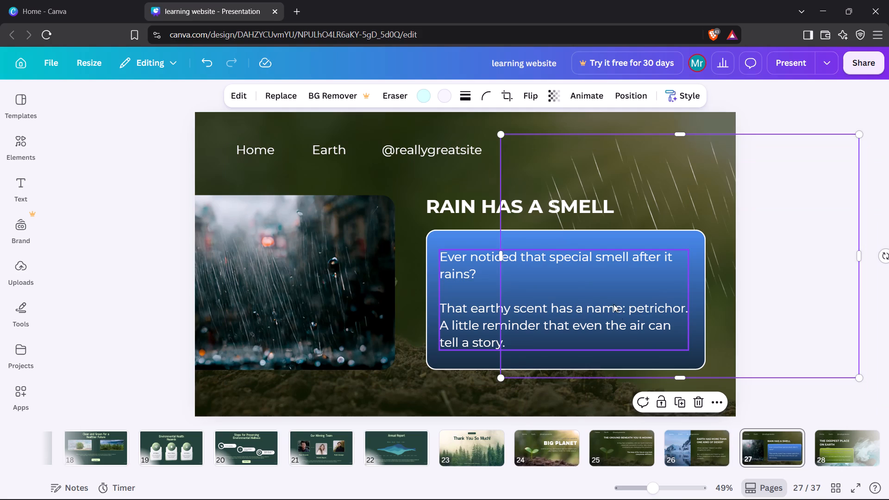
click(693, 406)
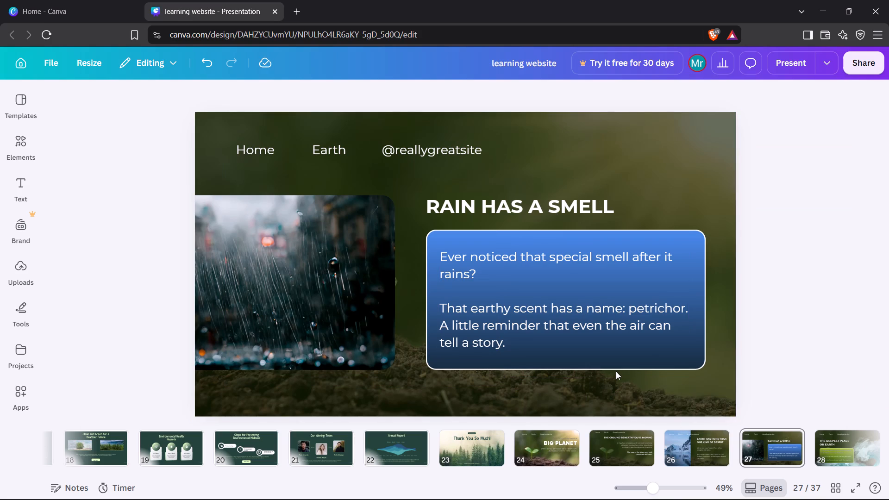
Shift all of slide 27's links, photo, heading and text card together slightly right and down, bringing the card near the slide's right edge.
drag(616, 371, 635, 374)
click(225, 128)
drag(225, 128, 481, 243)
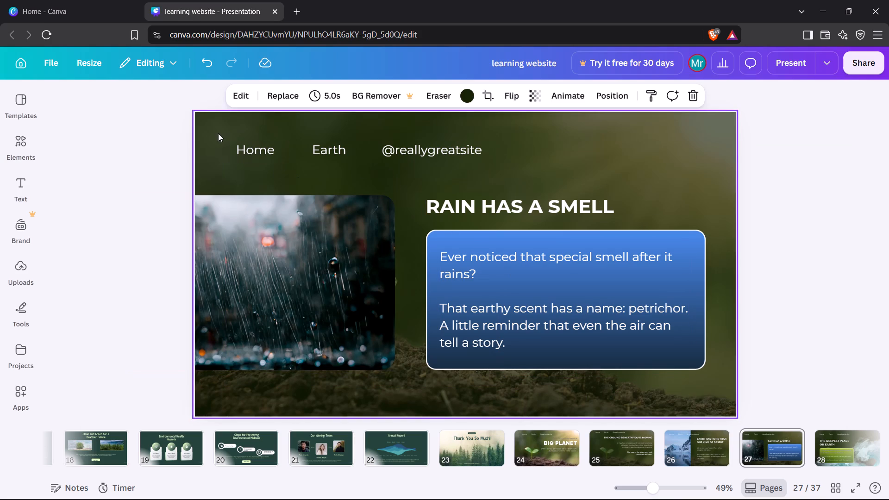
click(218, 133)
drag(218, 133, 701, 373)
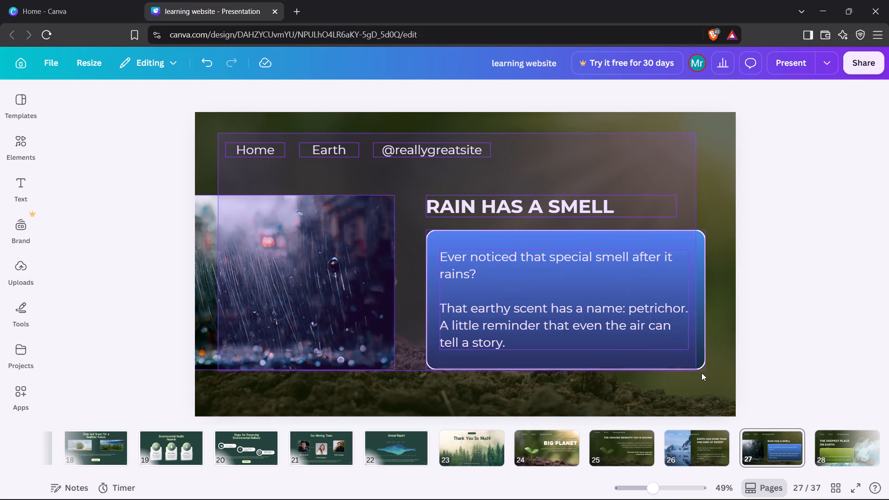
drag(701, 373, 724, 381)
drag(496, 275, 558, 299)
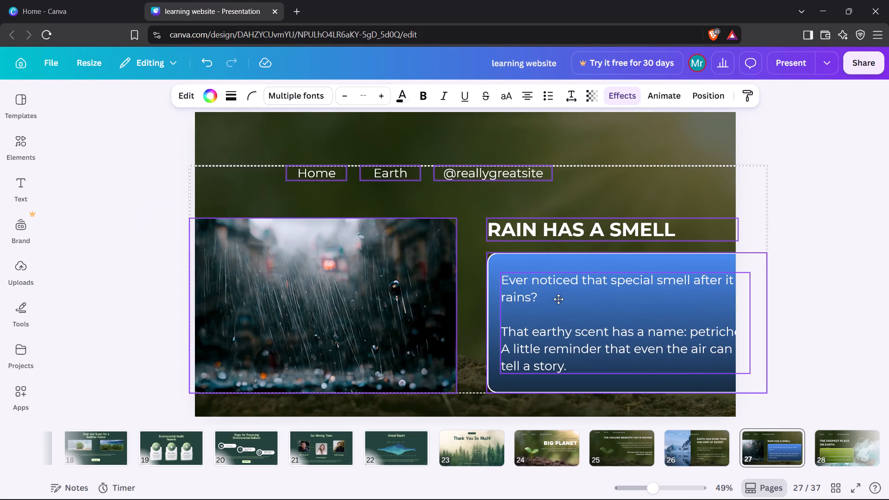
drag(558, 299, 520, 283)
click(520, 283)
click(590, 133)
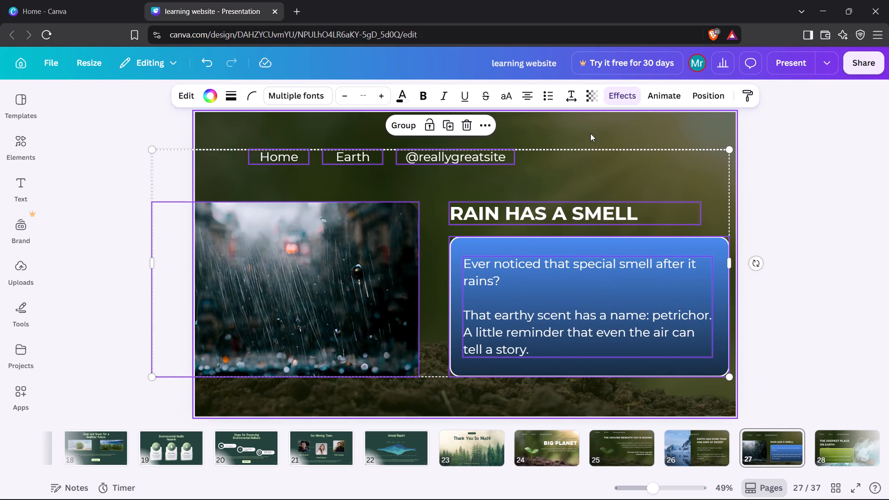
Resize slide 27's rain photo, bringing its left edge just inside the slide and extending its bottom edge below the blue card.
click(351, 287)
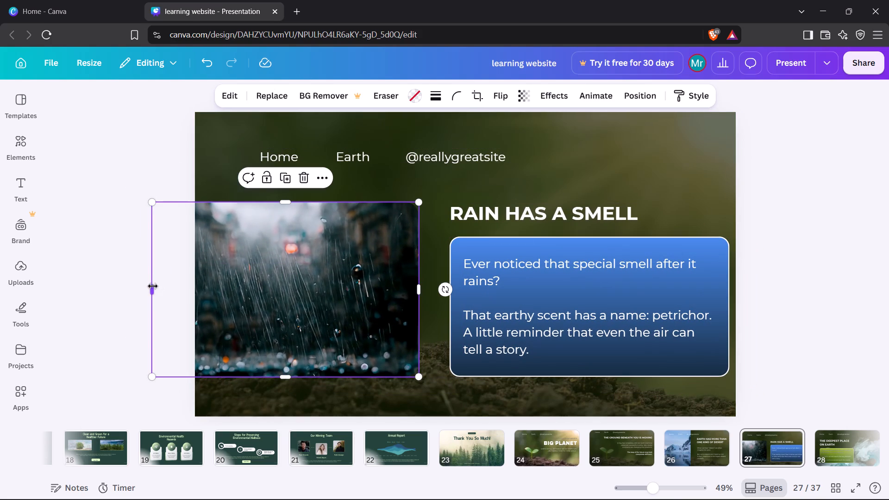
drag(153, 286, 203, 288)
click(150, 267)
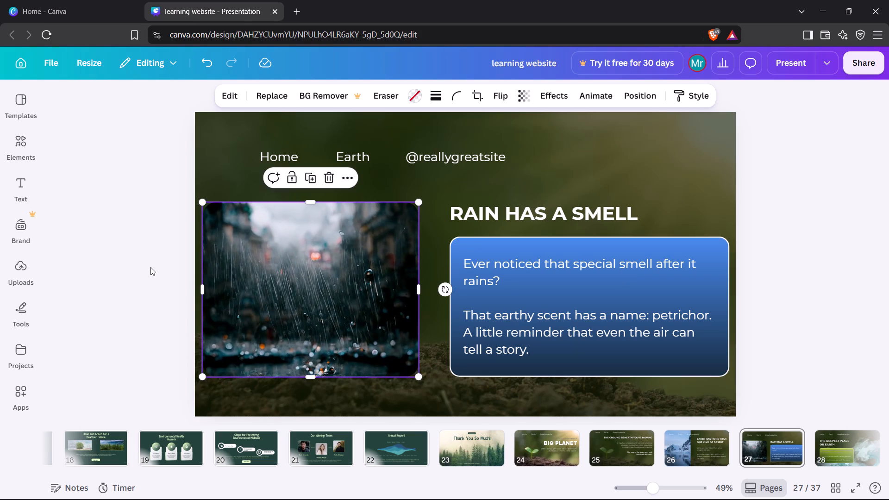
click(339, 358)
drag(316, 376, 315, 376)
drag(315, 376, 312, 400)
click(185, 308)
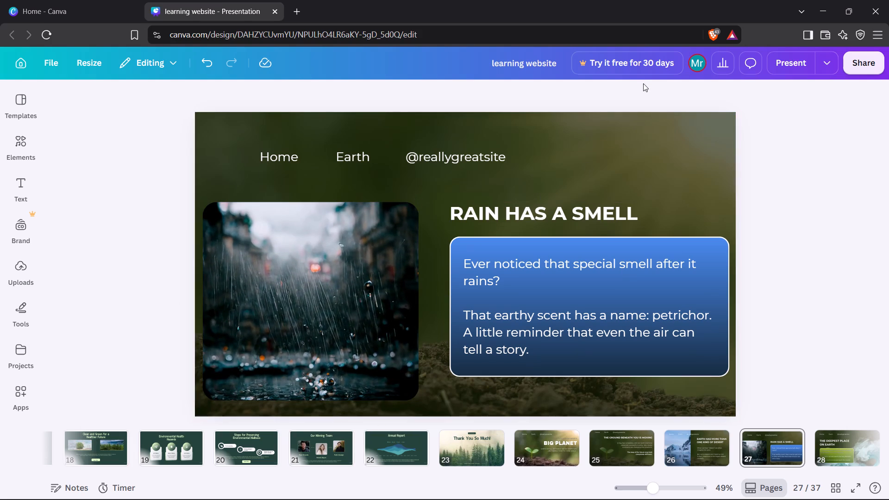
click(537, 170)
drag(537, 171, 257, 139)
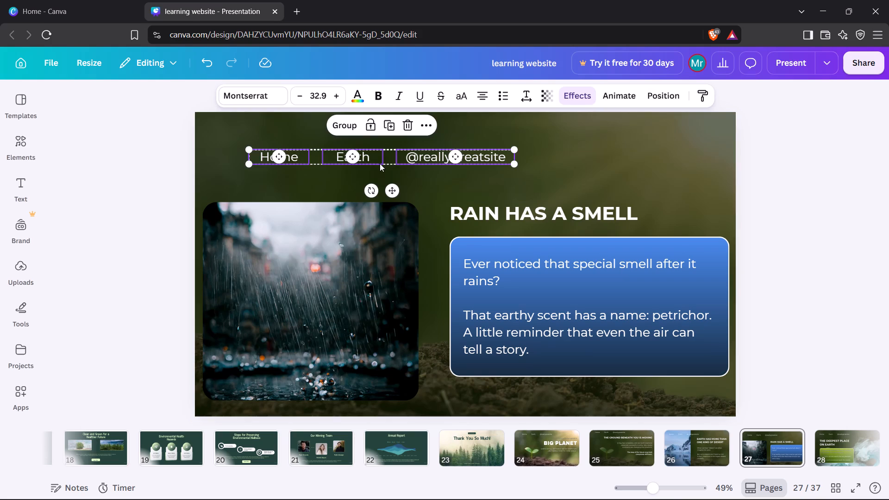
drag(391, 159, 391, 141)
click(172, 137)
Extend the rain photo's top edge upward to just below the navigation links.
click(265, 261)
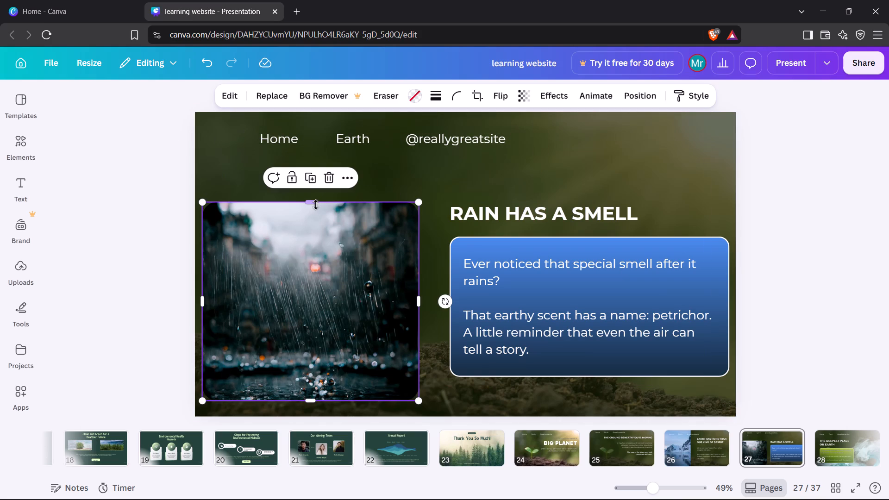
drag(316, 205, 315, 170)
click(138, 177)
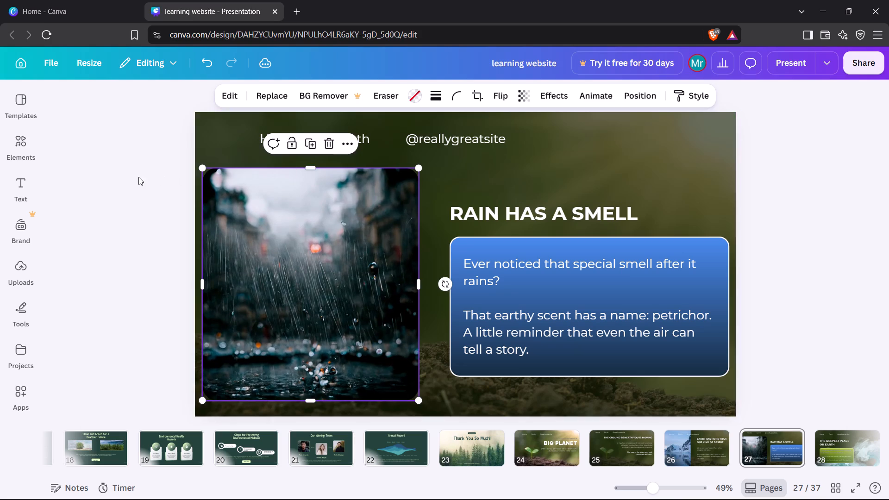
Apply the Chill page animation to slide 27.
click(652, 164)
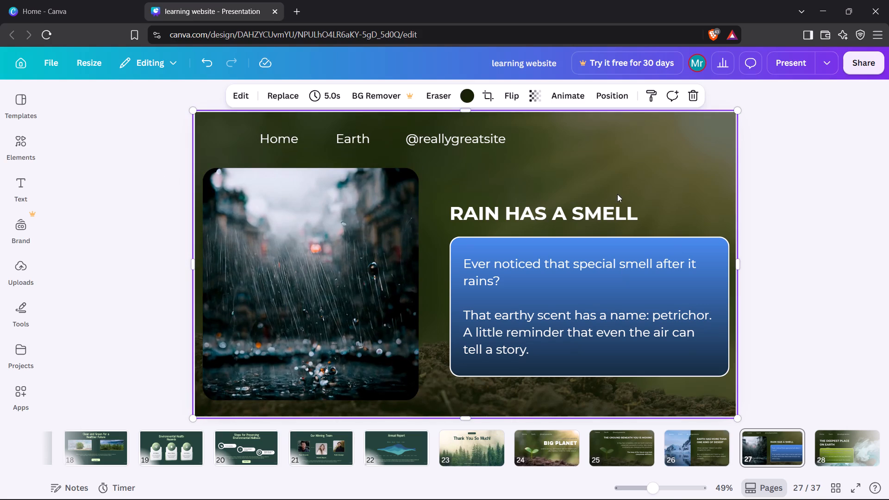
click(571, 95)
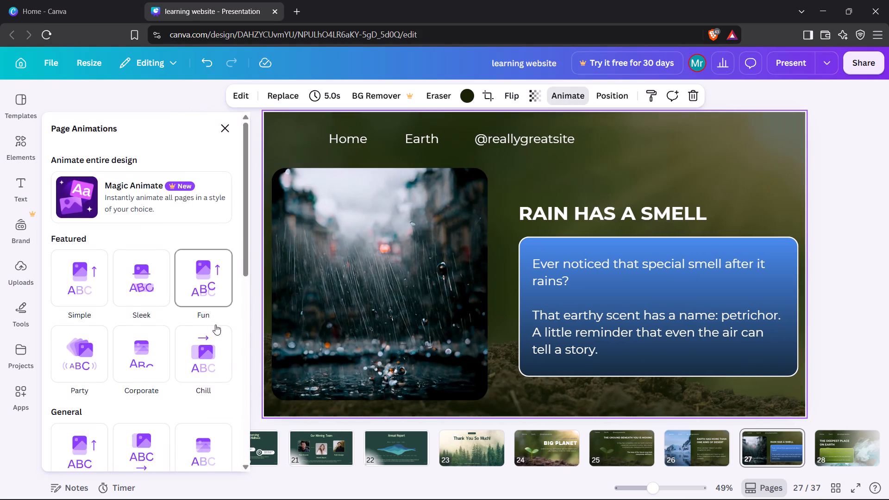
click(217, 340)
click(228, 140)
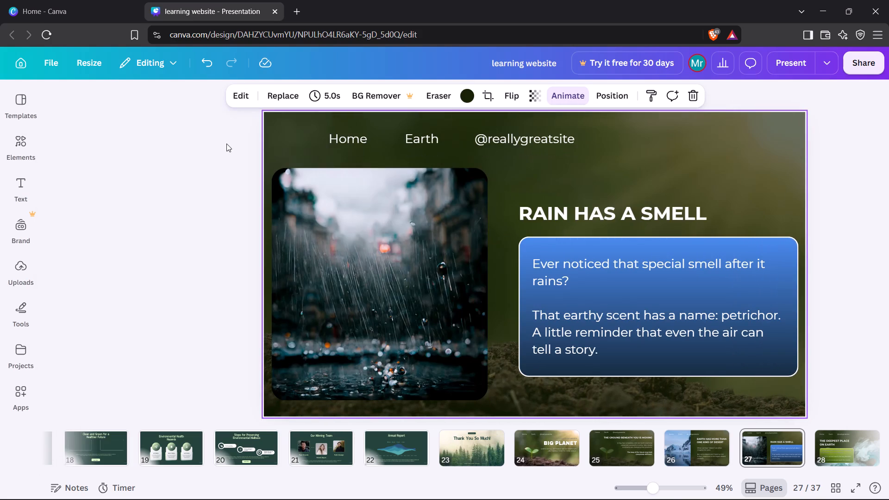
click(56, 226)
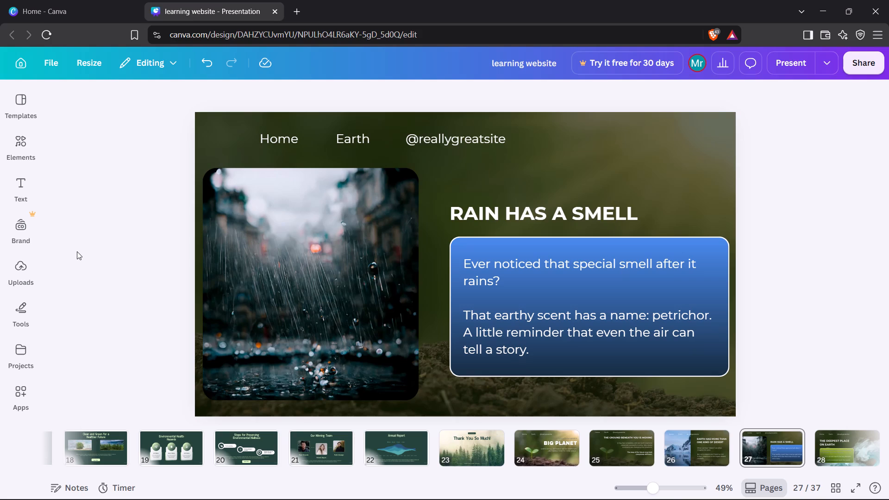
Move slide 28's large wave image off the slide onto slide 25 and delete it there.
key(Right)
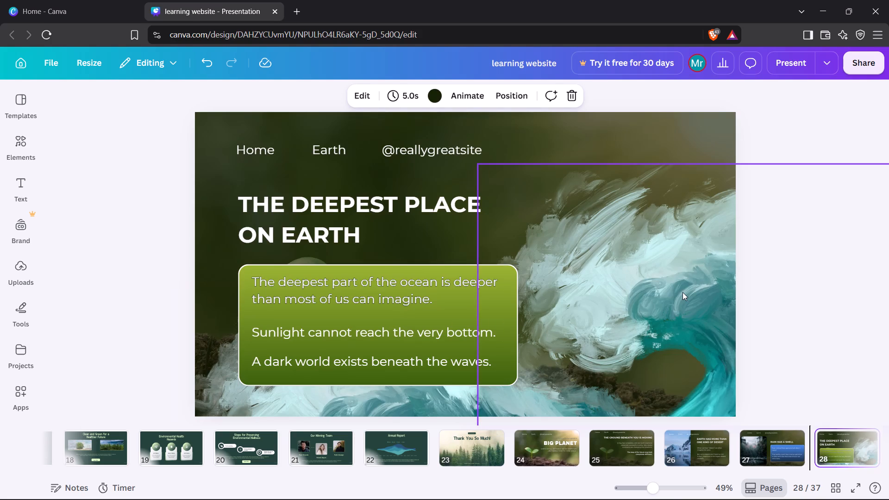
click(682, 292)
drag(640, 291, 563, 191)
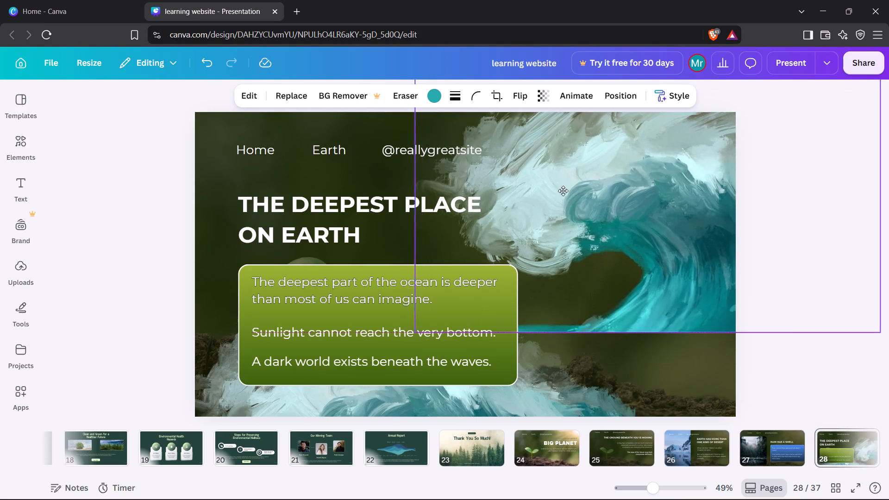
drag(563, 191, 535, 330)
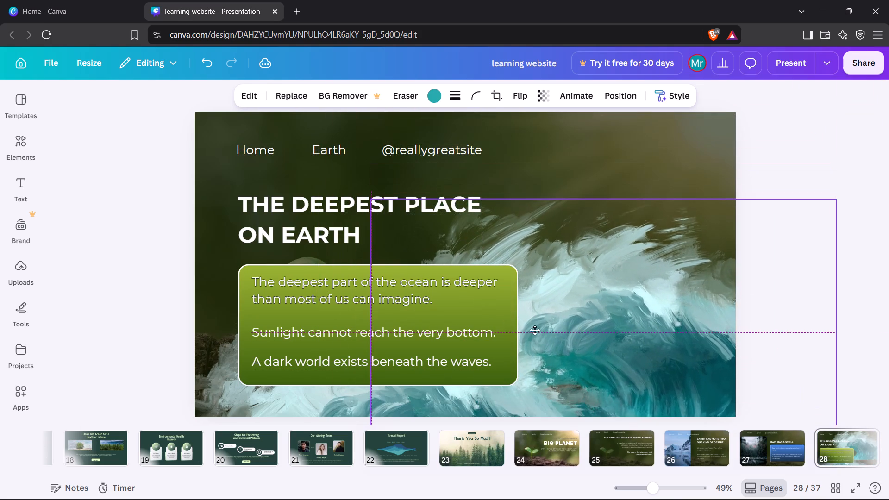
drag(535, 330, 621, 428)
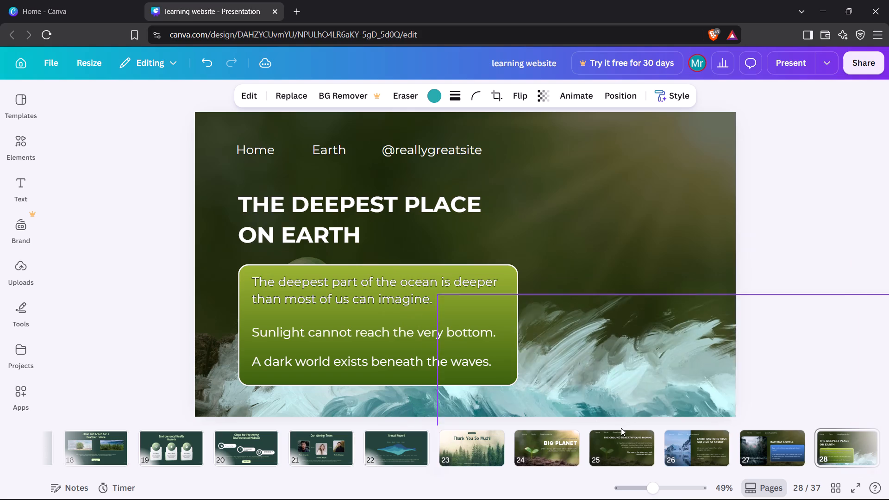
drag(621, 428, 648, 436)
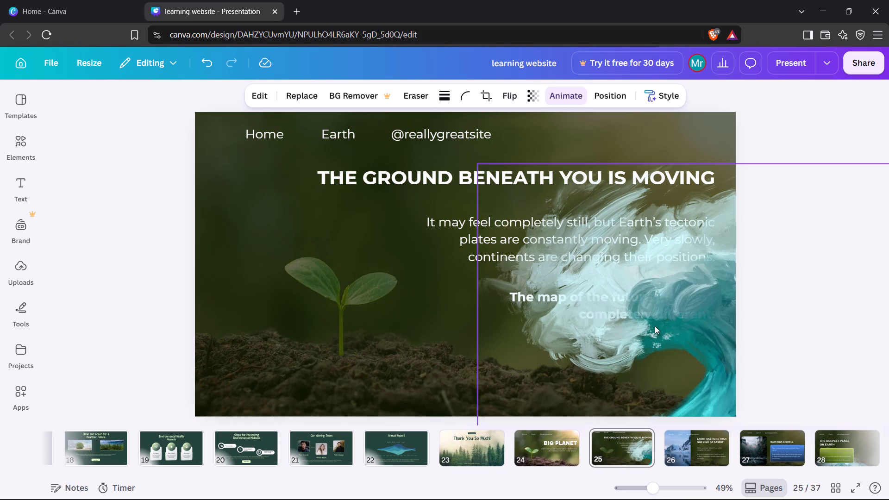
drag(655, 325, 244, 238)
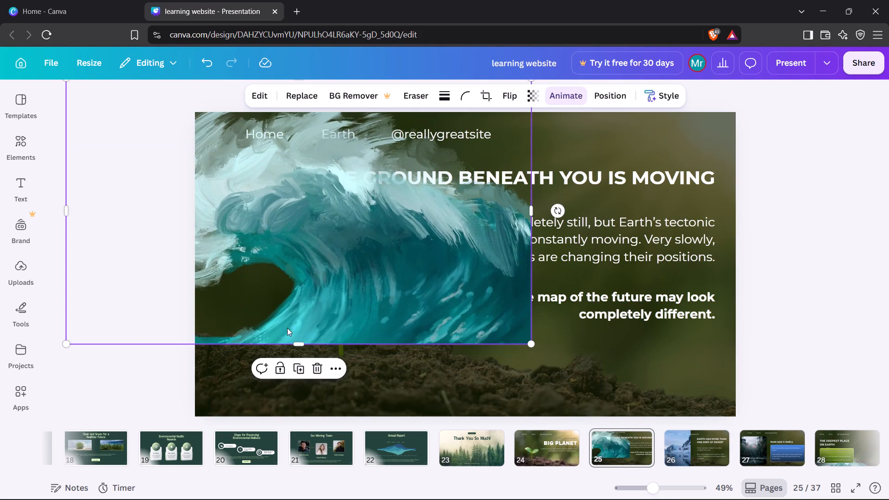
click(322, 372)
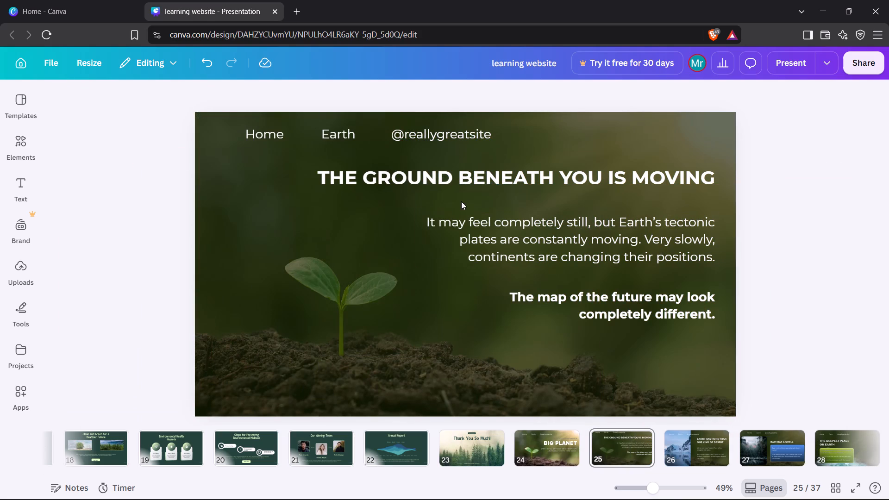
Shift the Home and Earth links slightly left on slide 25.
drag(270, 133, 257, 131)
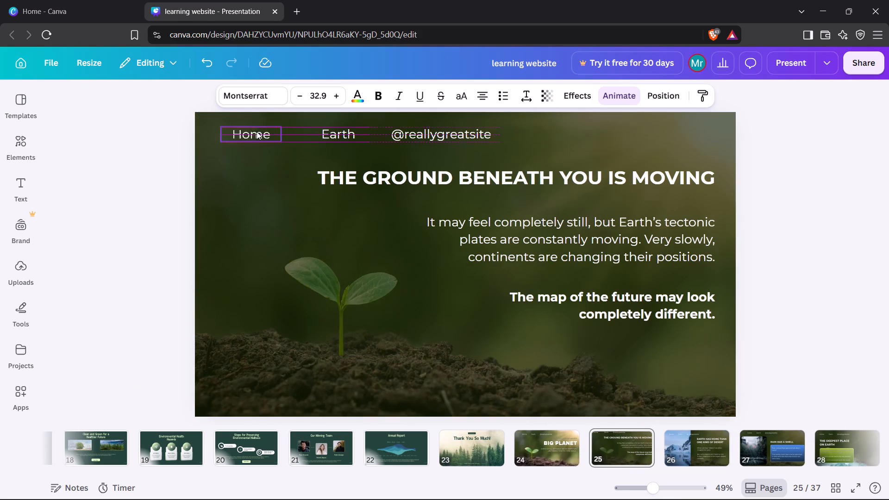
drag(327, 134, 319, 134)
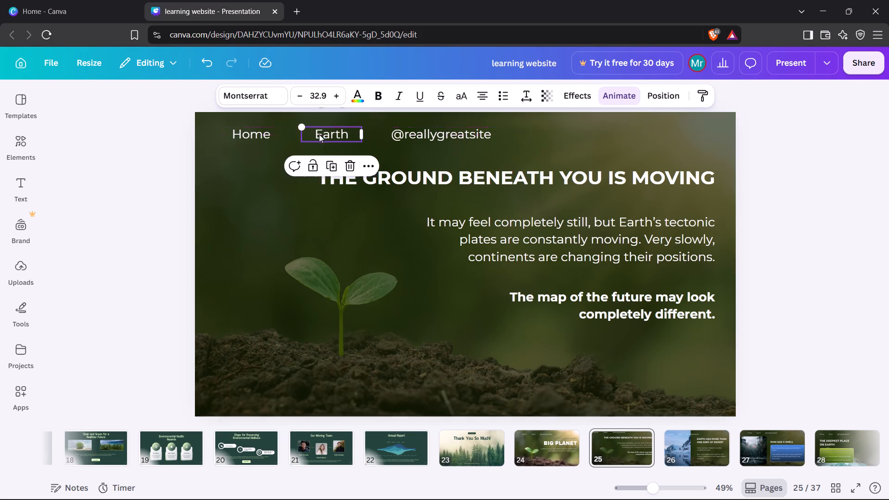
click(279, 215)
Move slide 25's heading slightly left and its two body texts left and a little up.
double_click(313, 176)
drag(313, 176, 300, 175)
drag(322, 189, 315, 189)
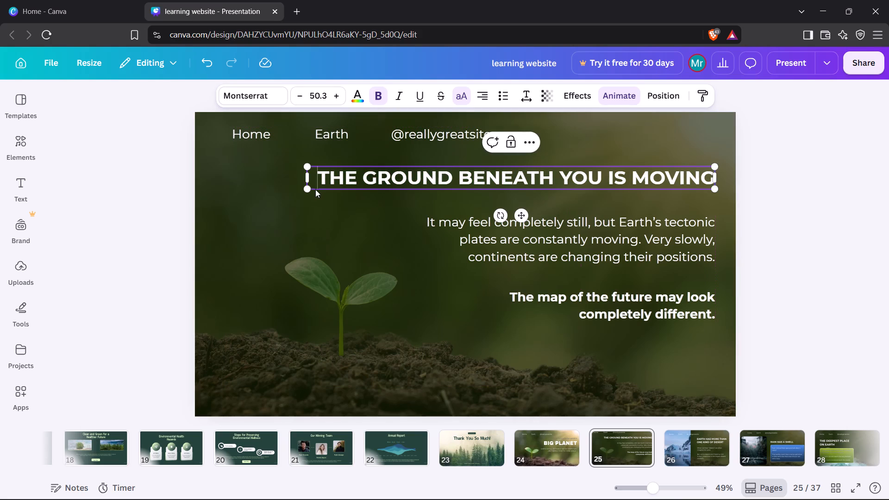
drag(315, 189, 308, 189)
drag(399, 220, 761, 344)
drag(632, 308, 605, 304)
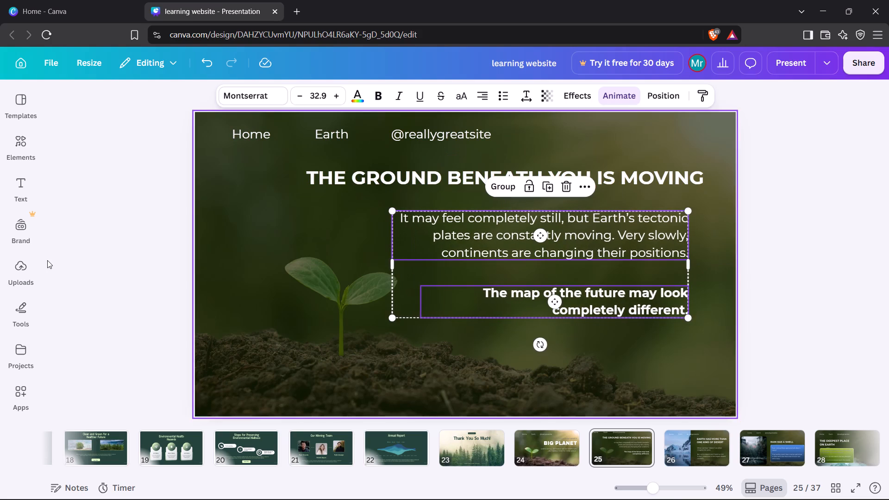
click(47, 260)
Apply the Fun page animation to slide 25.
click(689, 123)
click(583, 93)
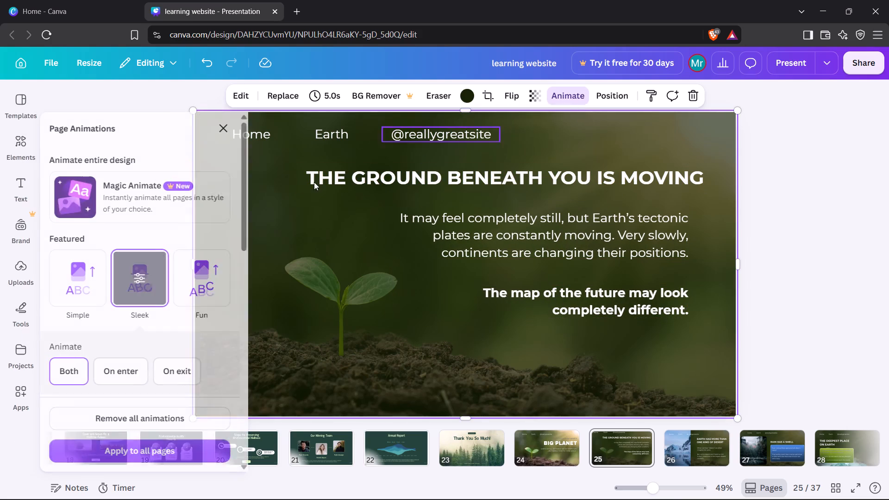
click(224, 279)
click(230, 125)
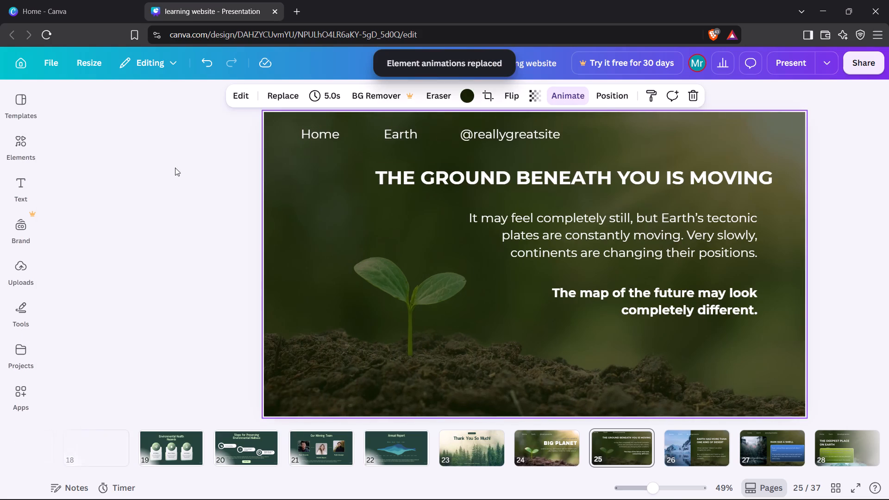
click(148, 201)
Delete the remaining wave image behind the green card on slide 28.
key(Right)
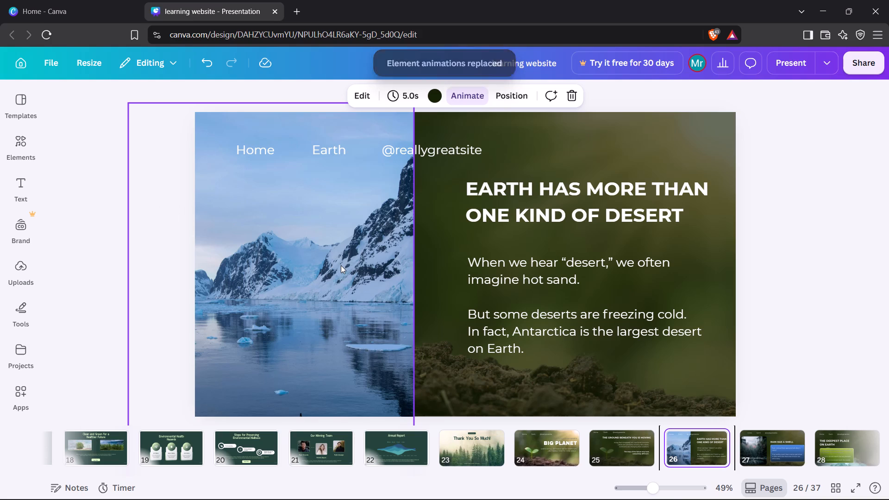
key(Right)
key(Right)
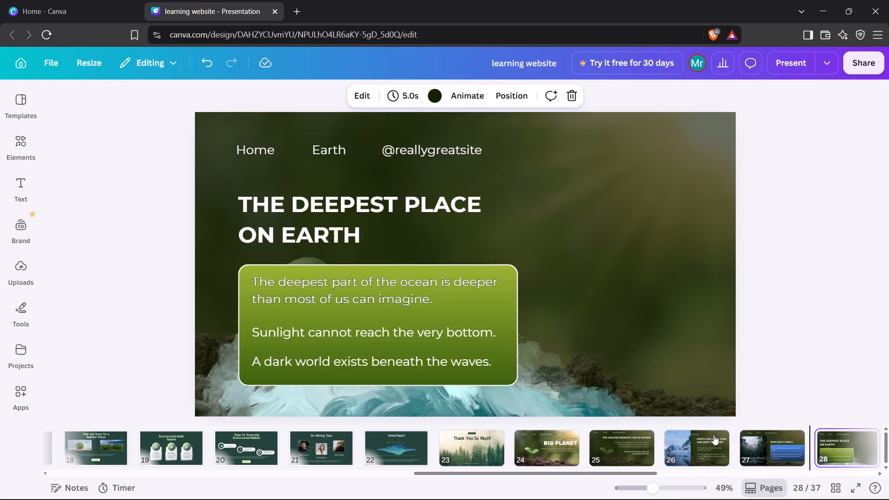
scroll(714, 439, left, 8)
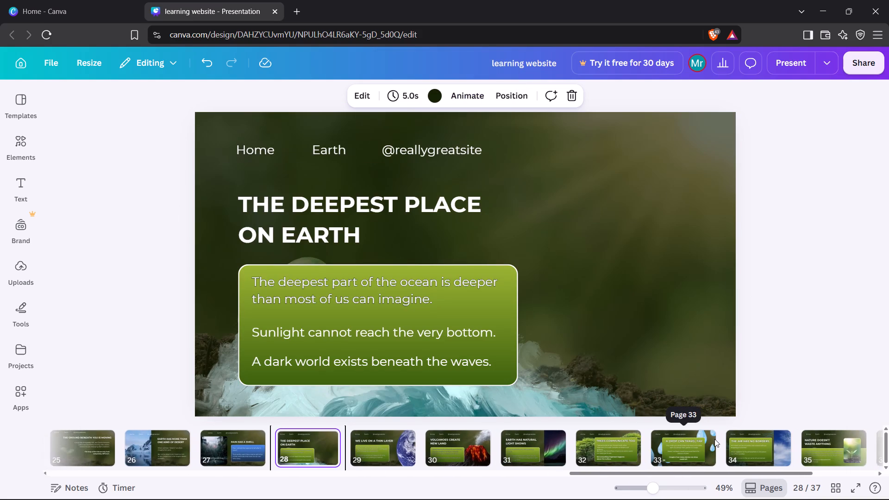
scroll(714, 439, left, 1)
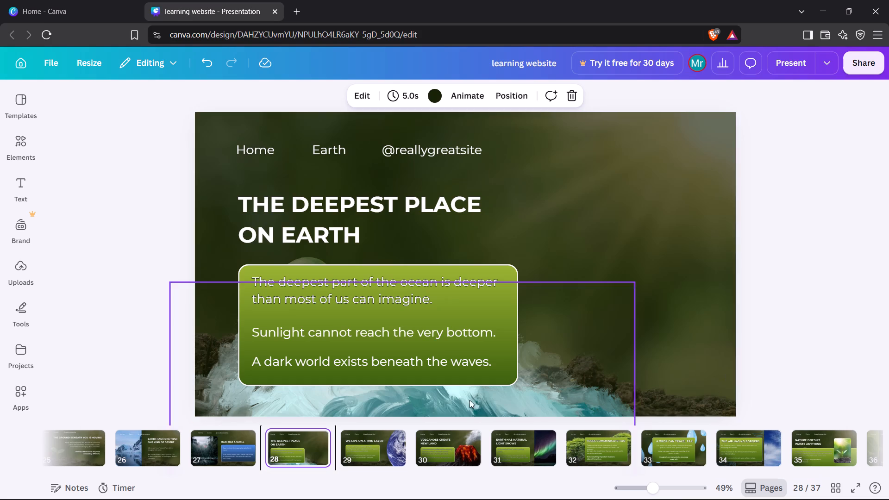
drag(528, 394, 652, 146)
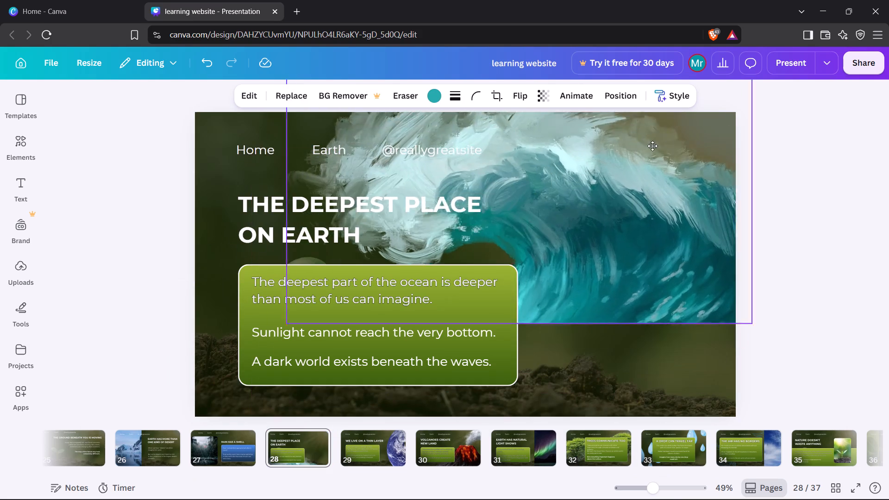
drag(652, 146, 655, 142)
click(542, 321)
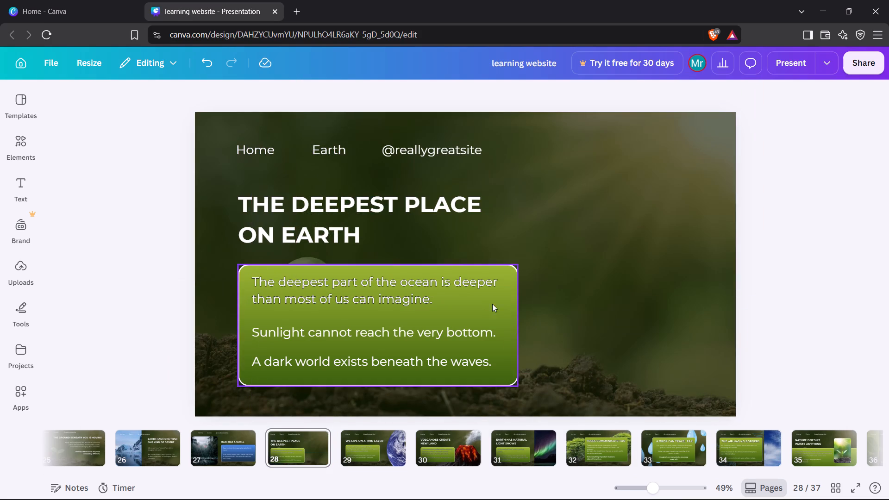
Move slide 28's navigation links, heading and green text card together to the right half of the slide, clear of the seedling.
drag(221, 128, 544, 375)
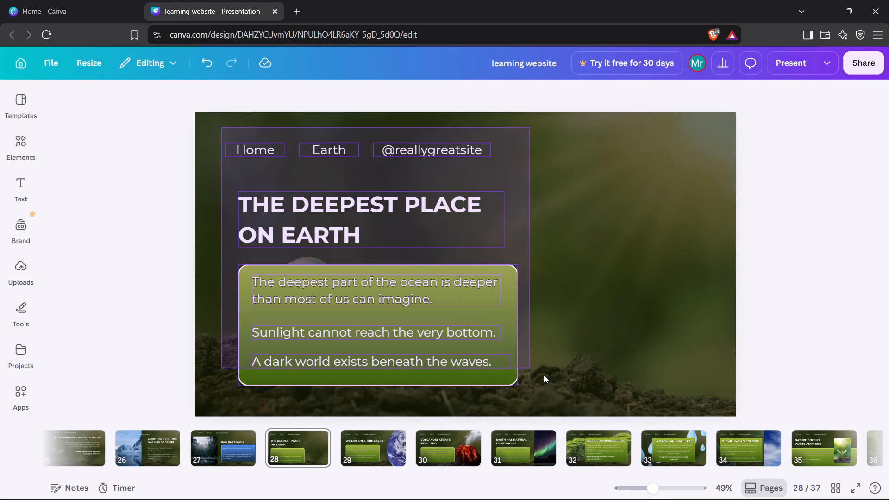
drag(544, 375, 544, 375)
drag(457, 306, 652, 316)
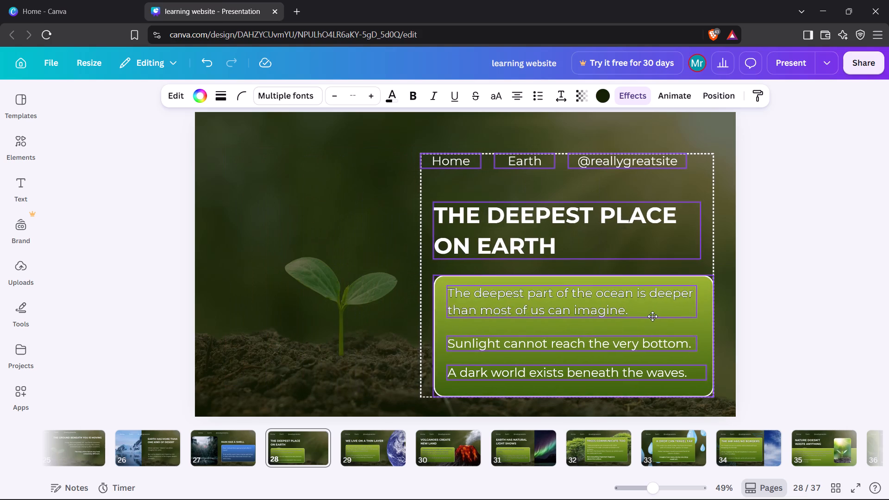
drag(652, 316, 666, 306)
click(168, 264)
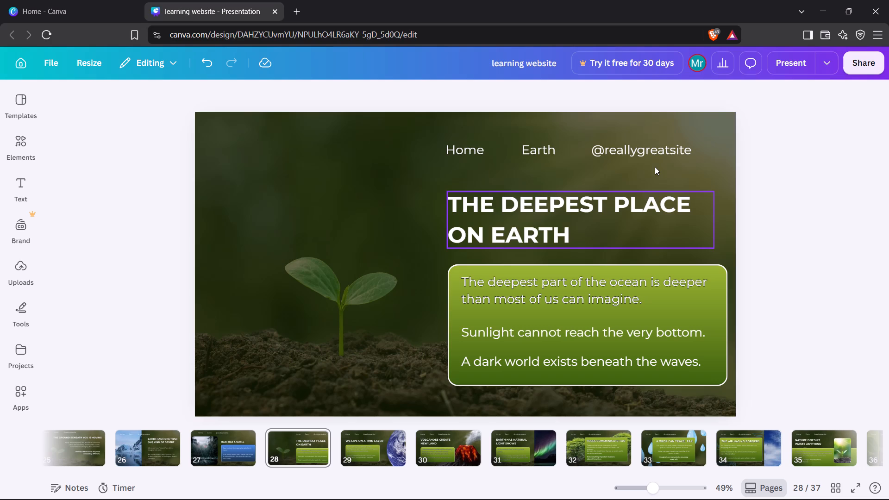
drag(699, 164, 424, 138)
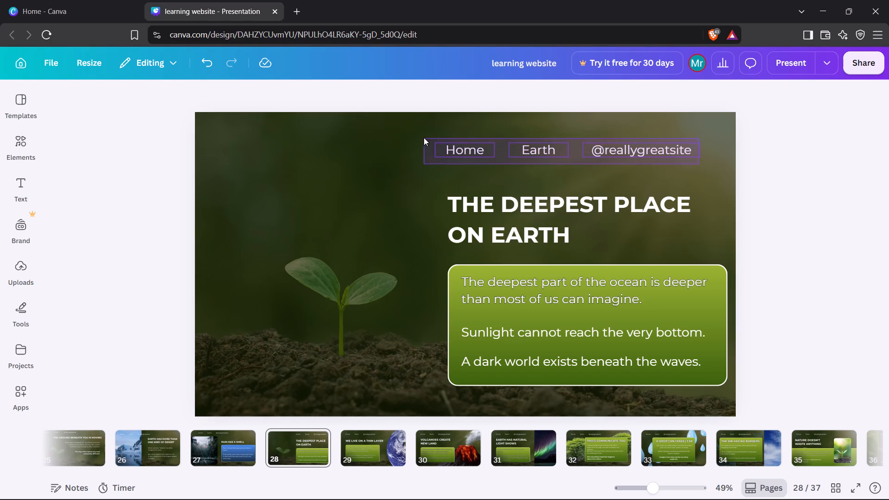
drag(518, 149, 288, 145)
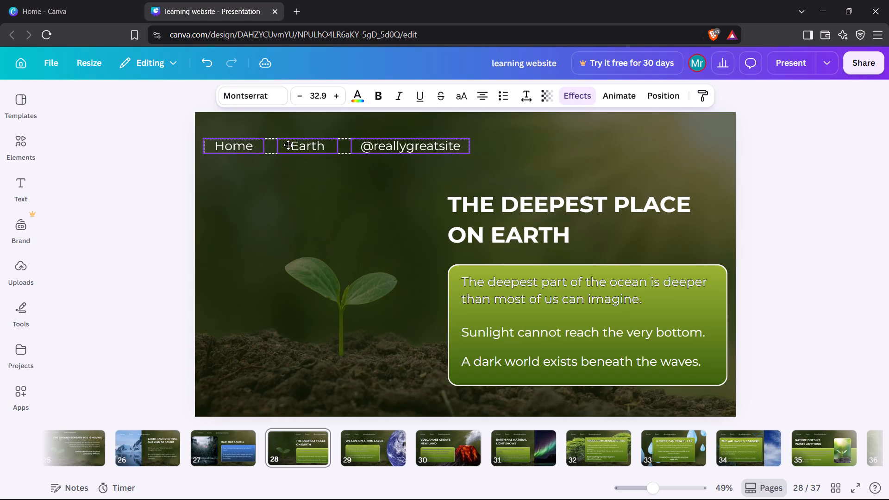
drag(288, 145, 292, 145)
Move the heading THE DEEPEST PLACE ON EARTH left and slightly up, toward the middle of slide 28.
drag(566, 220, 501, 212)
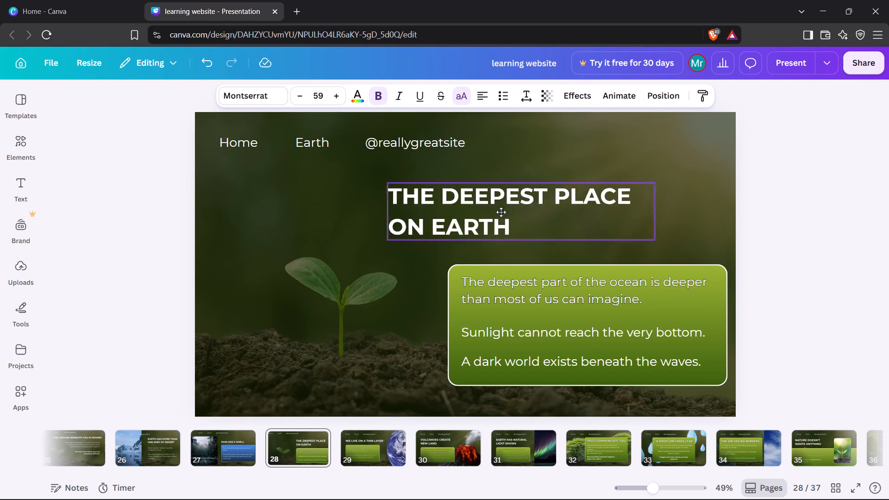
drag(501, 212, 460, 213)
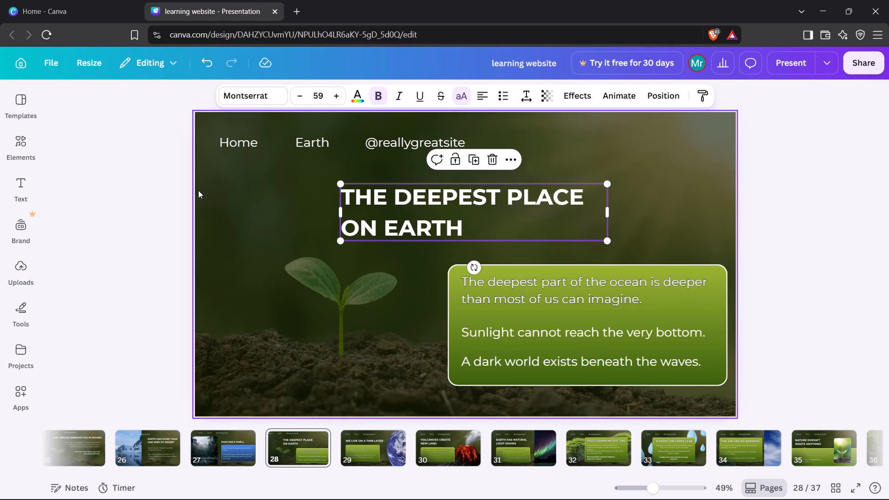
click(146, 193)
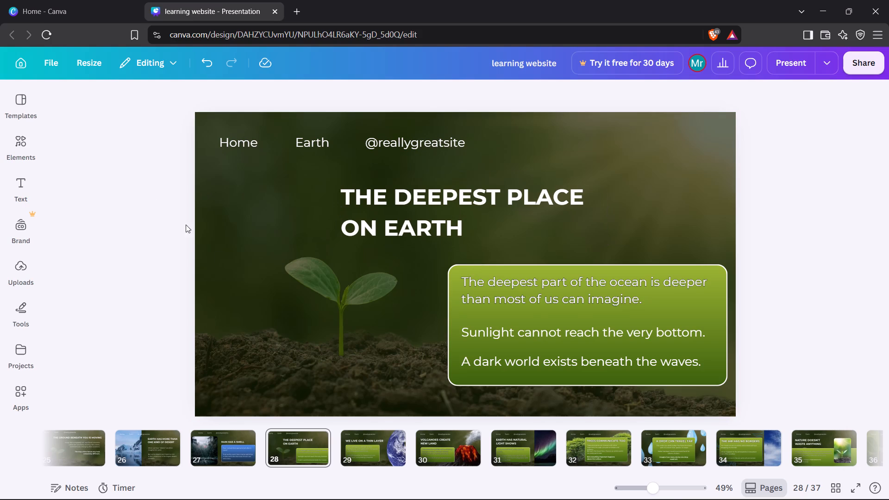
Move slide 29's Earth globe image slightly right so more of it runs off the slide's edge.
key(Right)
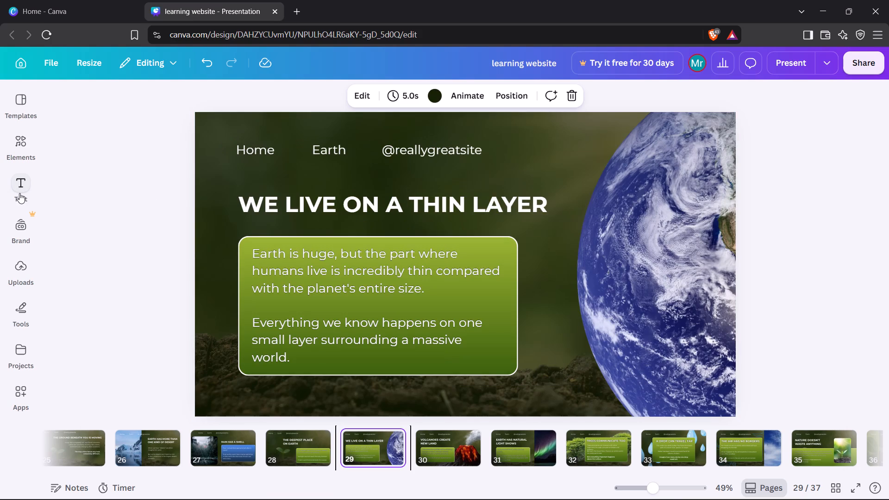
click(652, 290)
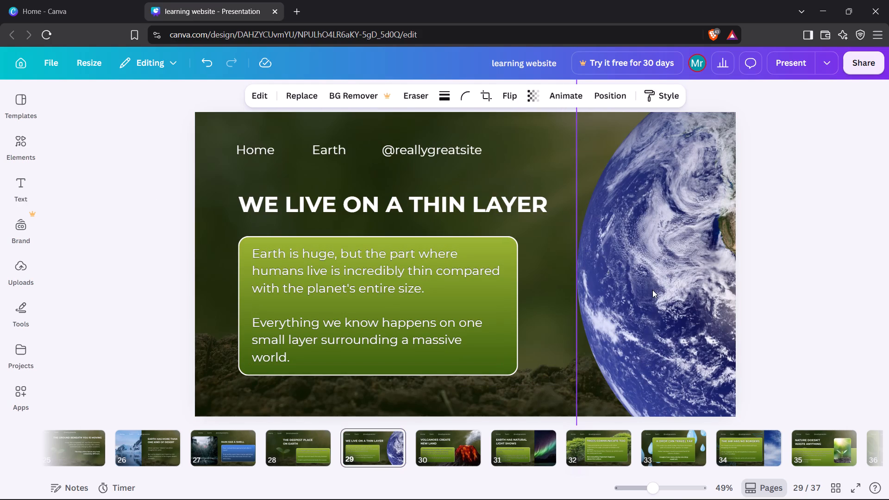
drag(652, 290, 684, 294)
Move slide 29's green card slightly down and reposition its paragraph text down within the card.
drag(503, 329, 505, 329)
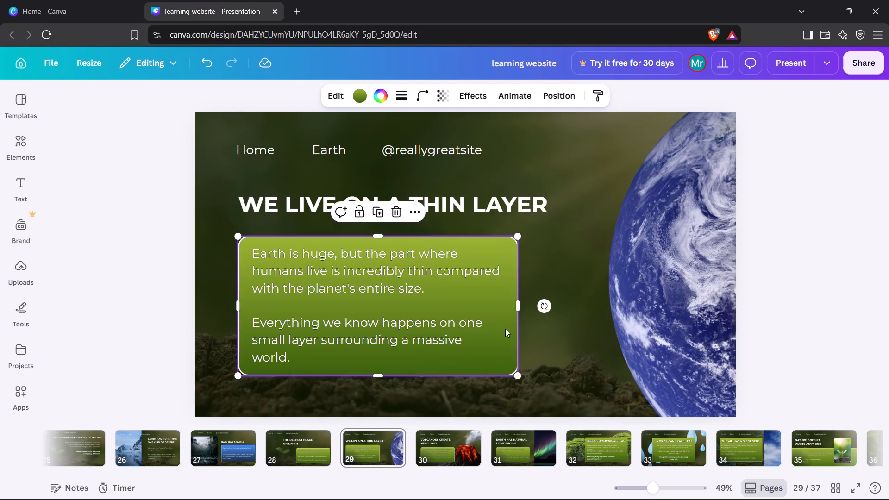
drag(505, 329, 504, 330)
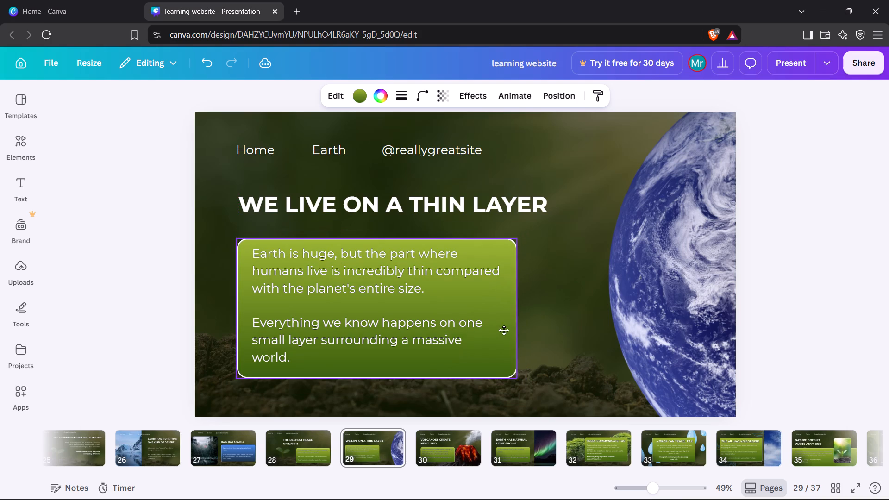
drag(504, 330, 500, 357)
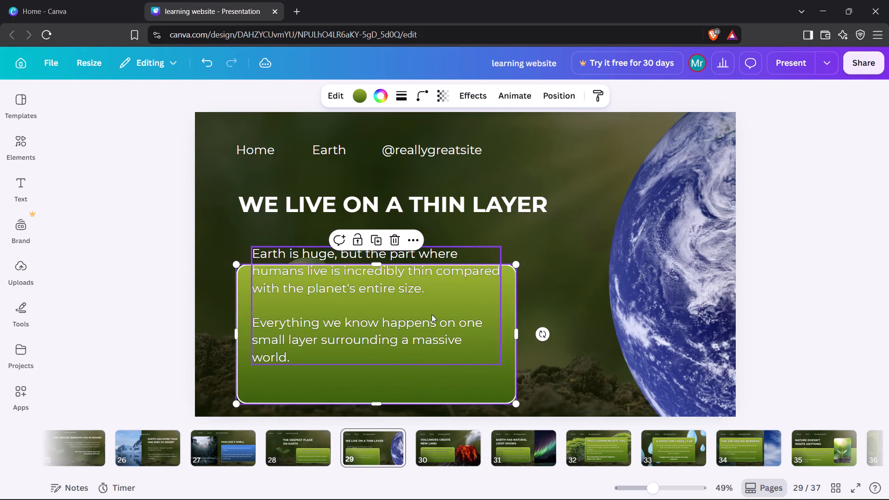
drag(425, 310, 430, 338)
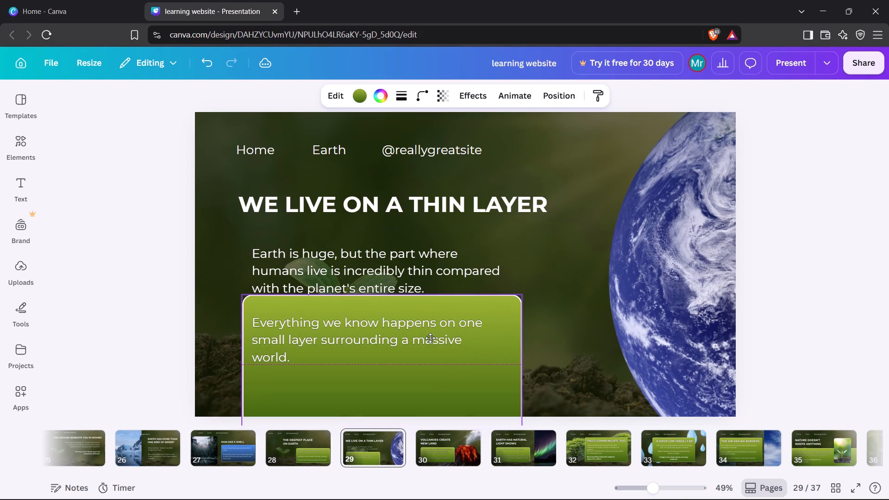
drag(430, 338, 428, 301)
click(410, 301)
drag(410, 300, 416, 315)
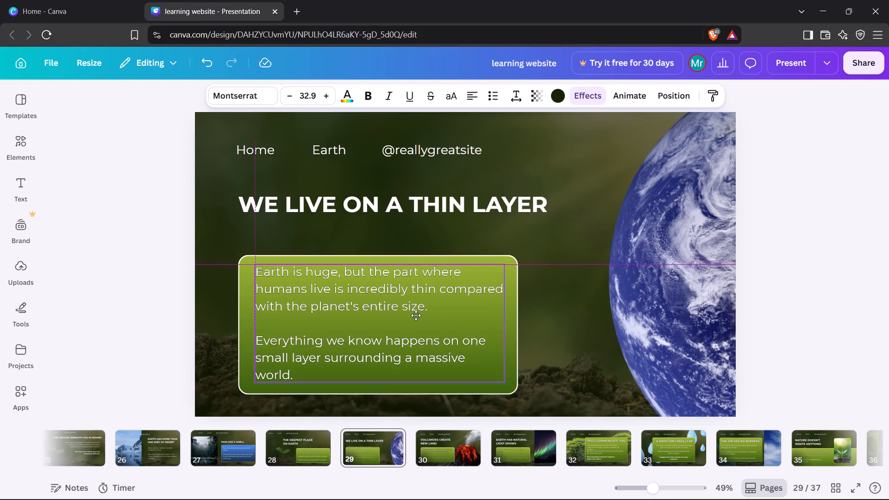
drag(416, 315, 413, 313)
Move the heading WE LIVE ON A THIN LAYER down, closer to the green card.
drag(426, 204, 428, 220)
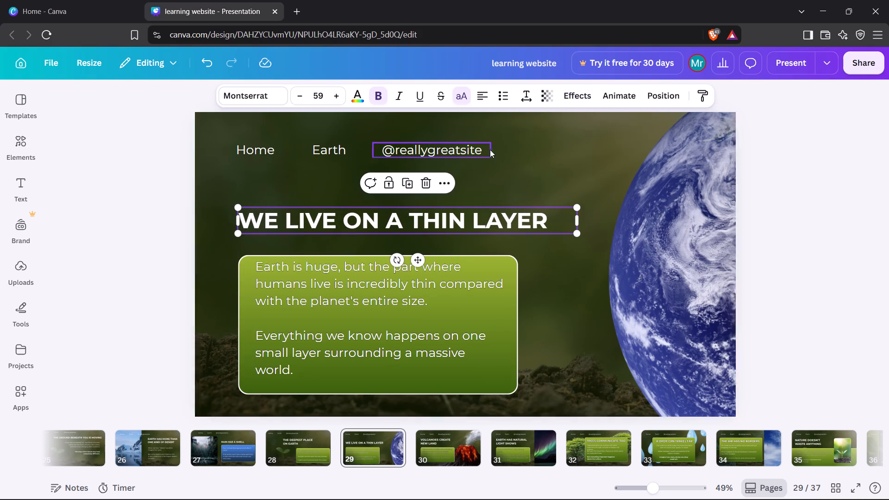
drag(500, 162, 237, 130)
click(237, 130)
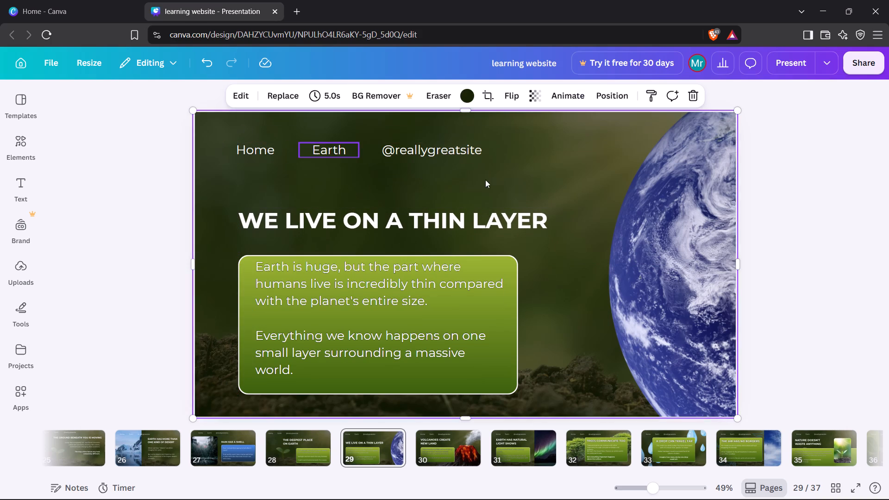
drag(524, 184, 196, 124)
drag(282, 146, 257, 134)
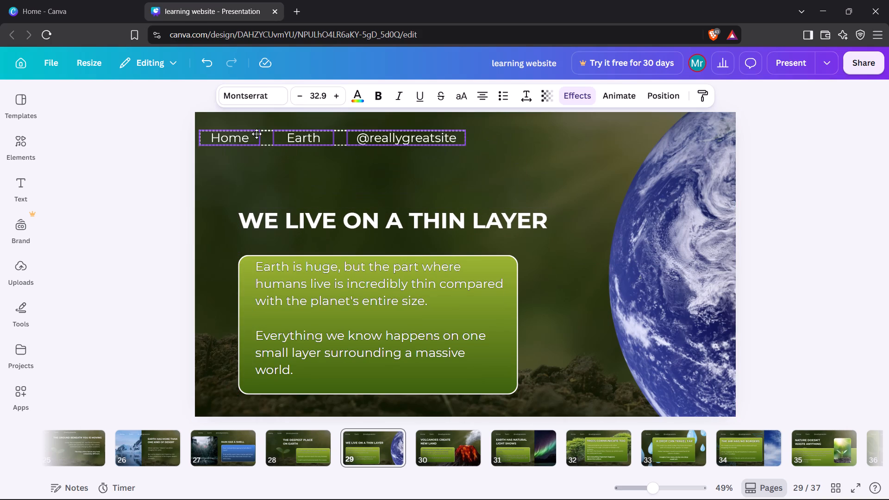
drag(257, 134, 281, 142)
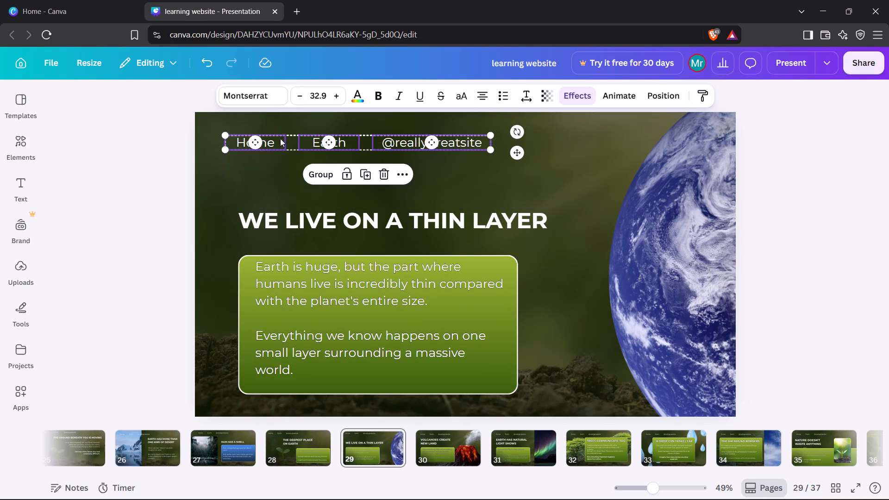
drag(488, 148, 511, 163)
click(182, 154)
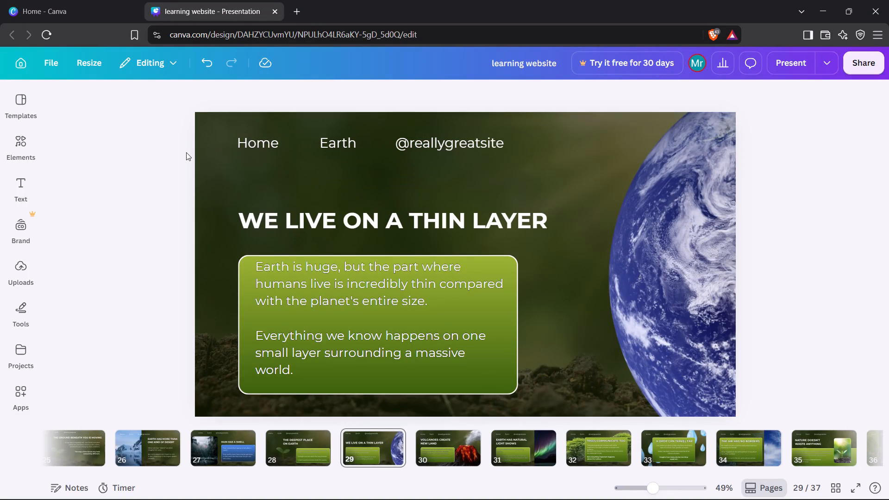
Shift slide 30's volcano and smoke images slightly right and down, keeping the smoke rising from the crater.
key(Right)
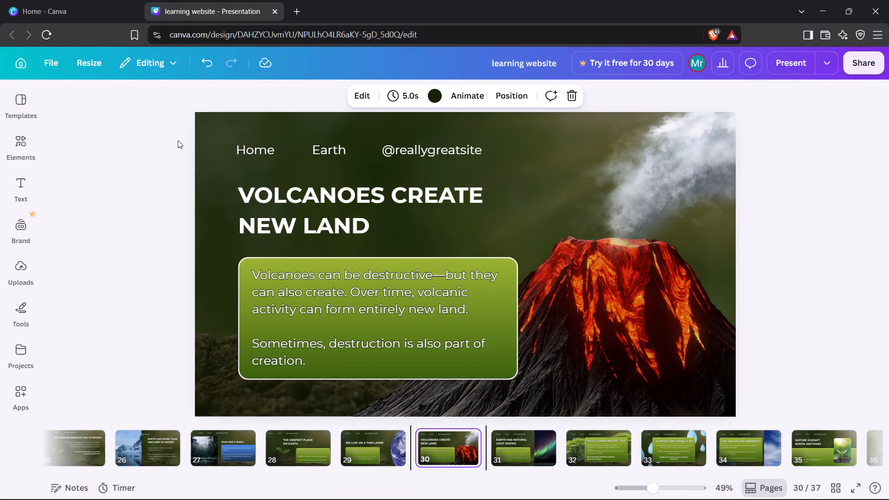
click(542, 308)
drag(553, 311, 575, 320)
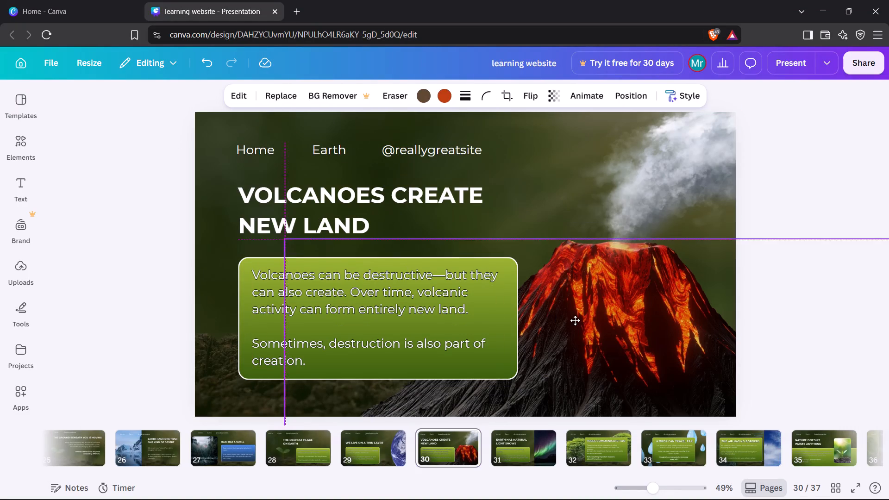
drag(575, 320, 566, 331)
drag(689, 180, 706, 204)
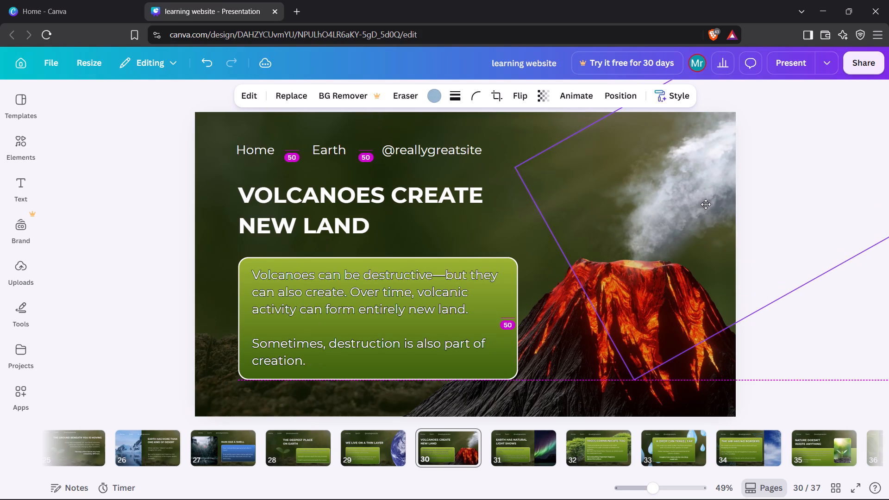
drag(706, 204, 704, 211)
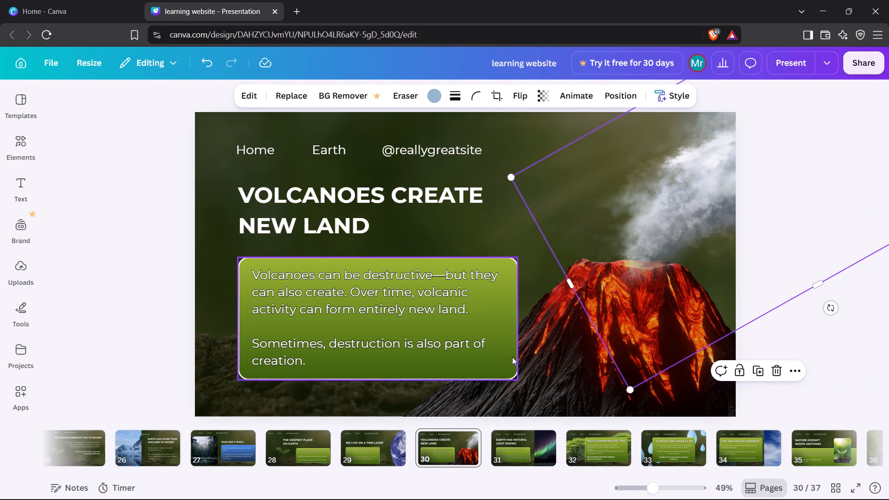
drag(528, 396, 537, 373)
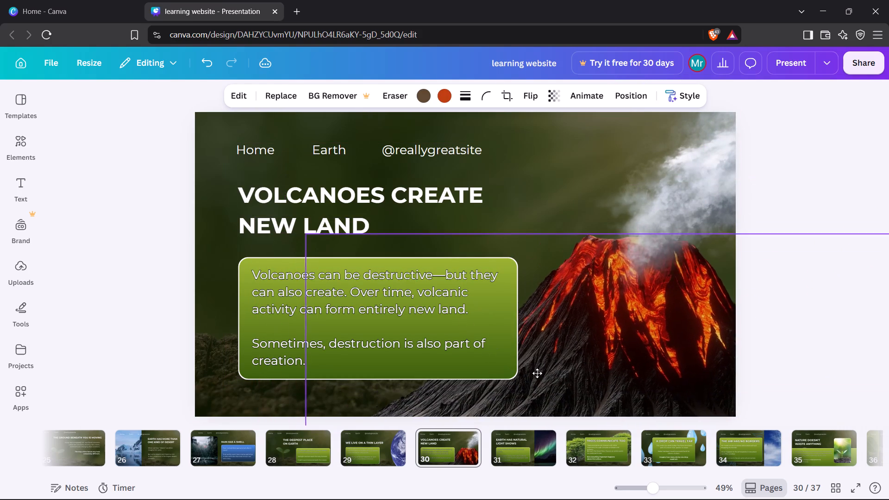
drag(537, 373, 529, 401)
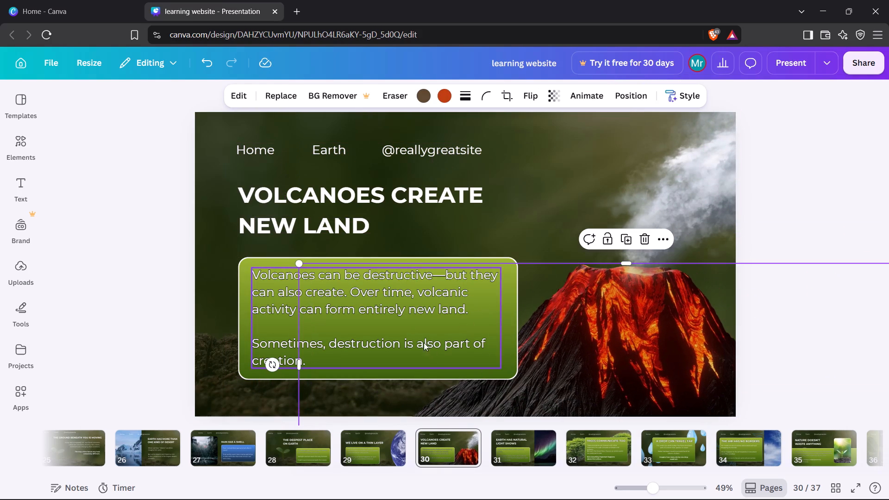
click(219, 144)
drag(219, 144, 490, 194)
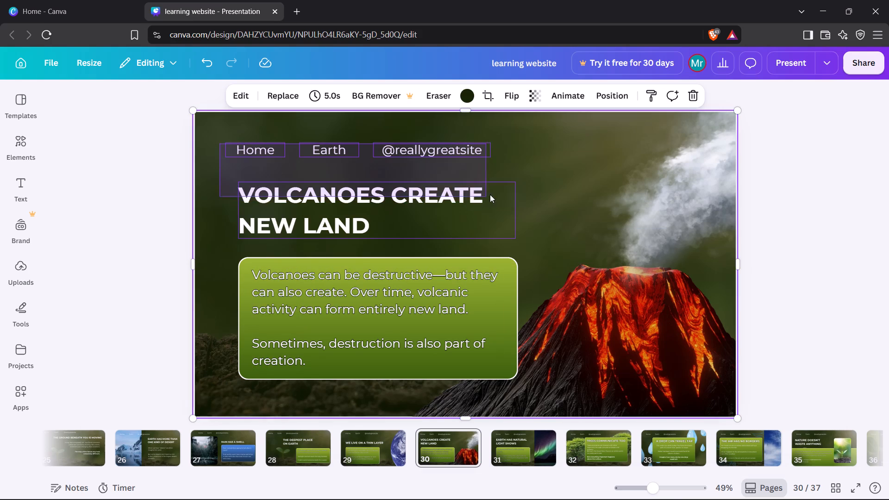
drag(490, 194, 526, 178)
drag(434, 164, 449, 166)
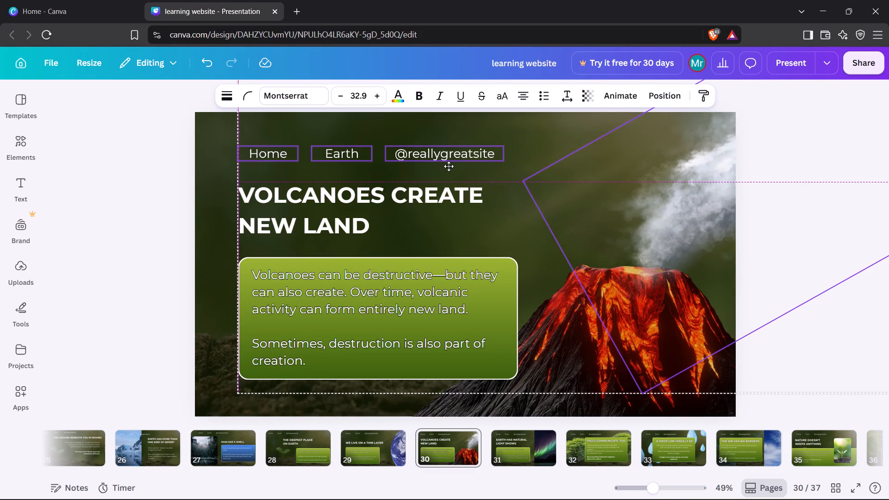
drag(449, 166, 441, 165)
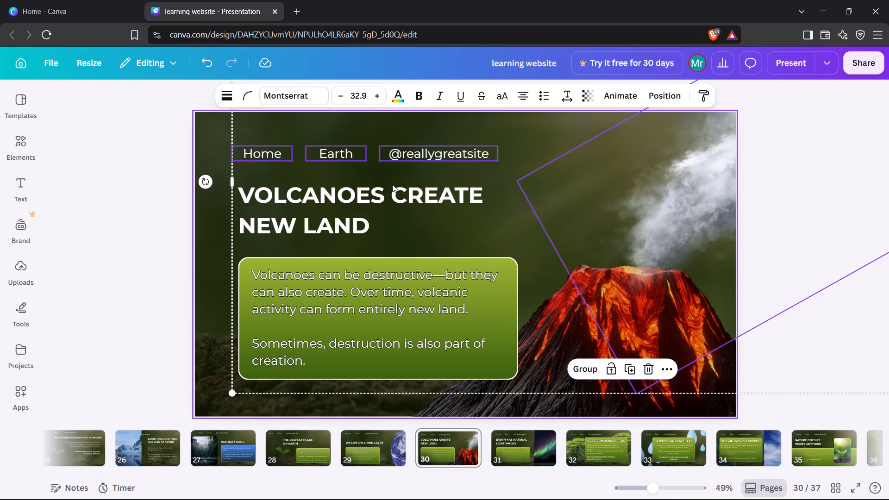
Move the heading VOLCANOES CREATE NEW LAND slightly right, in line with the card's paragraph text.
click(310, 210)
drag(309, 209, 326, 211)
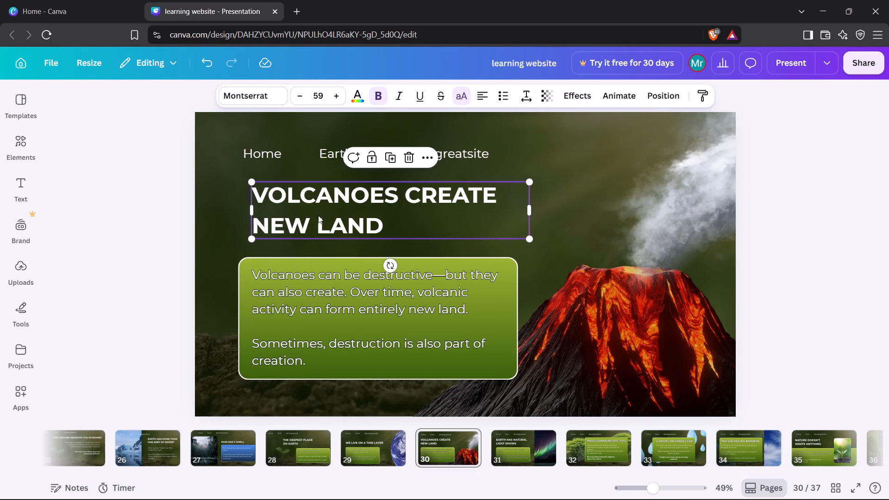
click(163, 211)
Apply the Fun page animation to slide 30.
click(565, 139)
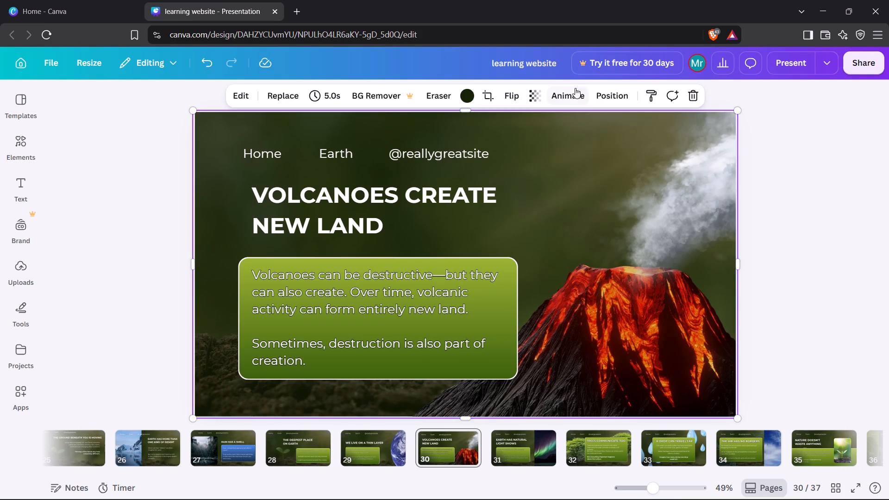
click(575, 88)
click(181, 293)
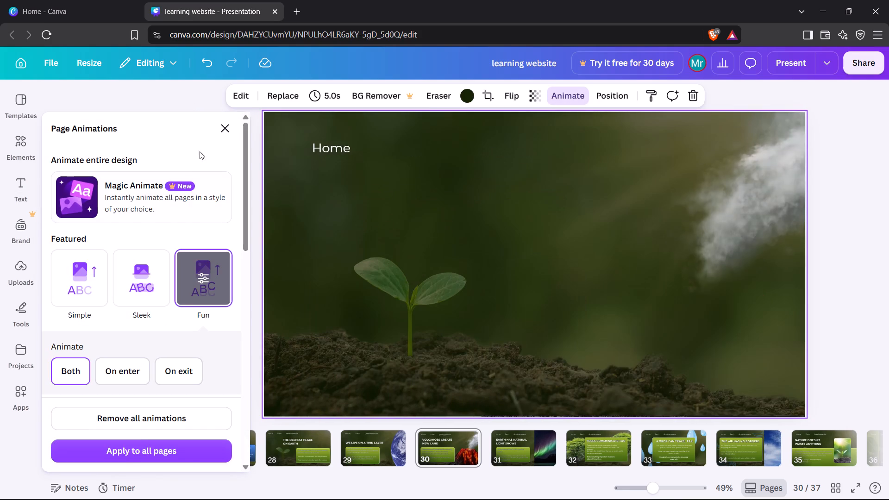
click(220, 132)
click(145, 179)
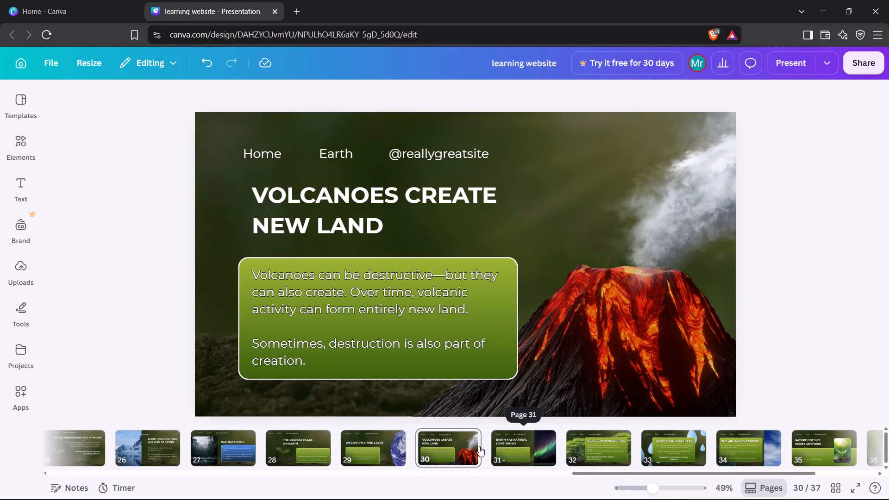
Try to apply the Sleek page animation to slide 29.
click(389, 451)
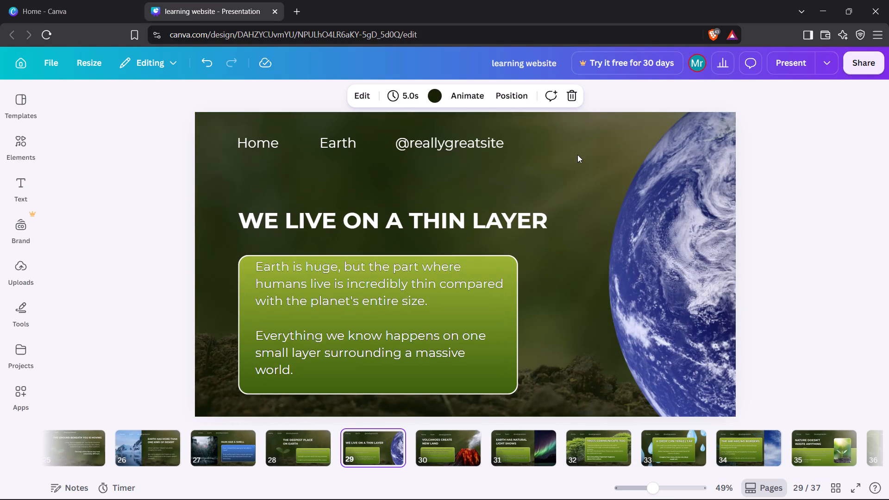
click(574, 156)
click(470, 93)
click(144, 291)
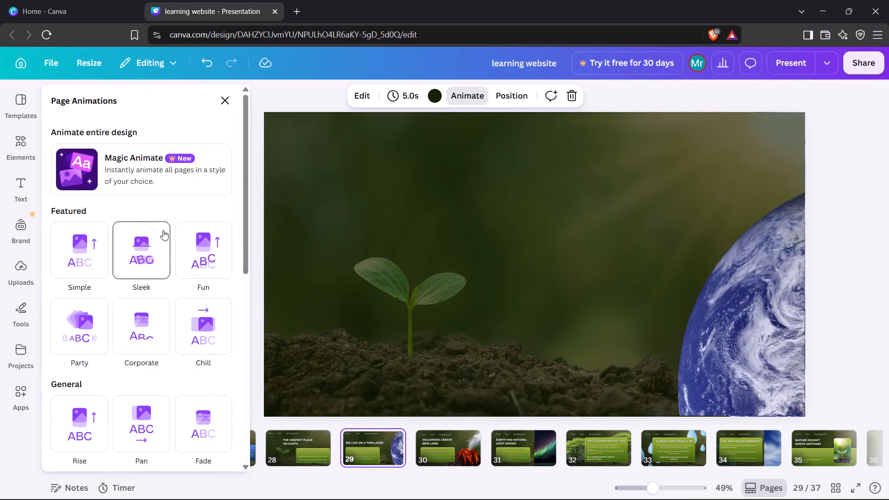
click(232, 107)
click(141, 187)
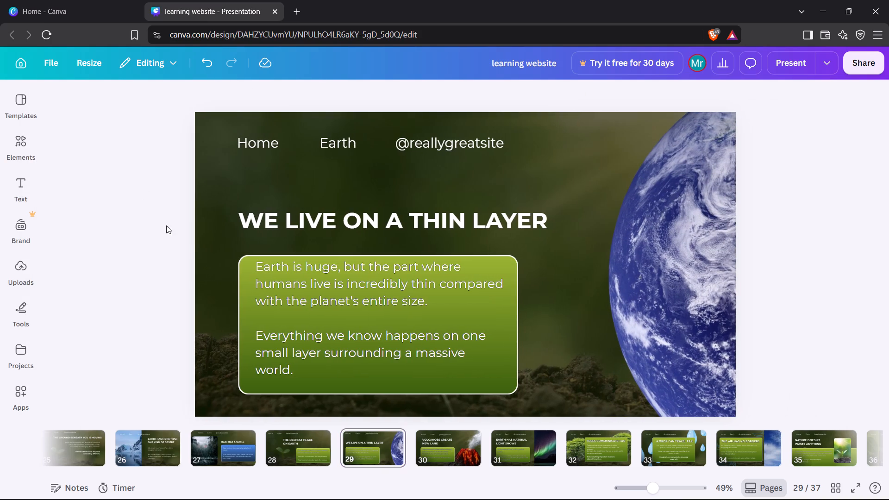
click(446, 439)
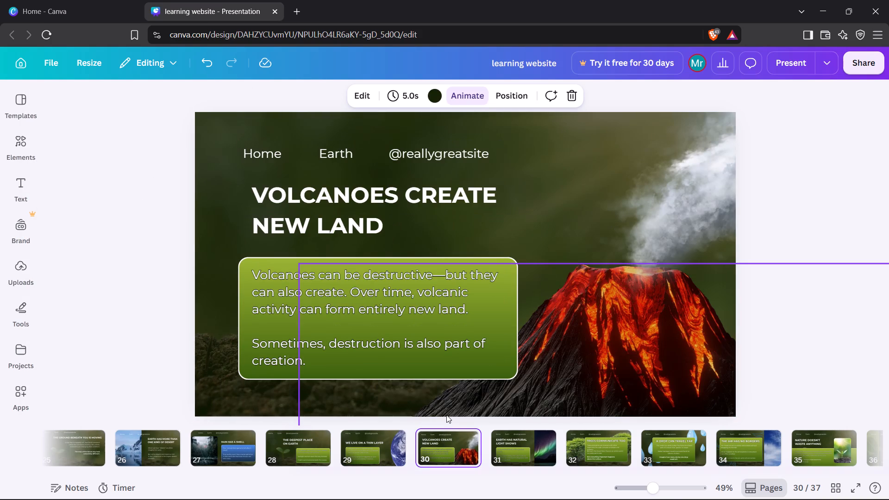
click(517, 444)
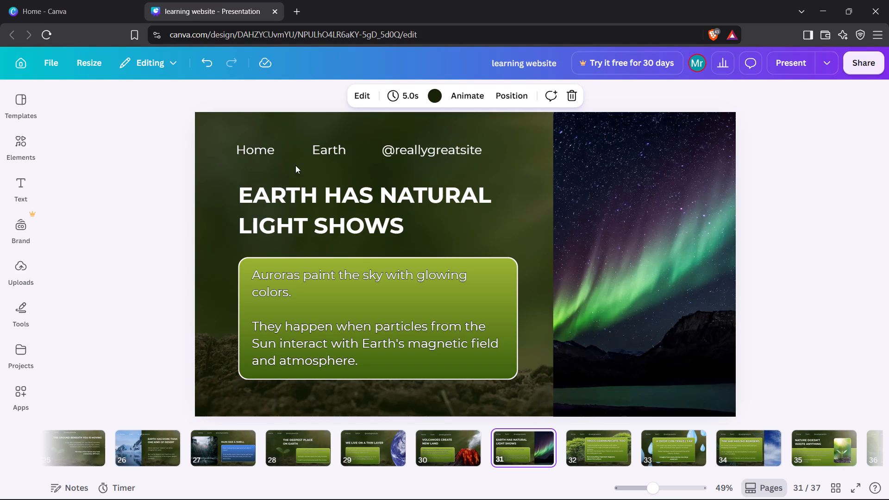
drag(221, 167, 544, 131)
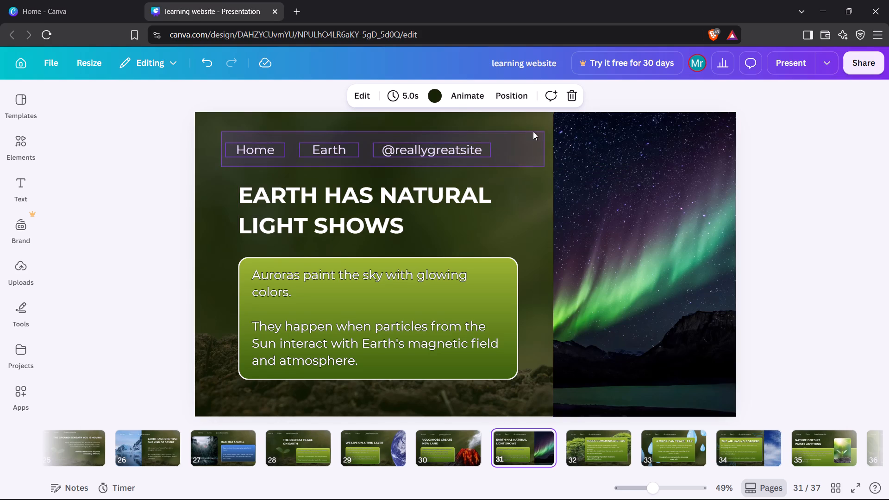
drag(429, 157, 429, 145)
drag(422, 153, 432, 128)
drag(419, 146, 426, 133)
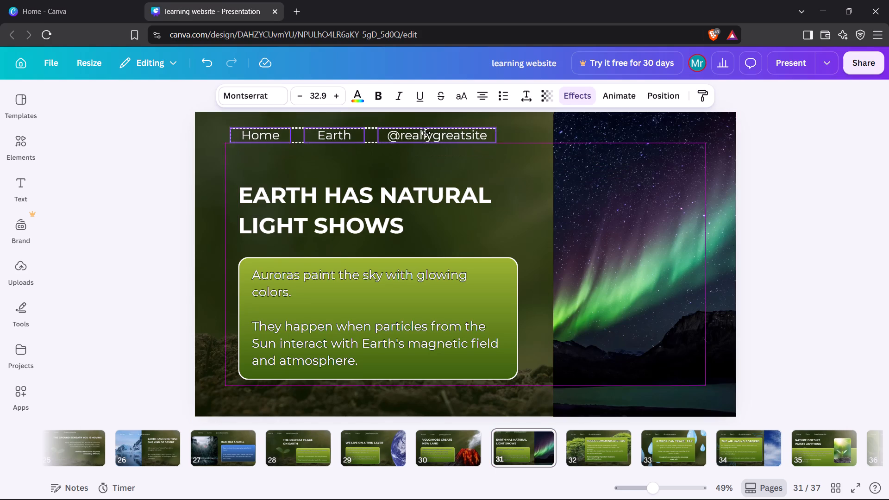
drag(426, 133, 427, 136)
Move the heading EARTH HAS NATURAL LIGHT SHOWS slightly up on slide 31.
drag(400, 204, 387, 194)
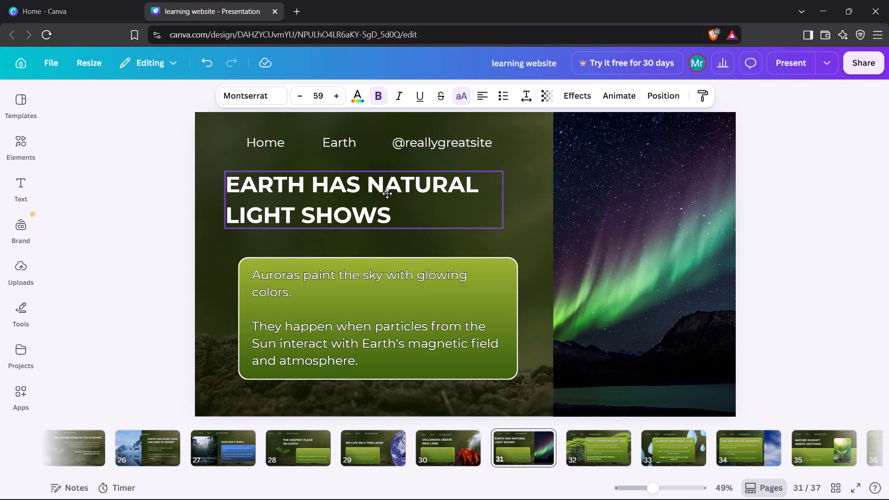
drag(387, 194, 397, 193)
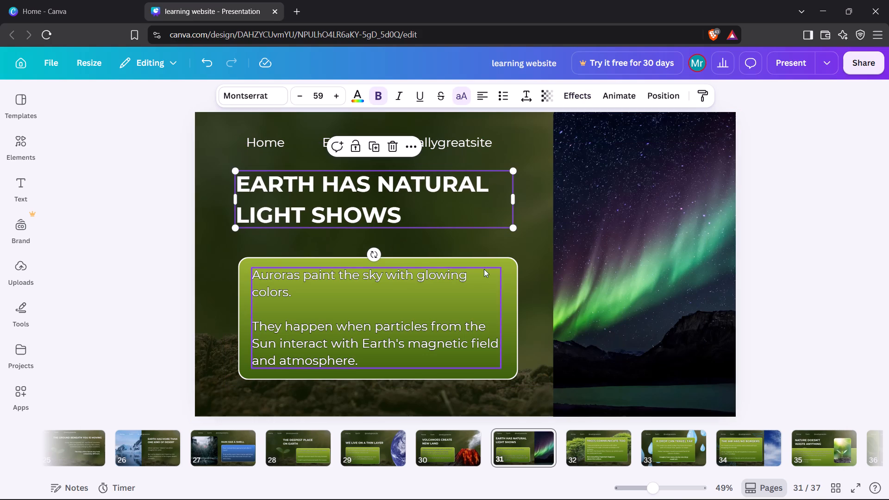
Move slide 31's green card and its paragraph together slightly up and left, closer to the heading.
drag(230, 245, 420, 339)
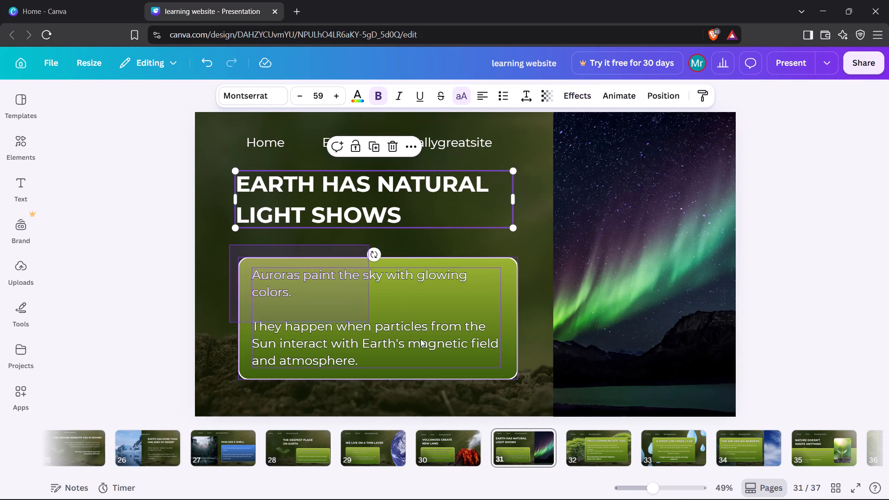
drag(420, 339, 537, 394)
drag(473, 376, 454, 369)
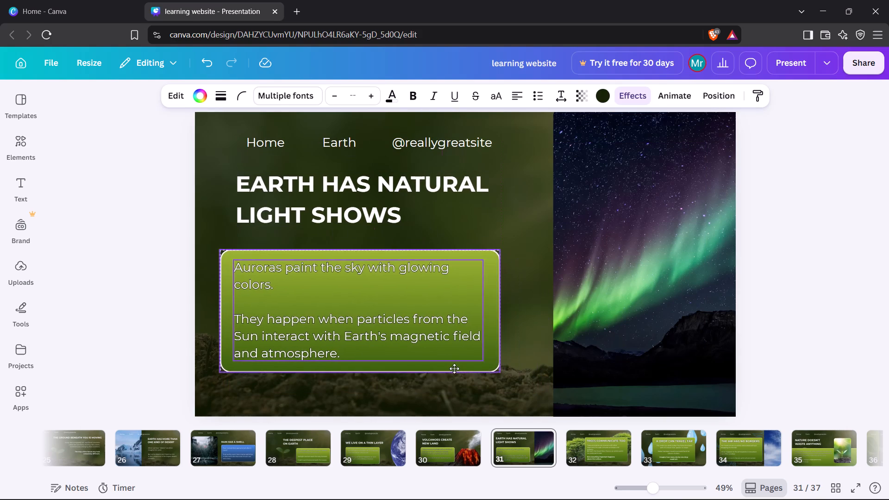
drag(454, 369, 462, 362)
click(180, 269)
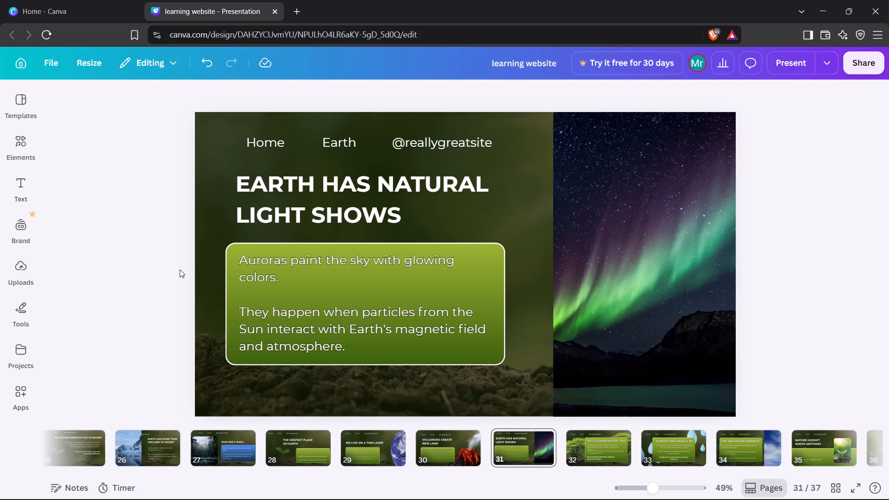
Extend slide 31's aurora image left toward the green card and pull its right edge in to the slide's edge.
click(597, 274)
drag(551, 267, 537, 269)
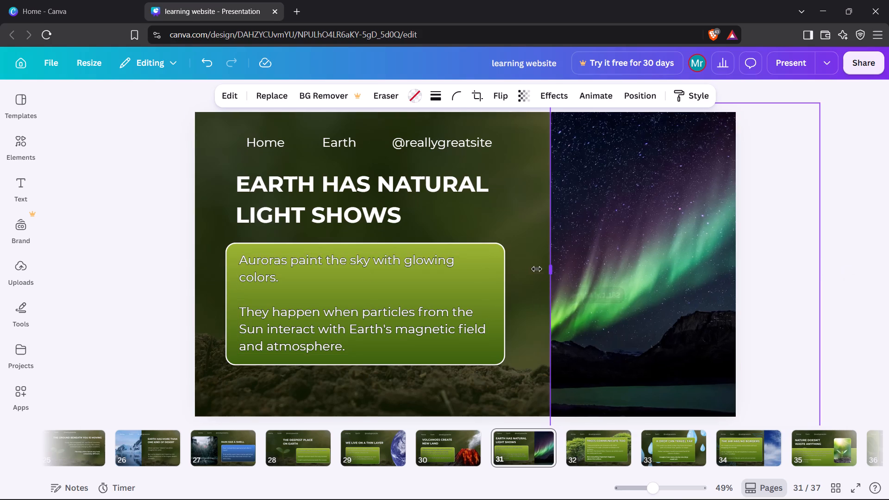
drag(537, 269, 525, 270)
click(625, 289)
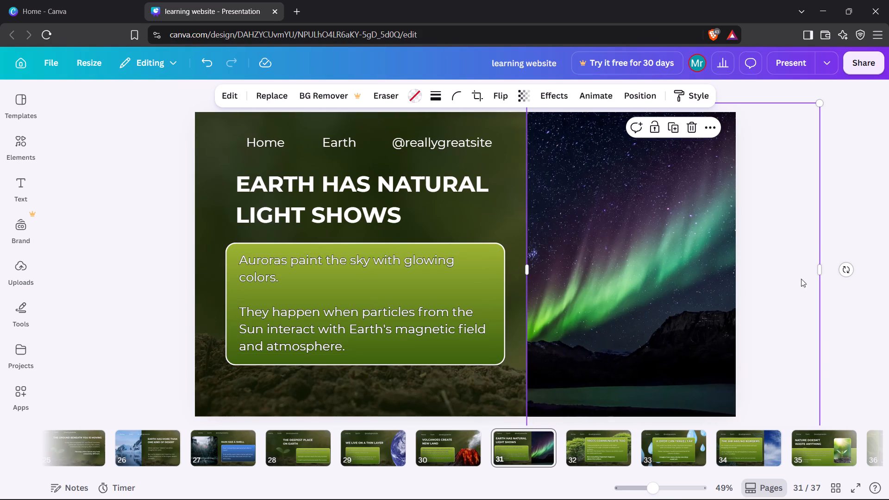
drag(825, 272, 817, 272)
click(817, 272)
click(689, 279)
drag(820, 272, 765, 268)
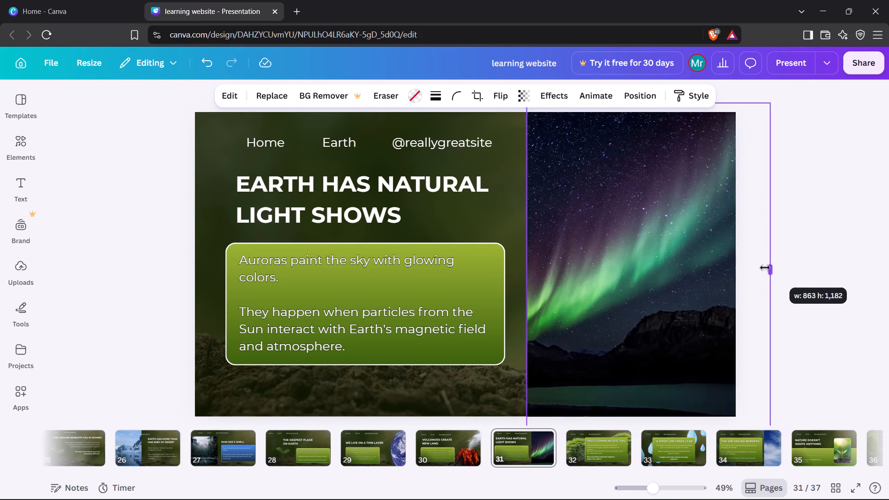
drag(765, 268, 734, 273)
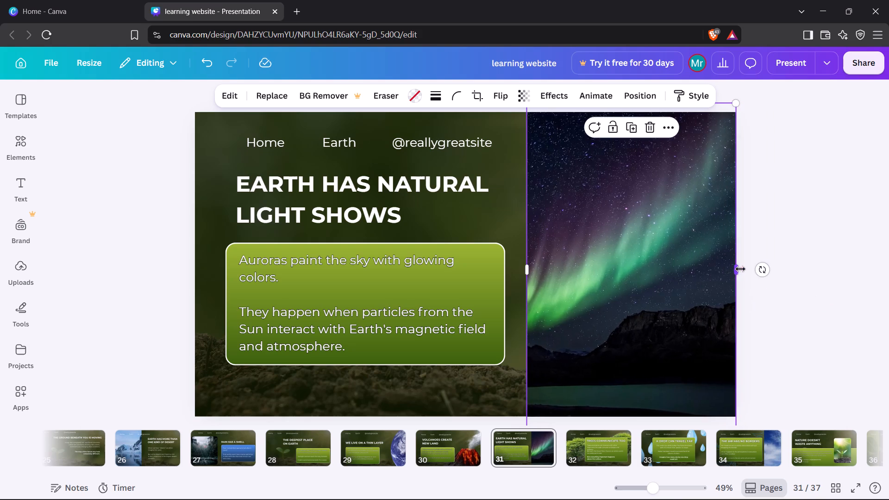
click(777, 252)
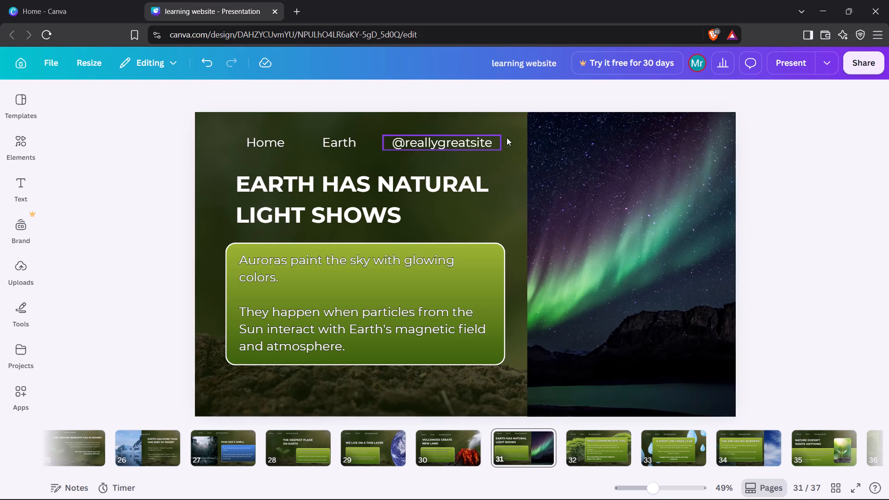
Apply the Fun page animation to slide 31.
click(513, 138)
click(558, 97)
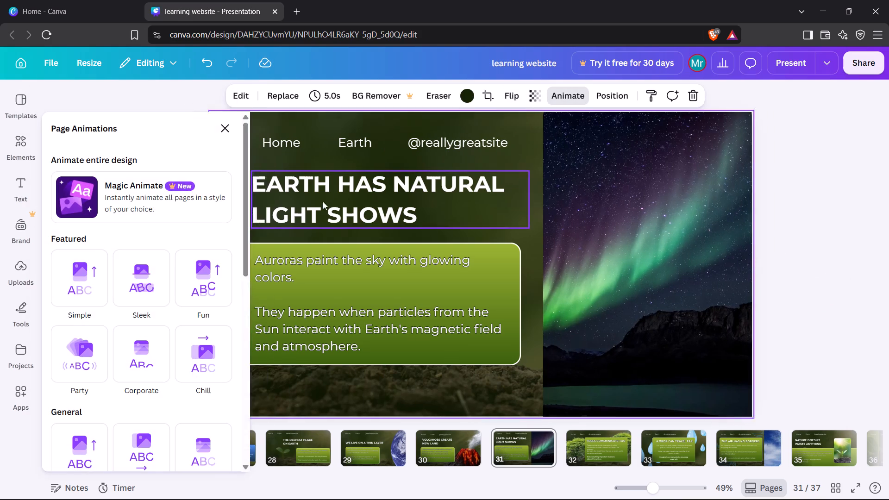
click(223, 264)
click(227, 135)
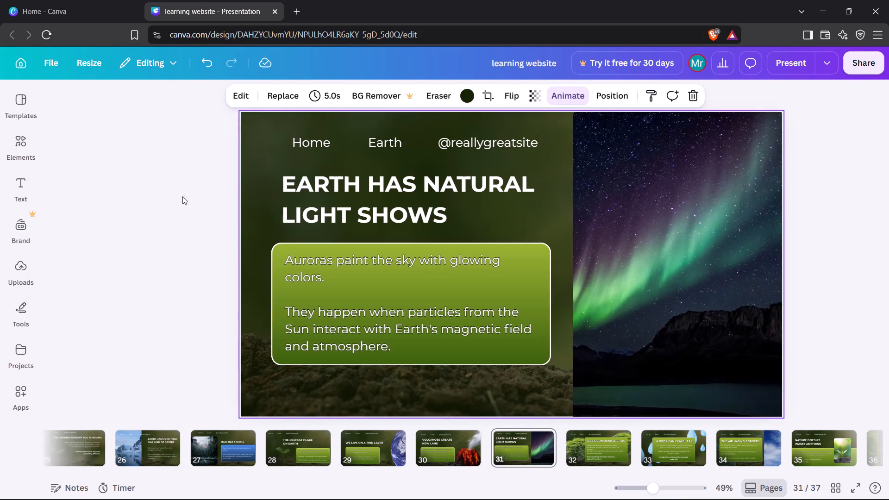
click(152, 256)
Move slide 32's green card, its text and both trees together down and right, so the card reaches the slide's bottom edge.
key(Right)
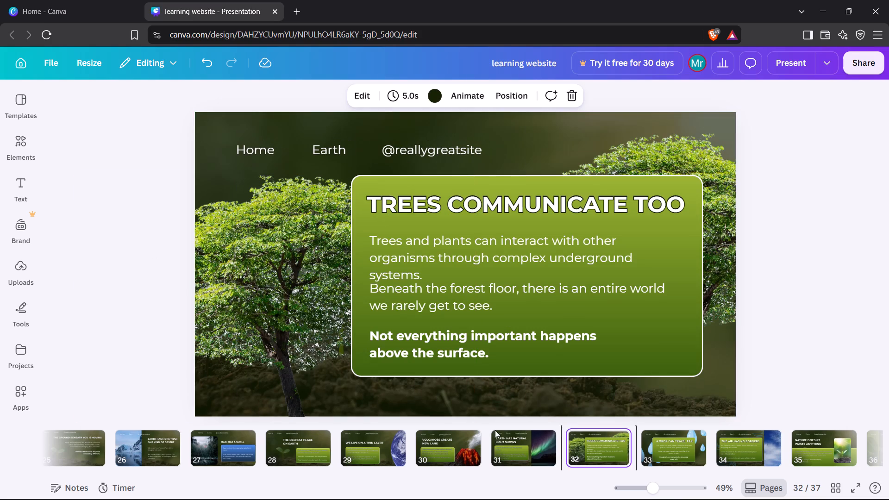
scroll(497, 431, left, 7)
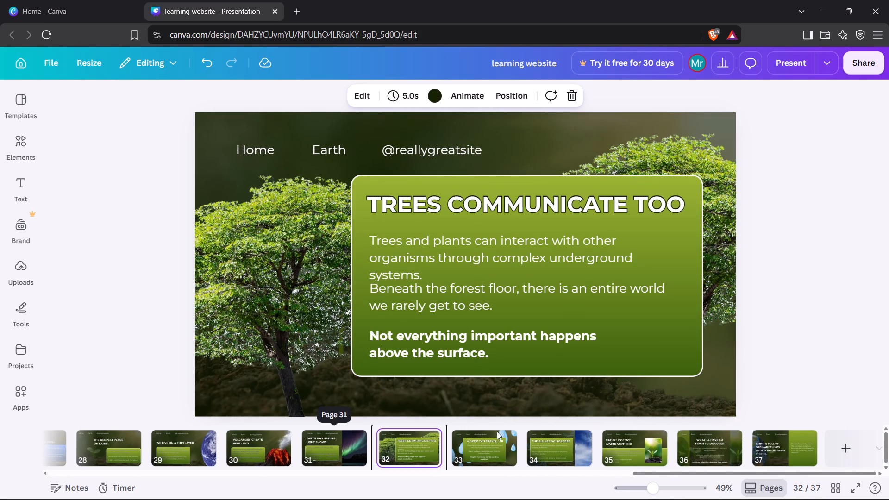
drag(715, 386, 557, 250)
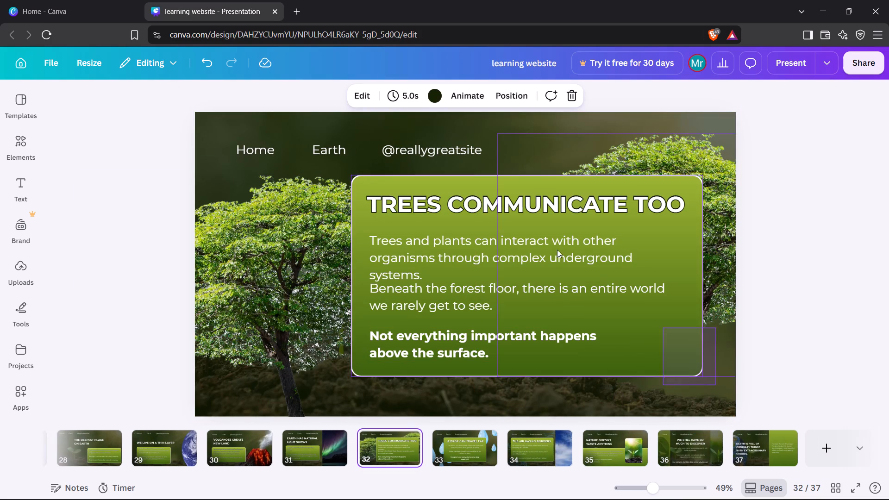
drag(557, 250, 341, 170)
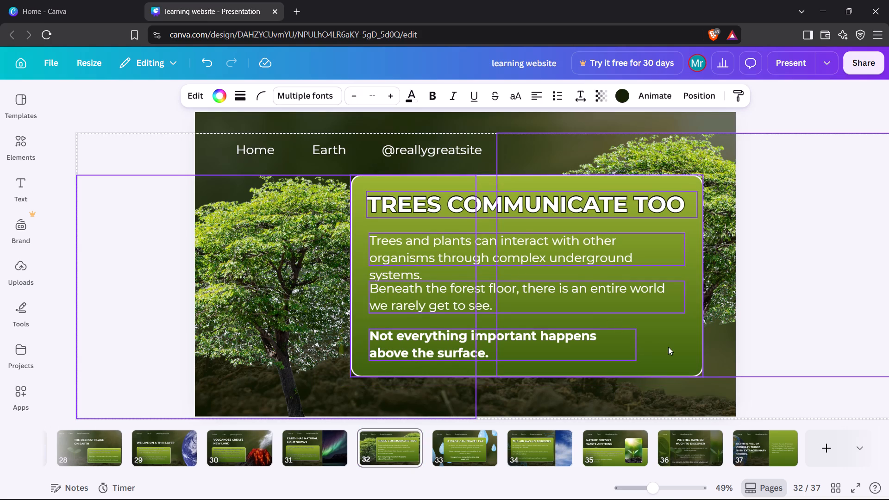
drag(668, 347, 697, 389)
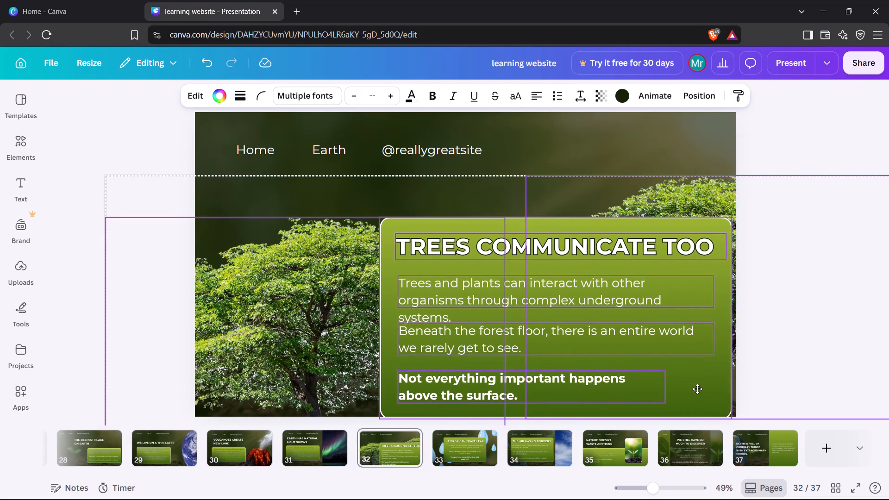
drag(697, 389, 698, 387)
drag(224, 123, 276, 148)
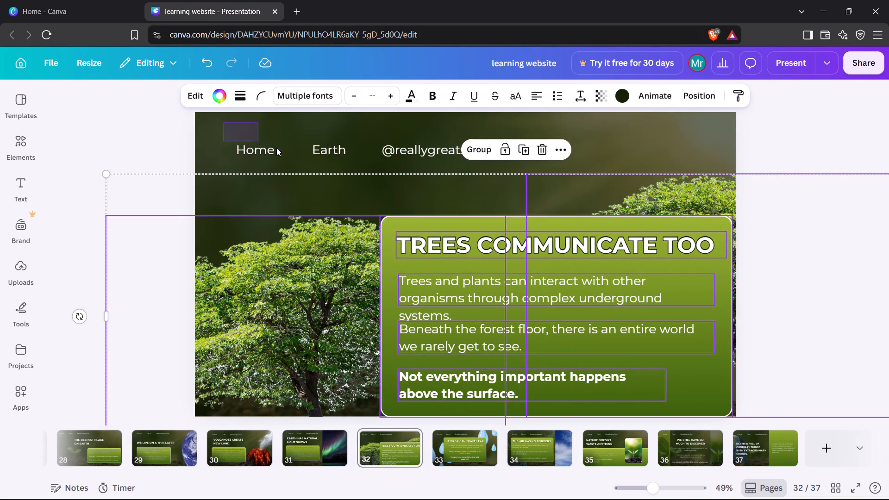
drag(276, 148, 540, 201)
drag(415, 159, 438, 174)
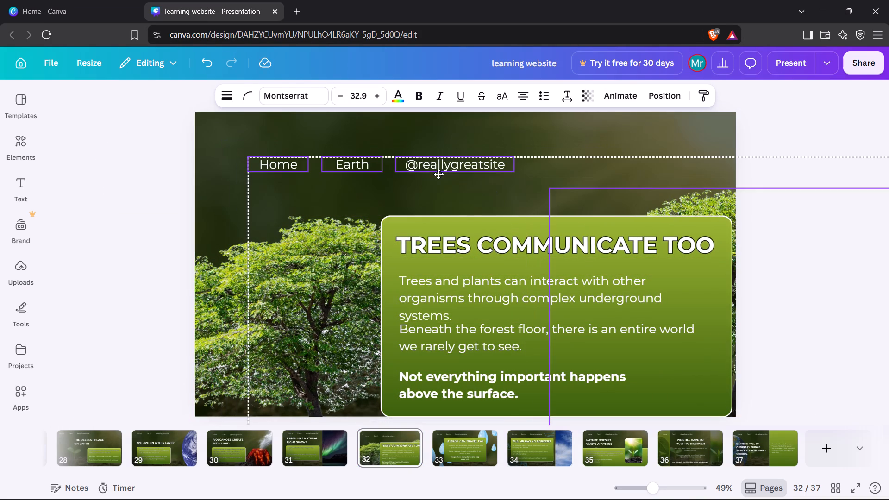
drag(438, 174, 404, 141)
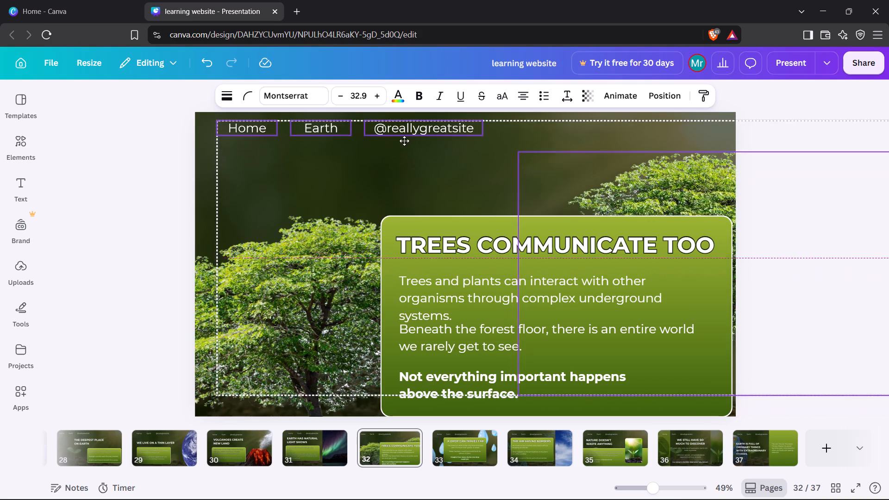
drag(404, 141, 398, 149)
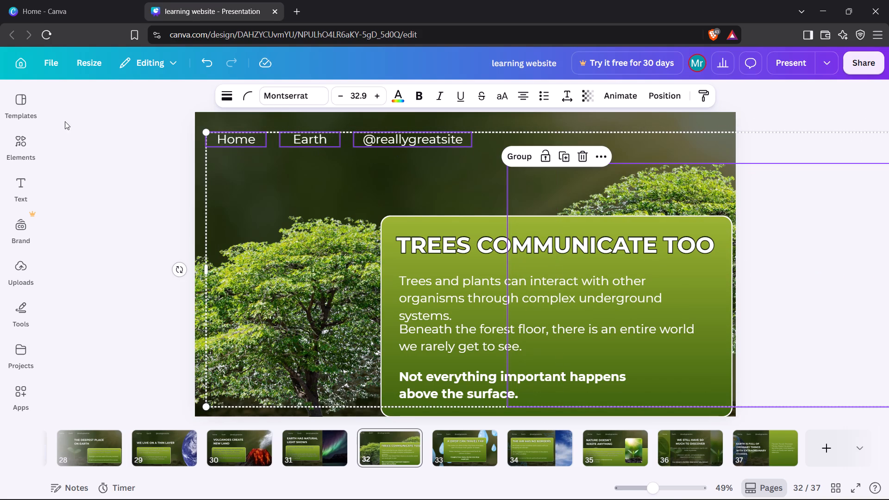
click(89, 148)
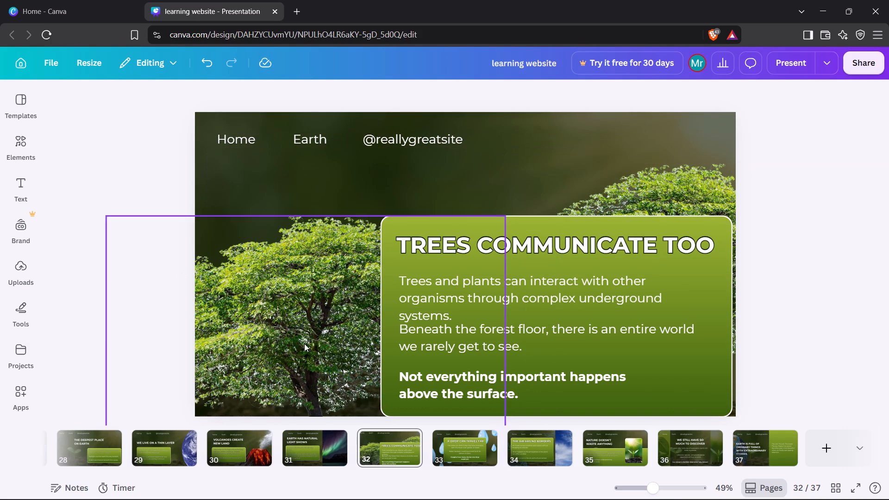
Move slide 32's left-hand tree slightly down and right.
click(305, 344)
drag(305, 344, 313, 357)
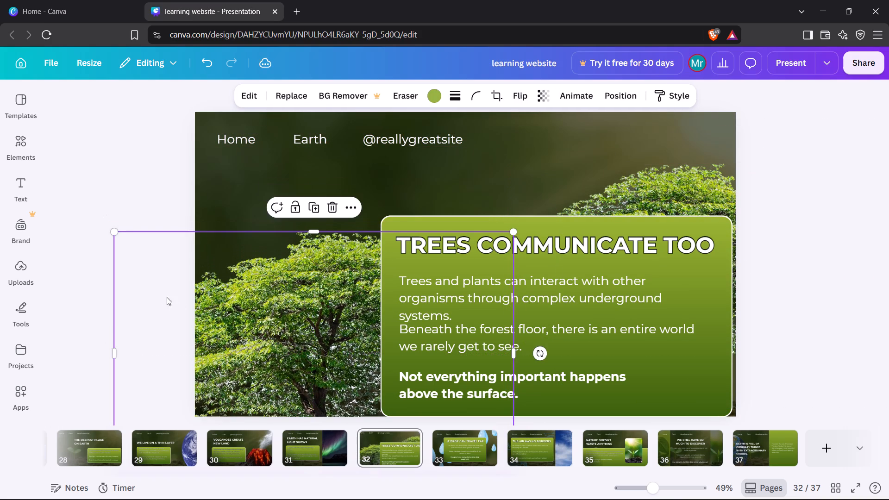
click(154, 294)
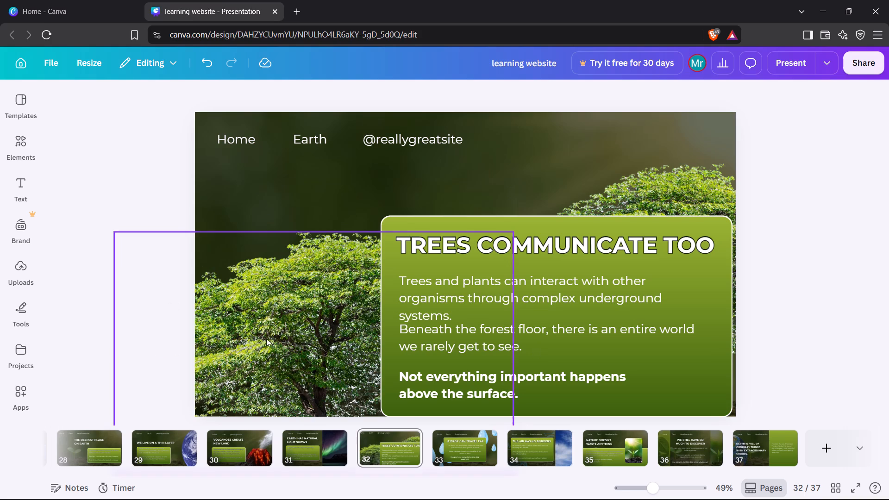
Apply the Sleek page animation to slide 32.
click(504, 171)
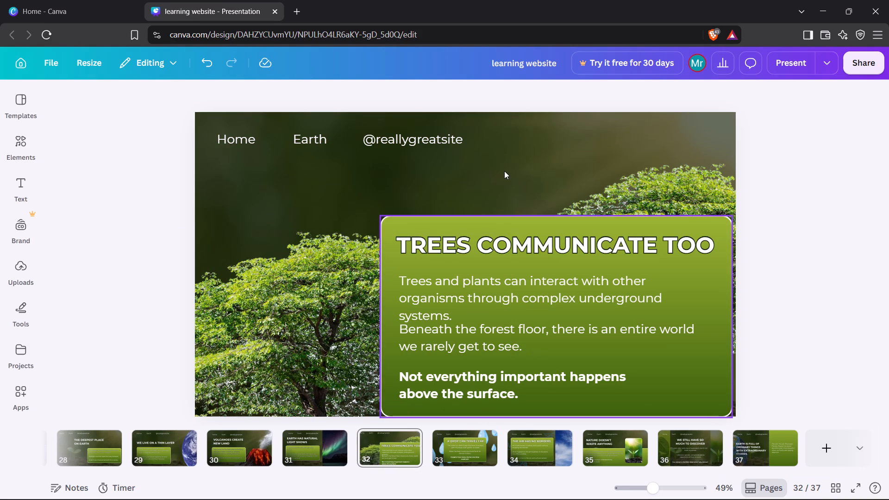
click(566, 105)
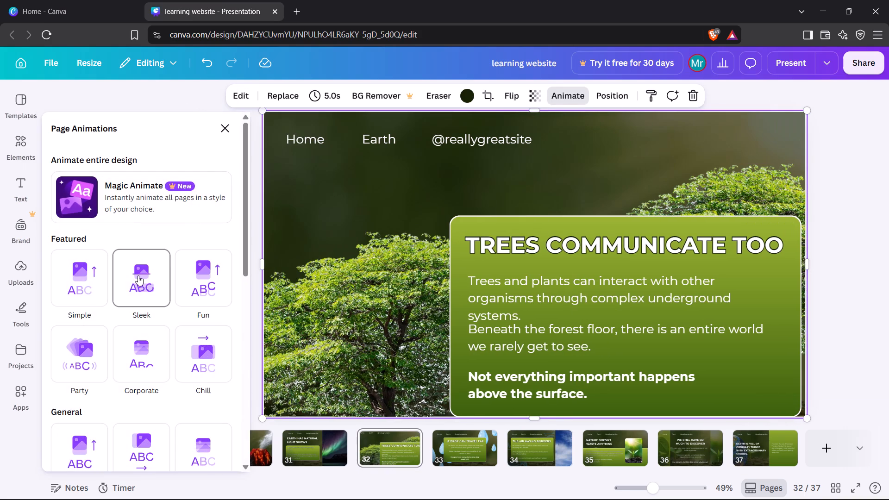
drag(139, 275, 149, 268)
click(229, 136)
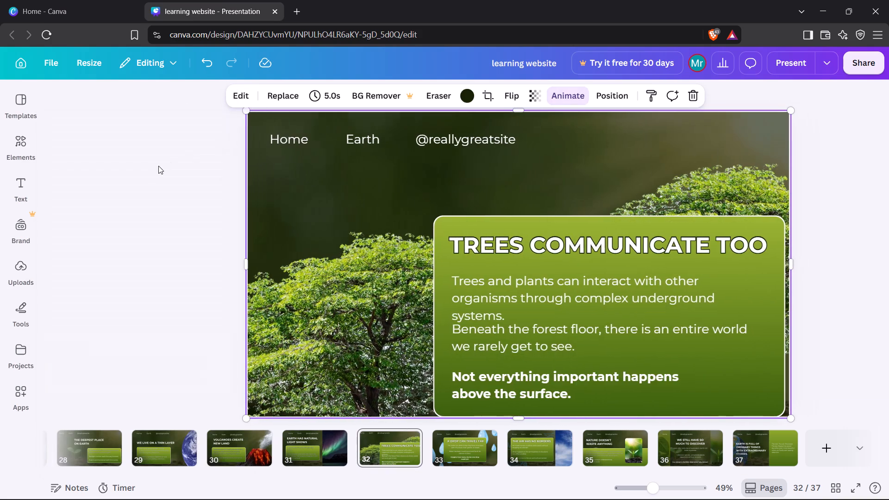
click(91, 219)
Delete both water-drop graphics from slide 33.
key(Right)
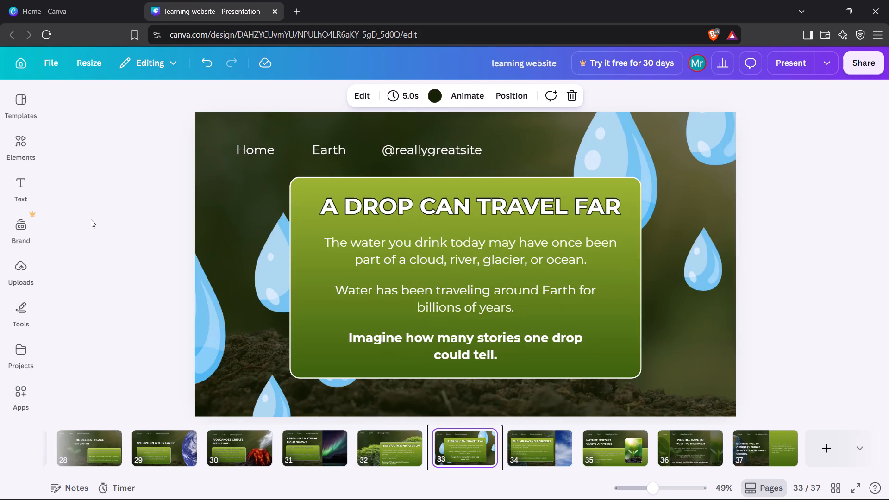
click(223, 332)
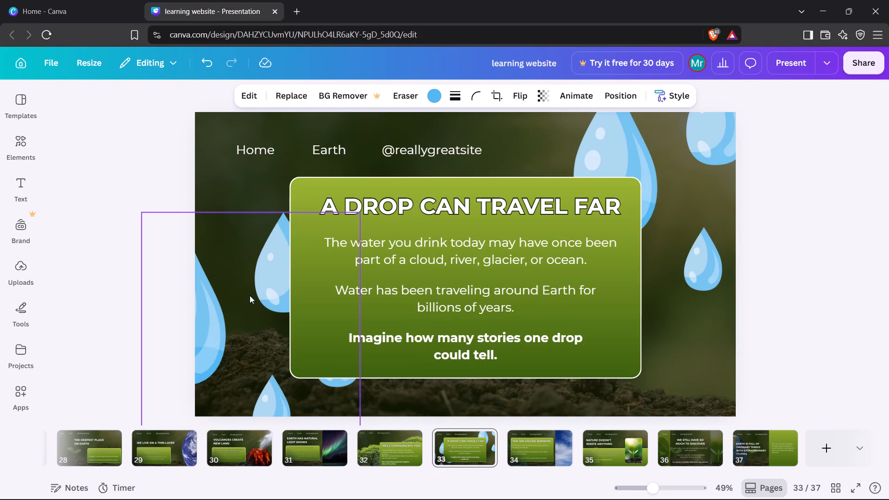
drag(230, 342, 268, 265)
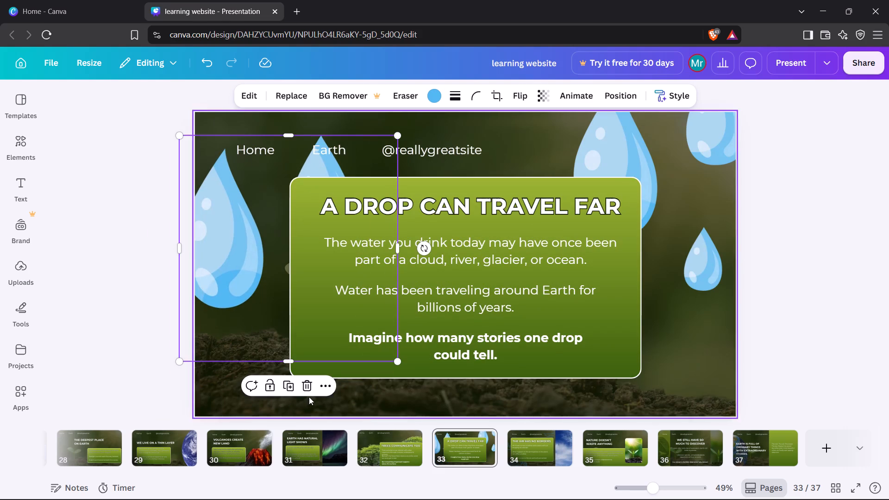
click(306, 393)
drag(652, 191, 665, 236)
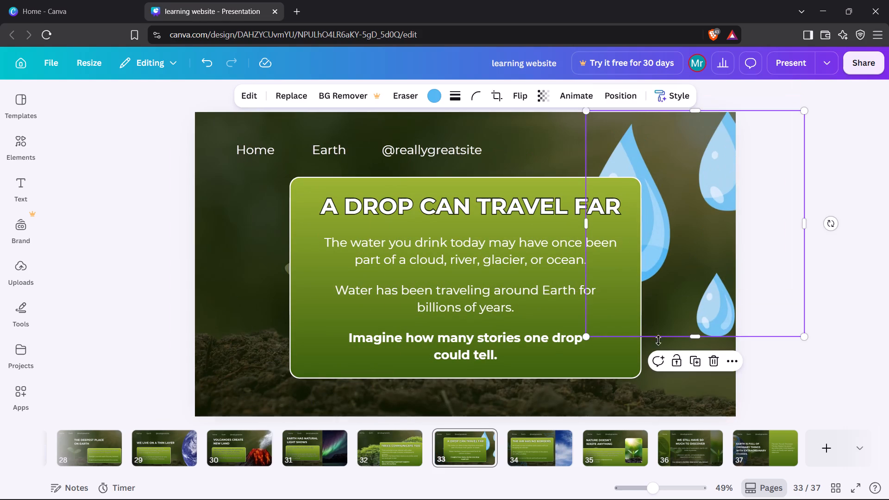
click(717, 360)
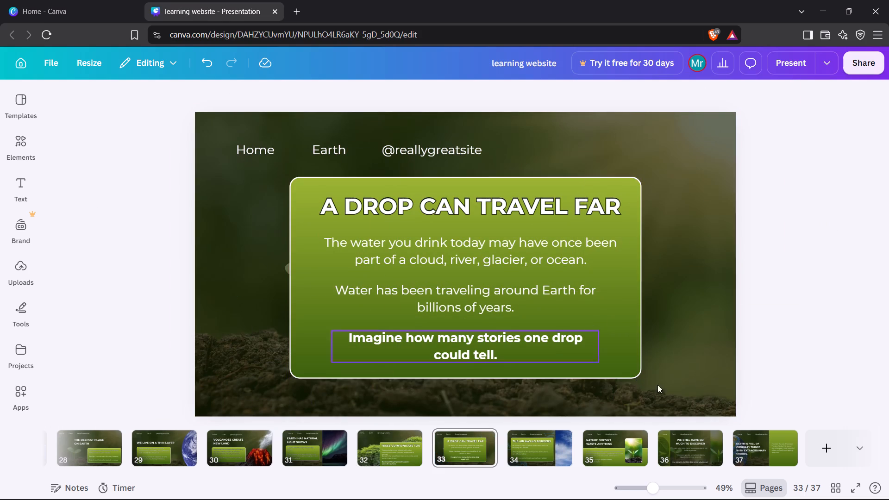
Move slide 33's labels, green card and its text together down and right, placing the card in the slide's lower-right corner.
drag(681, 394, 228, 127)
drag(477, 247, 507, 274)
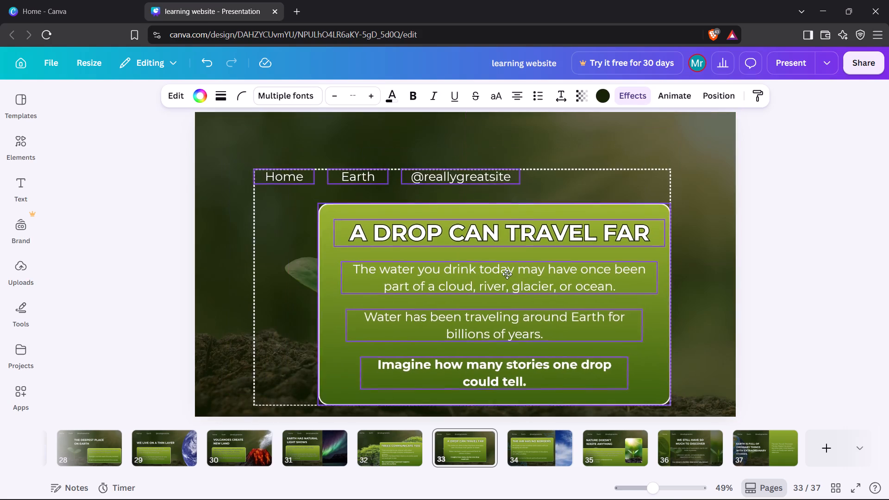
drag(507, 274, 579, 265)
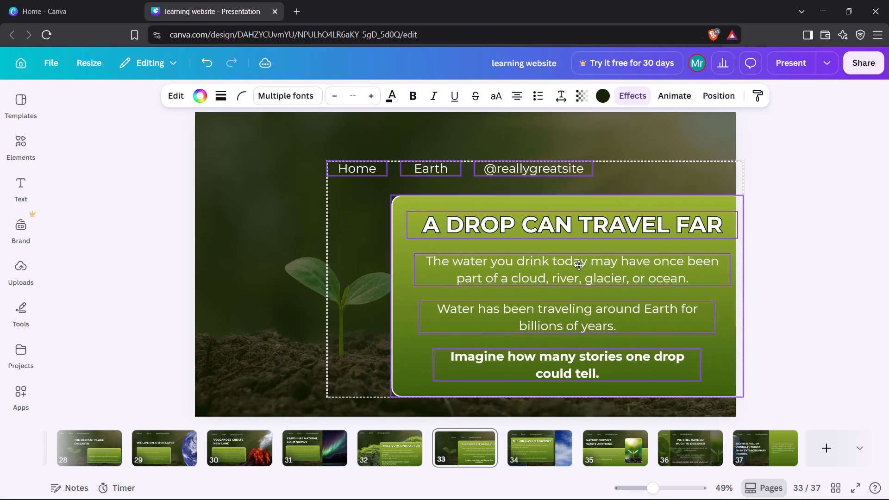
drag(579, 265, 566, 282)
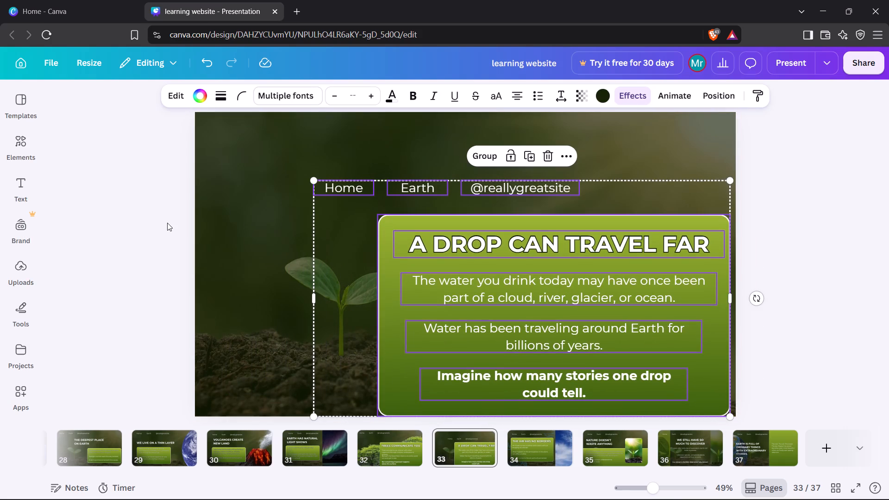
click(174, 234)
Extend slide 33's seedling background photo past the slide's left edge.
click(252, 266)
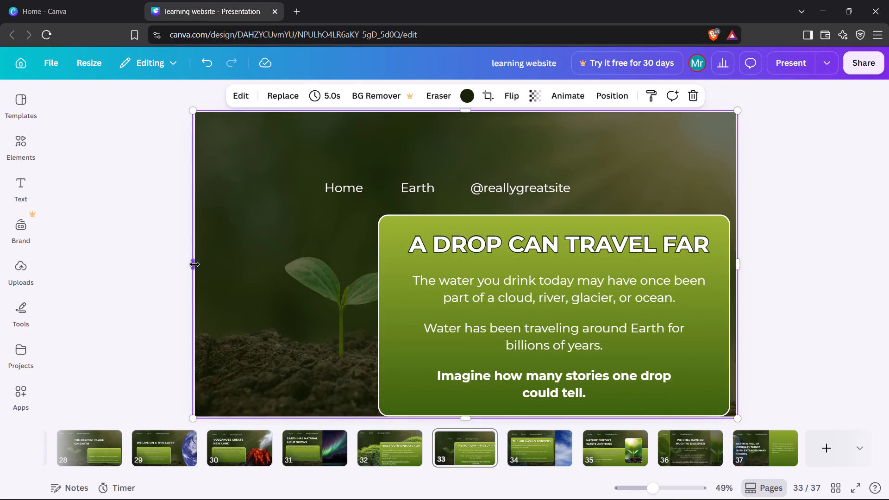
drag(194, 264, 150, 268)
click(123, 249)
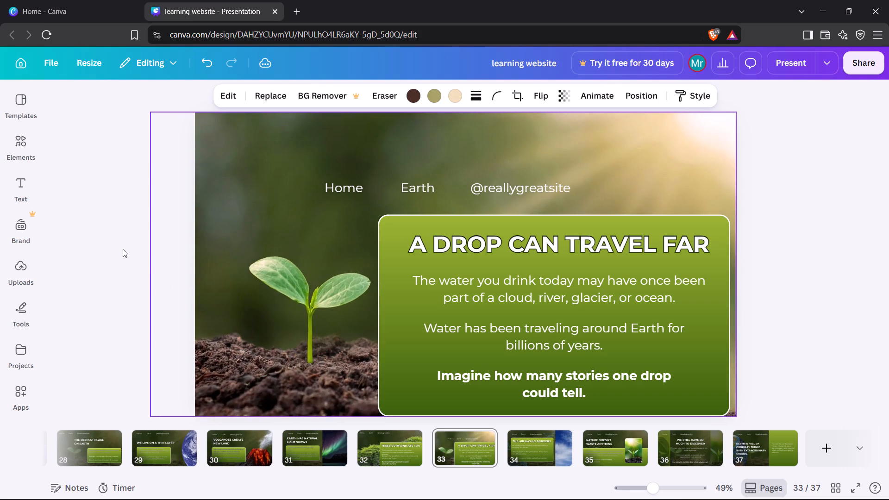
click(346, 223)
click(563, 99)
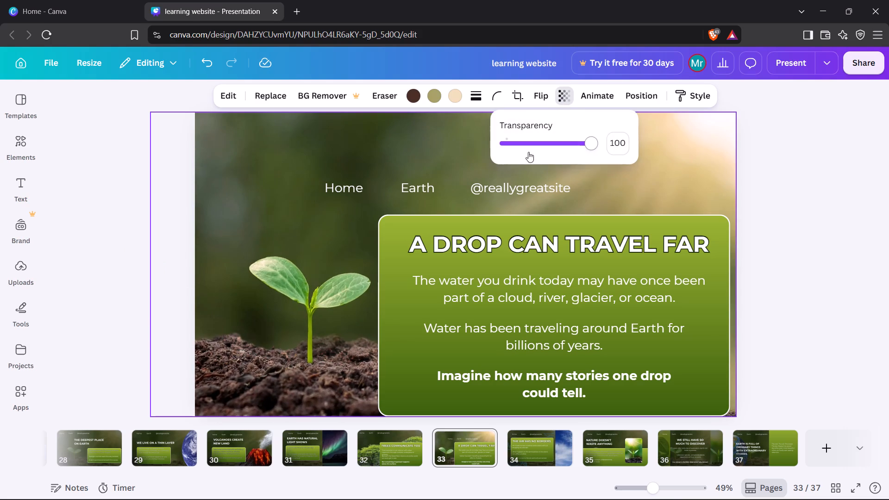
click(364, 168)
Apply the third featured photo animation to slide 33's seedling photo.
click(502, 132)
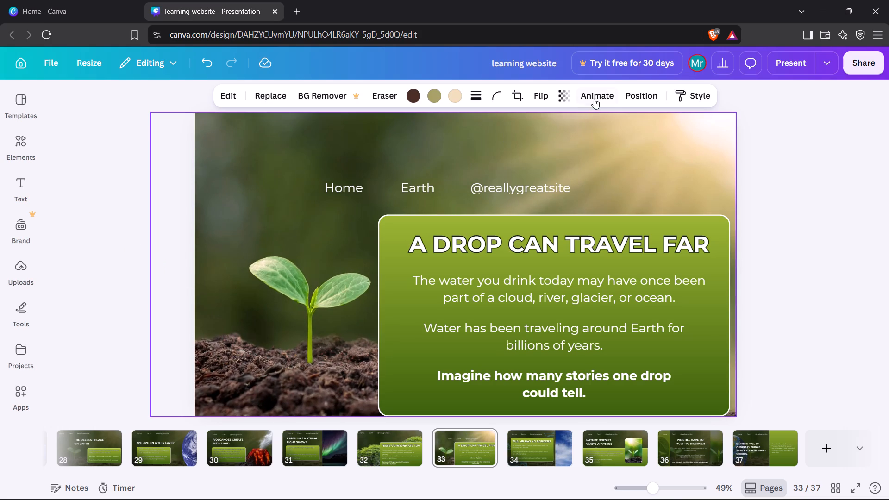
click(594, 98)
click(213, 396)
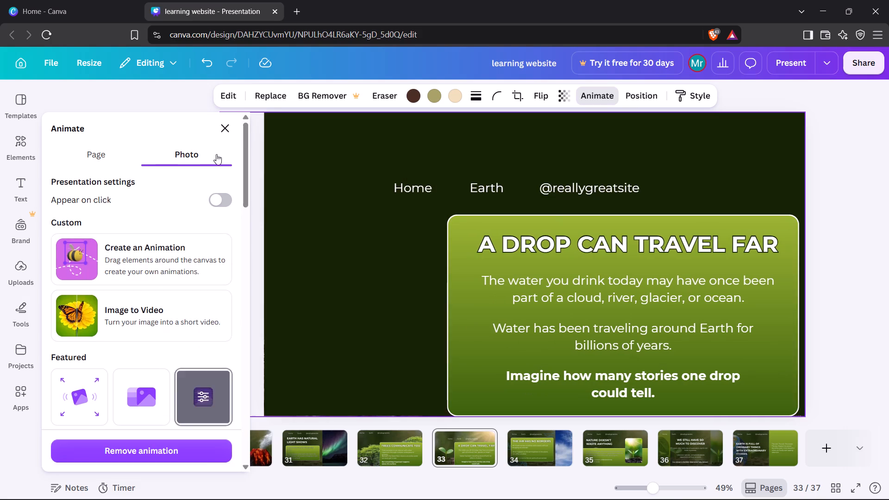
click(226, 120)
click(129, 225)
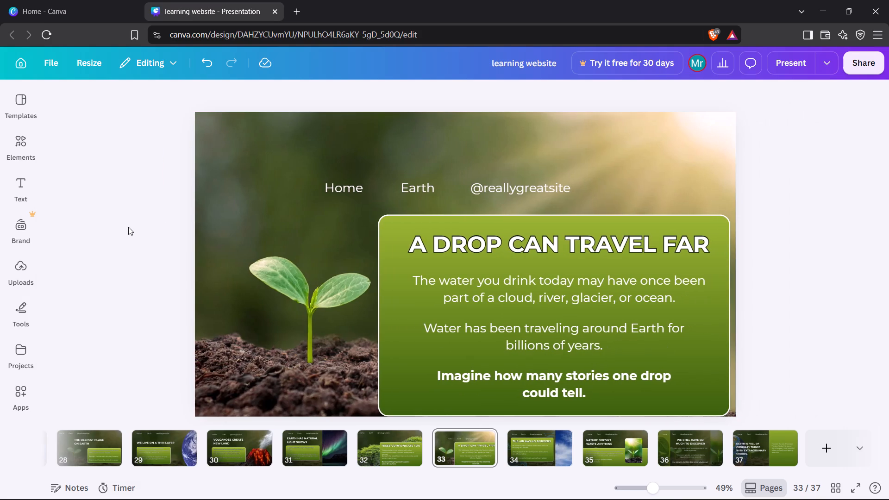
click(164, 285)
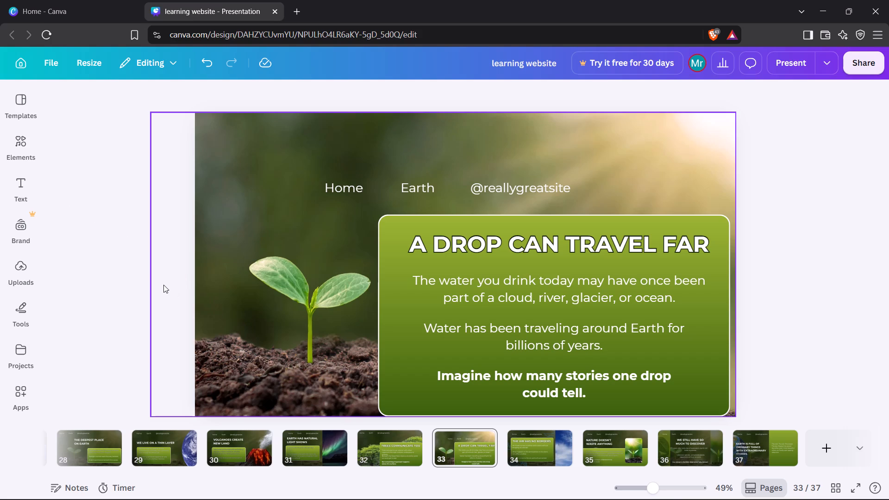
Delete the three blue wind-swirl graphics from slide 34.
key(Right)
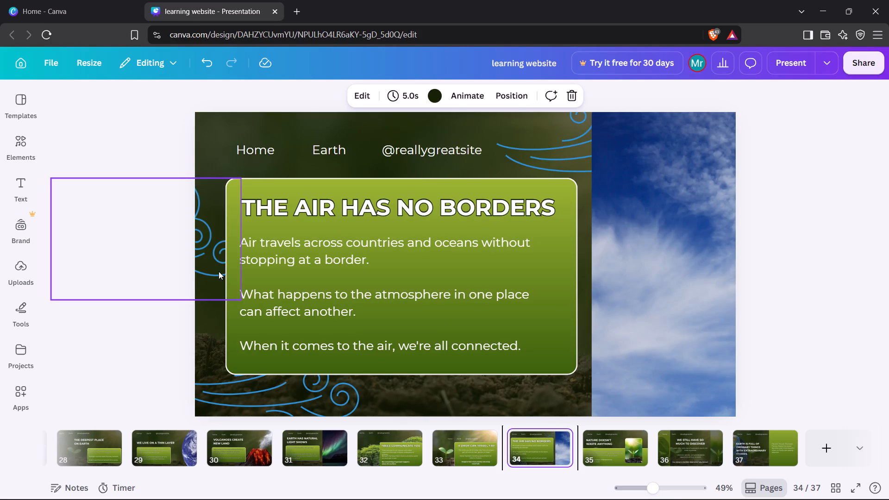
click(219, 271)
drag(219, 271, 238, 279)
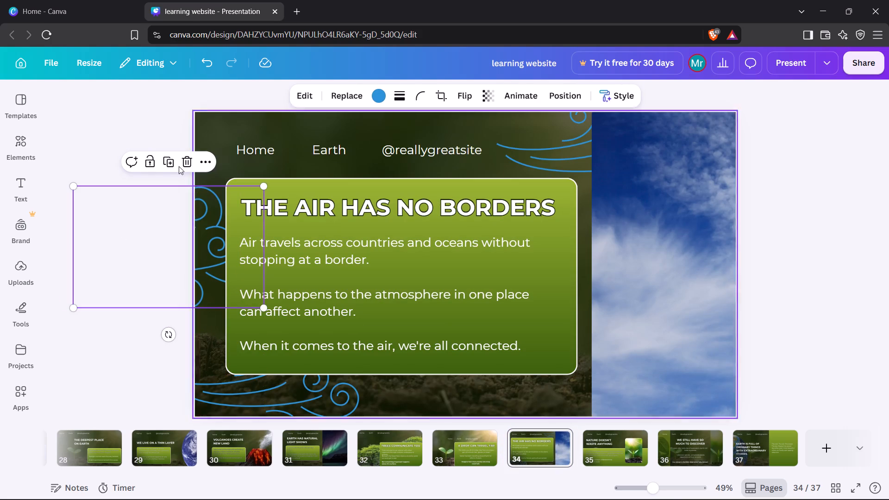
click(184, 166)
drag(583, 170, 564, 167)
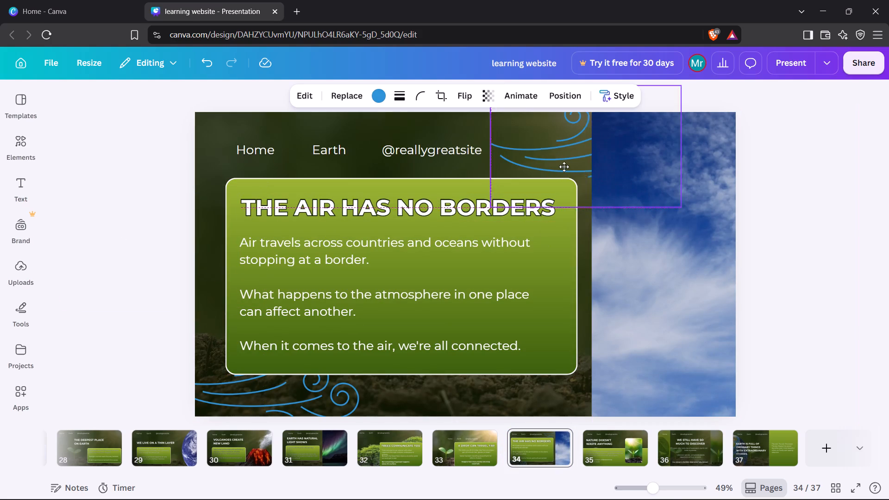
drag(564, 167, 563, 167)
click(588, 228)
drag(360, 398, 354, 398)
drag(351, 398, 369, 390)
click(304, 284)
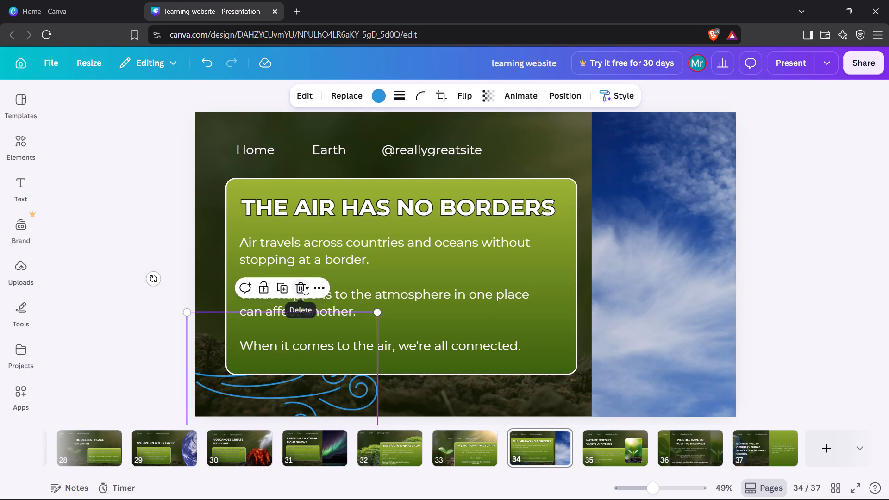
Move slide 34's labels, green card and its text together down and left, placing the card near the slide's lower-left corner.
click(554, 257)
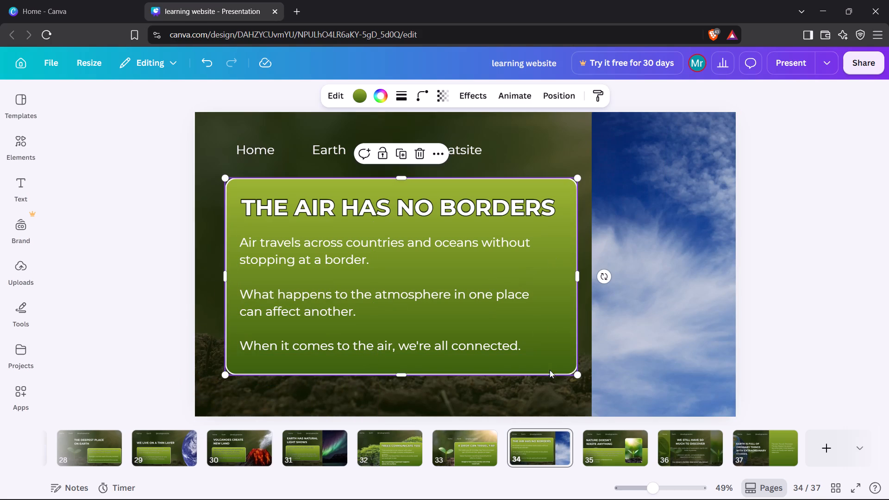
drag(558, 383, 213, 130)
drag(463, 292, 440, 316)
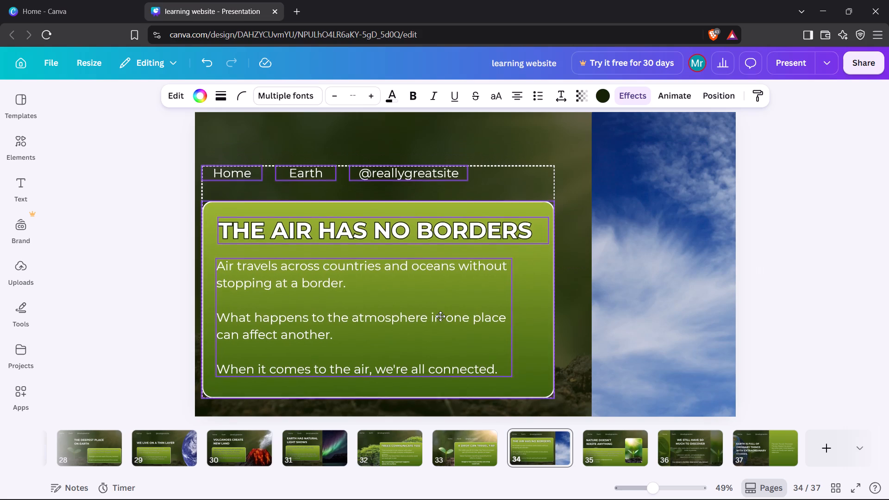
drag(440, 316, 431, 343)
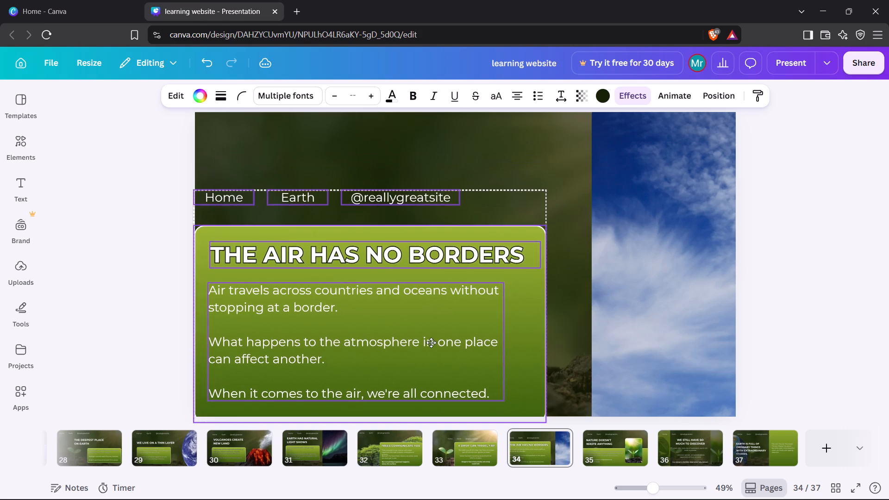
drag(431, 343, 438, 326)
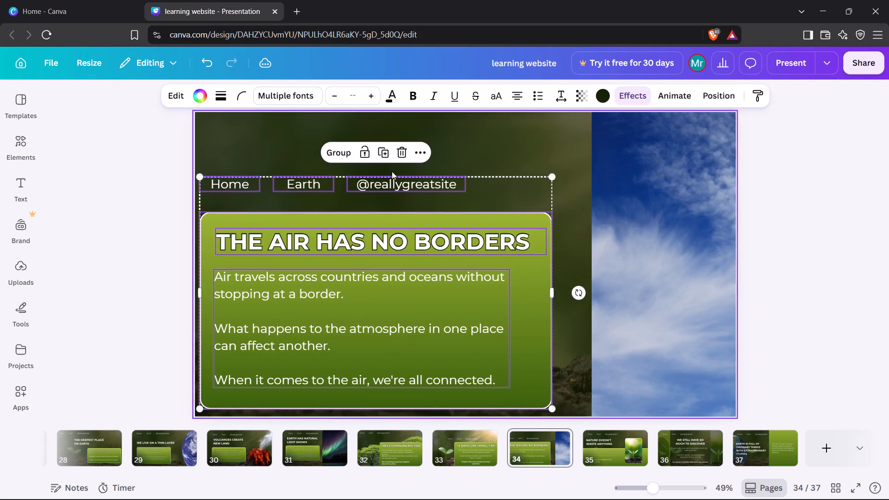
click(419, 188)
click(476, 198)
drag(480, 197, 346, 176)
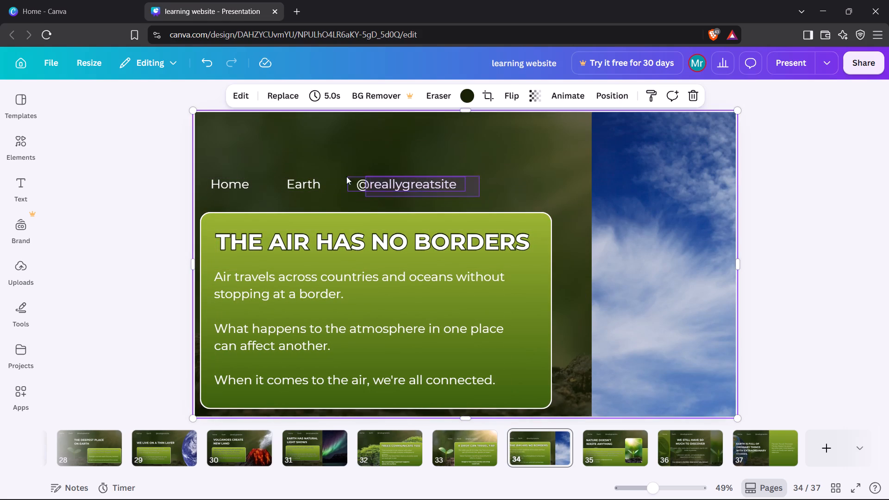
drag(346, 176, 225, 168)
drag(315, 186, 312, 158)
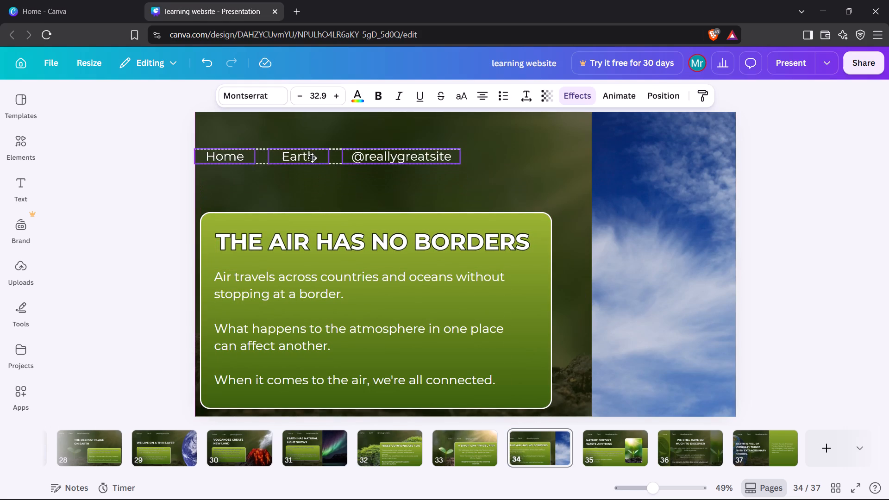
drag(312, 158, 316, 151)
click(170, 205)
Widen slide 34's sky photo leftward towards the green card and crop its right side to the slide's edge.
click(717, 230)
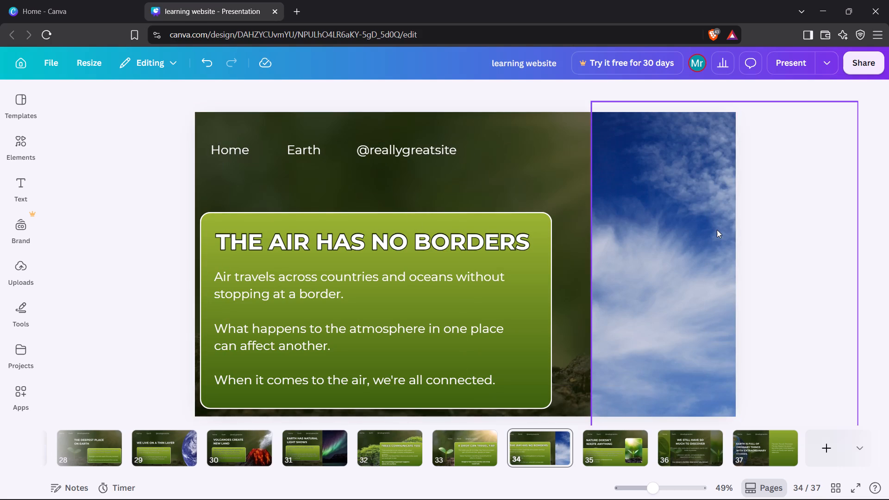
drag(592, 269, 565, 272)
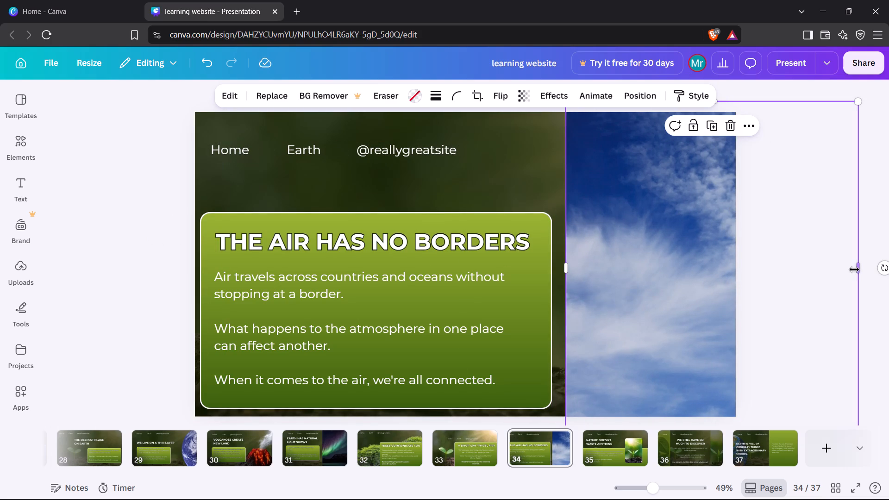
drag(856, 267, 733, 271)
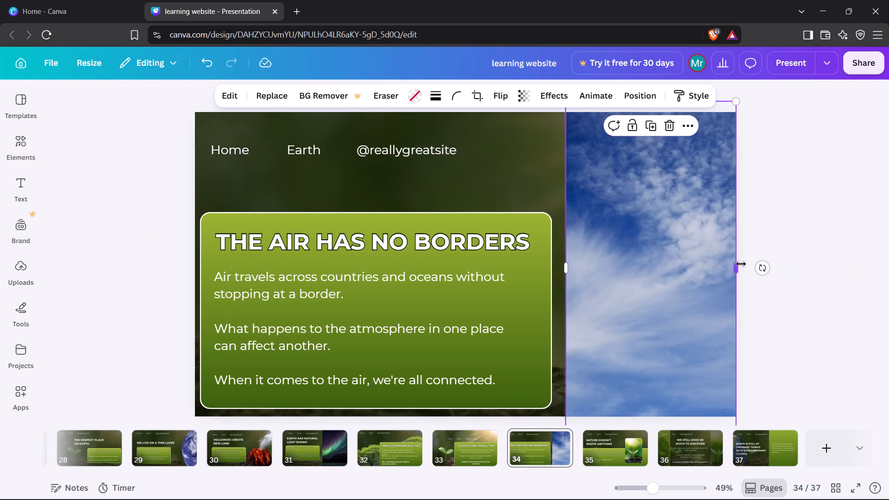
click(789, 231)
Move slide 35's heading slightly down and its first paragraph down and slightly left within the green area.
click(636, 437)
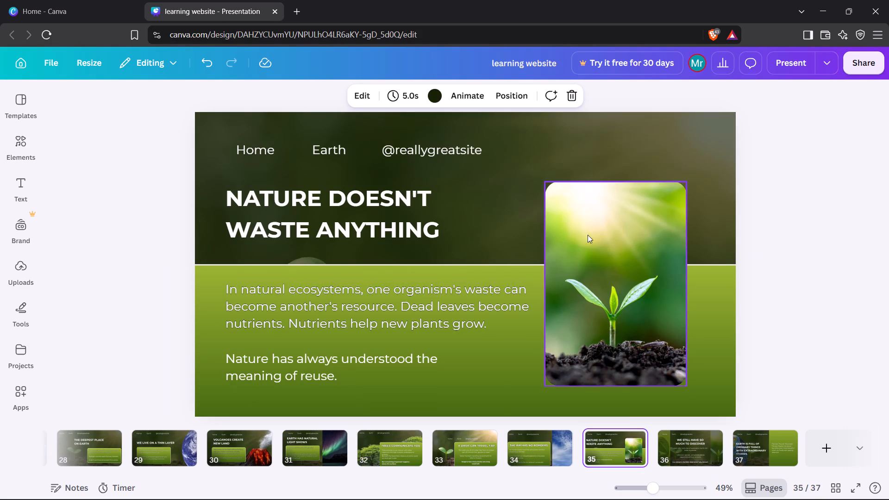
drag(425, 206, 425, 219)
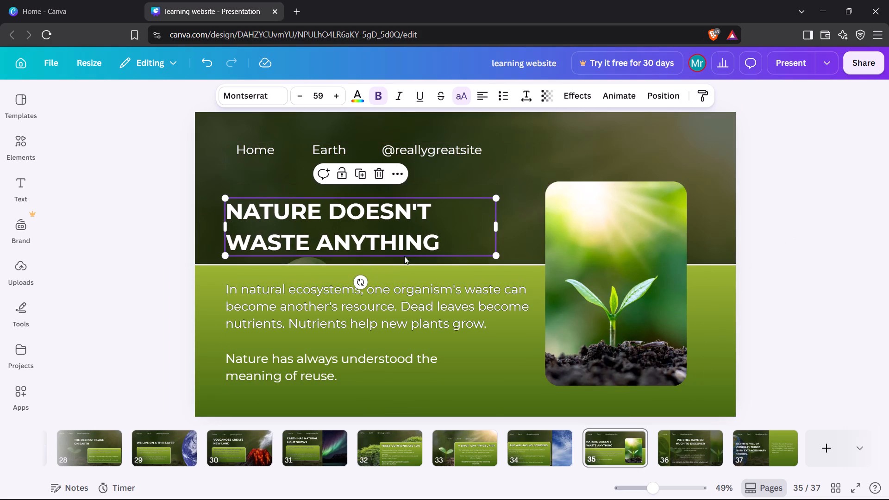
drag(413, 295, 409, 306)
Enlarge slide 35's seedling photo upward, rightward and downward so it spans most of the slide's height.
click(587, 254)
drag(615, 183, 614, 171)
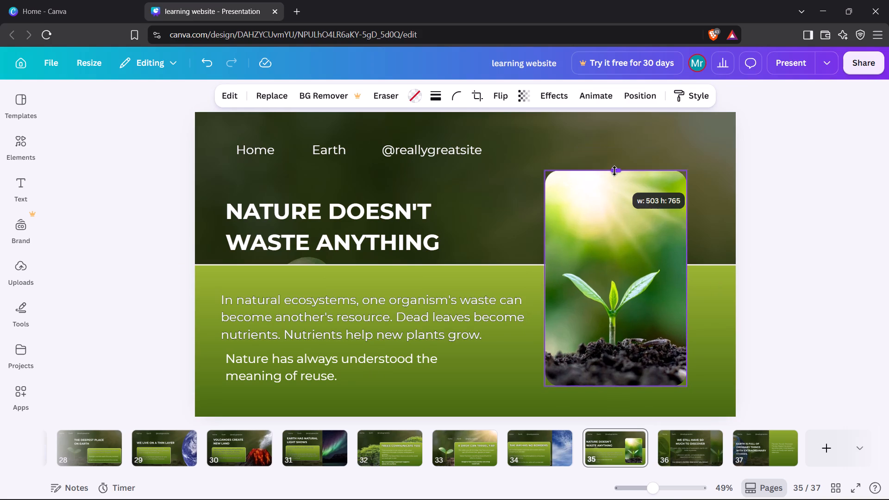
drag(614, 171, 614, 160)
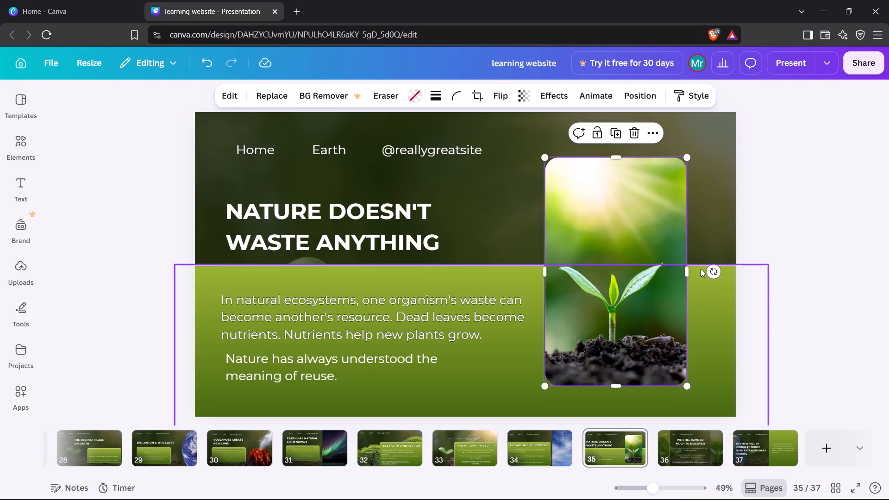
drag(690, 269, 721, 268)
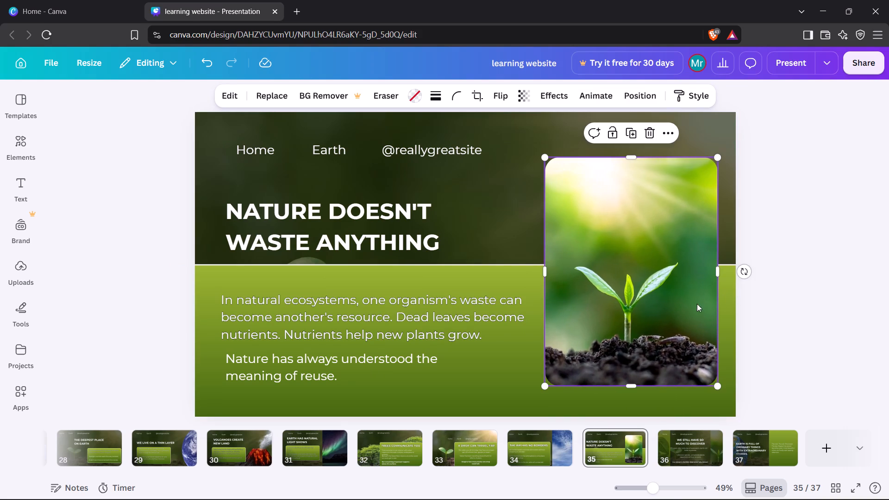
drag(638, 385, 638, 399)
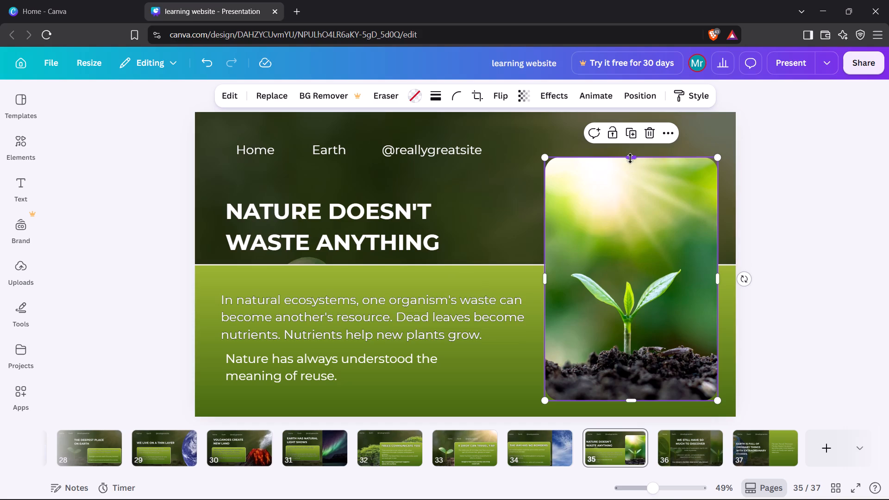
drag(631, 157, 632, 131)
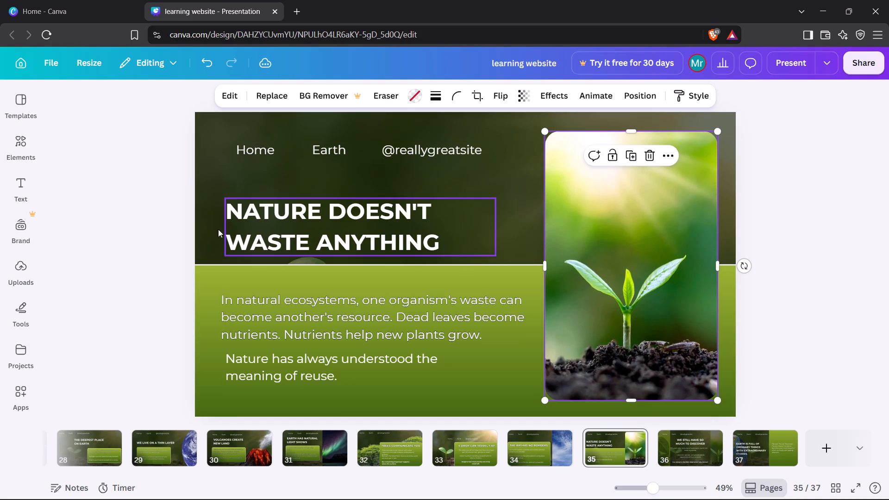
click(163, 230)
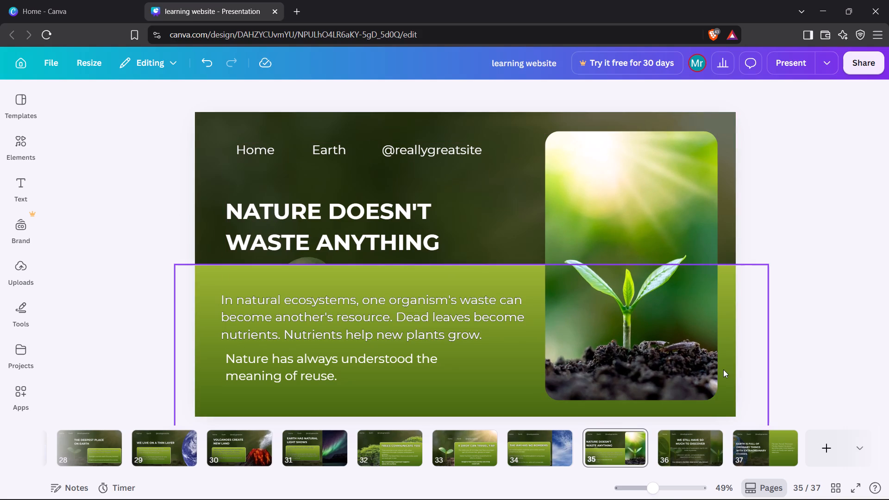
Shift slide 36's right-hand seedling photo slightly down.
key(Right)
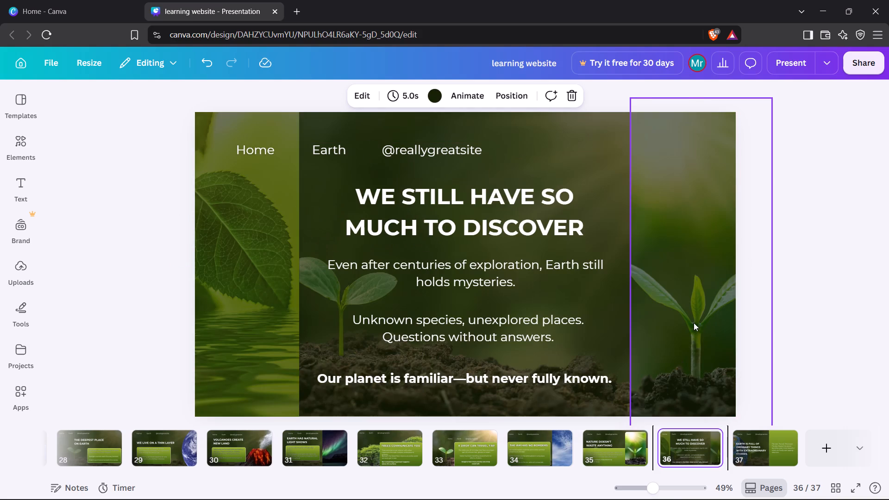
click(694, 323)
drag(695, 323, 697, 329)
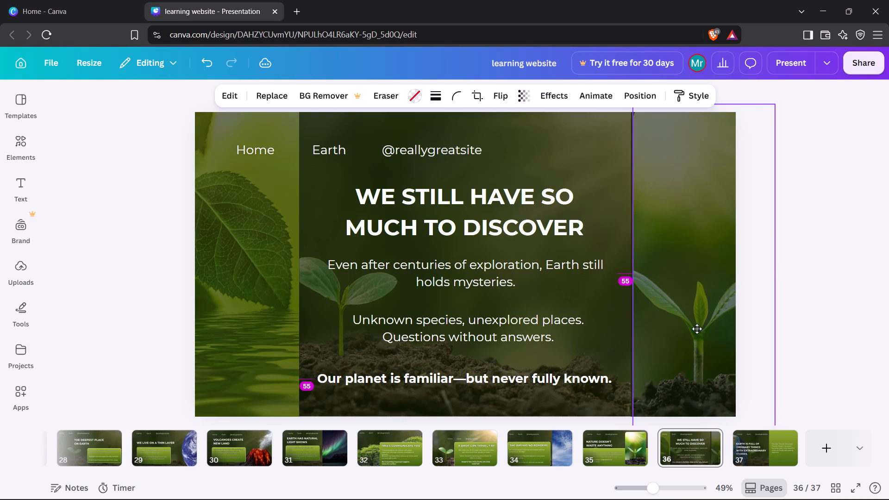
drag(697, 329, 694, 329)
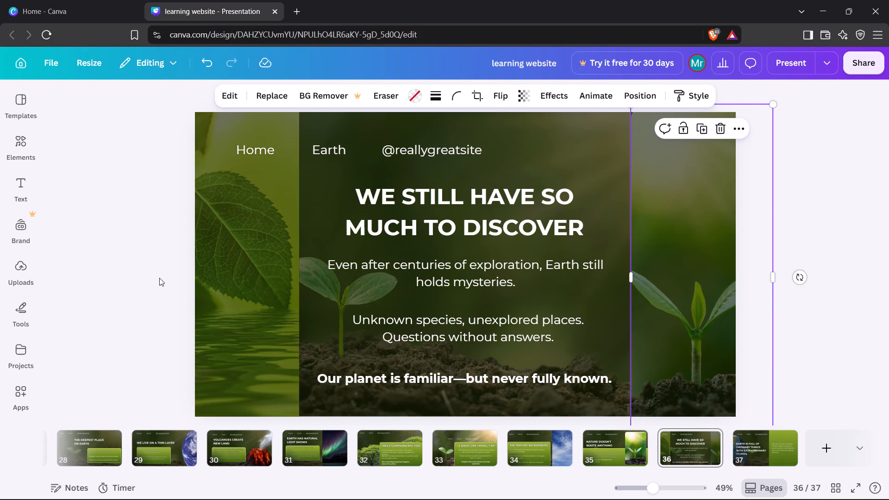
click(159, 278)
Shift slide 36's leaf photo slightly down, keeping its right edge just before the Earth label.
drag(233, 288, 242, 291)
click(122, 259)
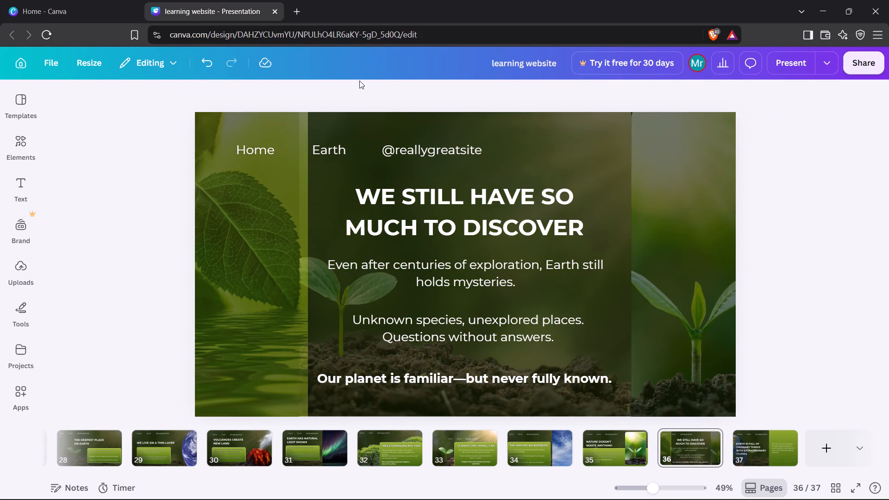
drag(233, 131, 229, 136)
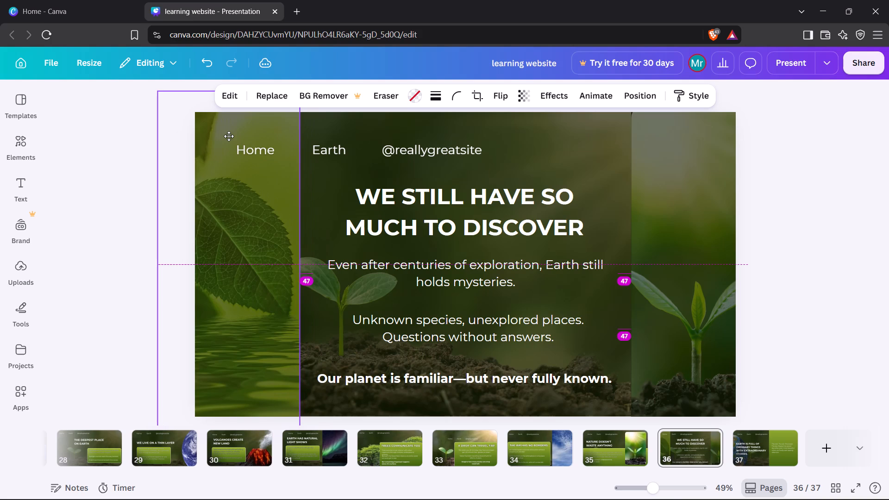
drag(229, 136, 225, 134)
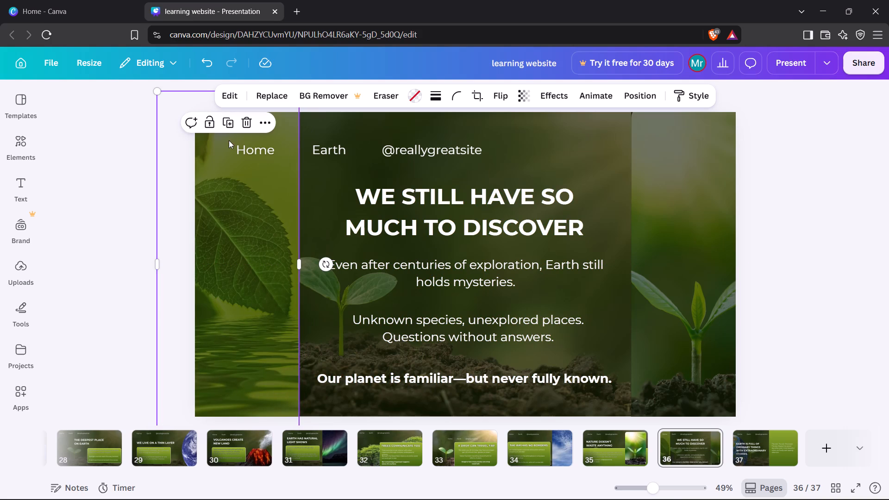
click(227, 138)
drag(227, 138, 316, 160)
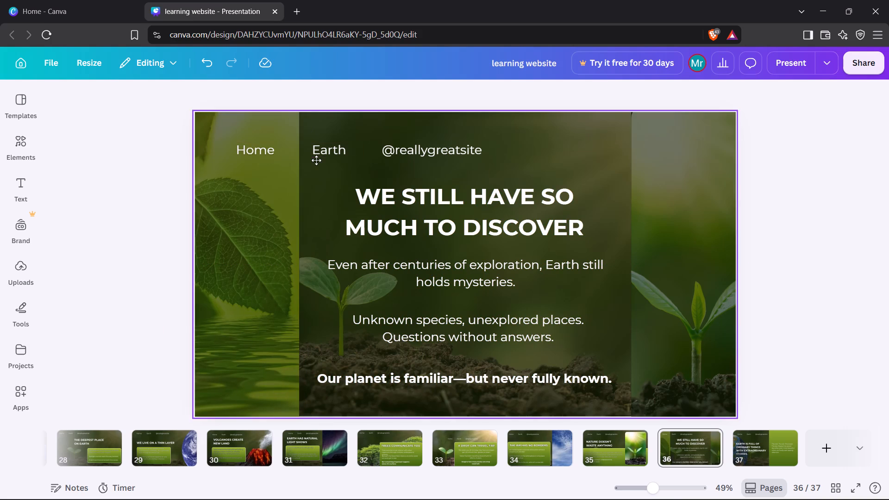
drag(316, 160, 325, 160)
click(313, 135)
drag(313, 135, 501, 319)
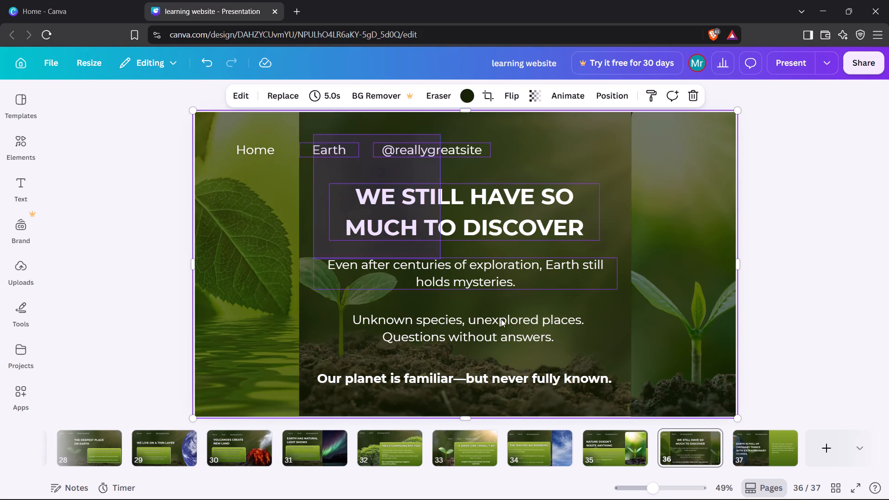
drag(501, 319, 619, 387)
drag(556, 334, 563, 342)
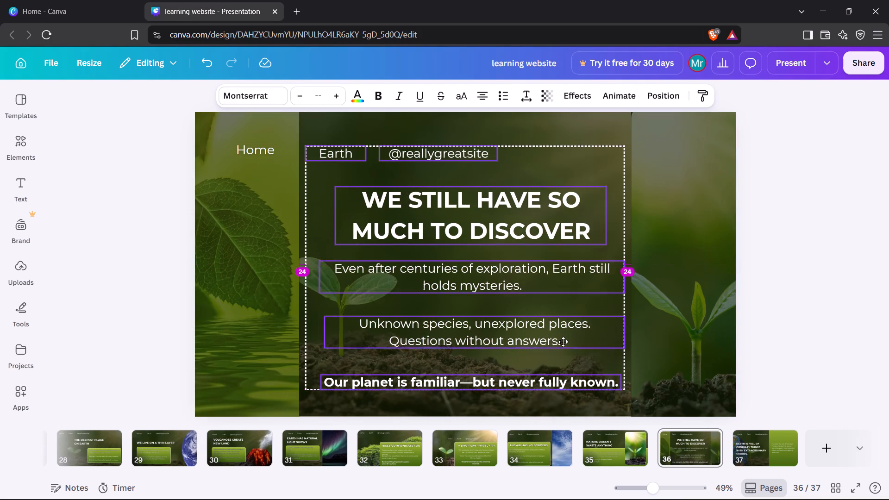
drag(563, 342, 562, 346)
click(544, 176)
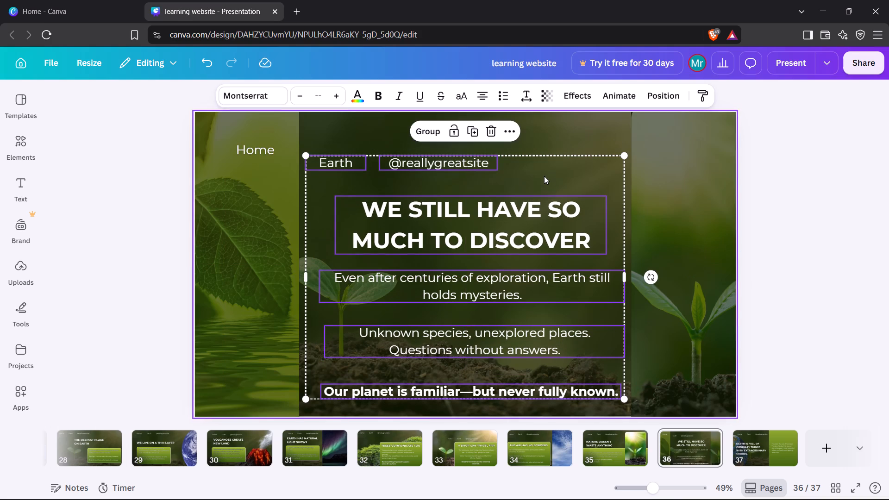
drag(543, 176, 319, 150)
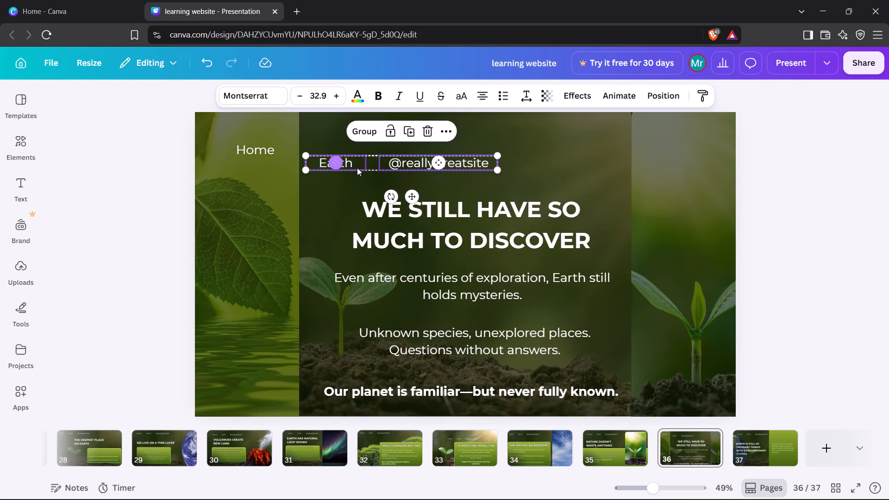
drag(357, 168, 357, 156)
click(144, 163)
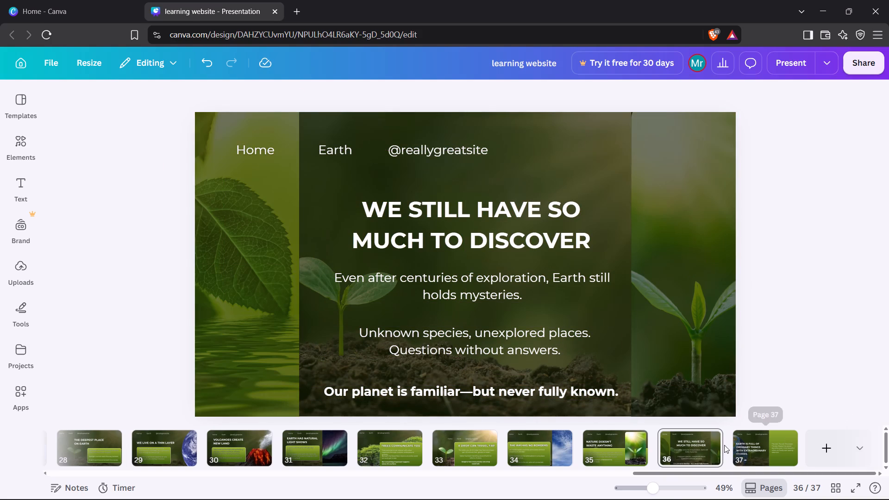
Open slide 37 and examine its heading, body text and green gradient panel.
click(761, 445)
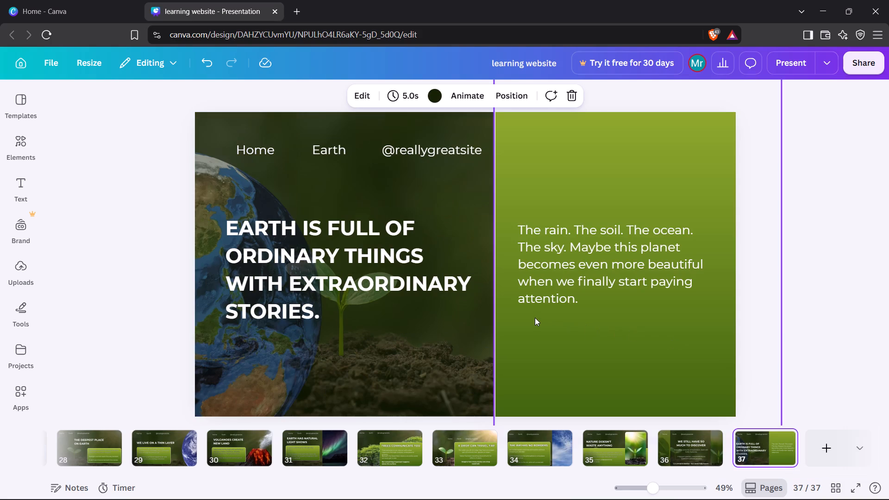
click(535, 318)
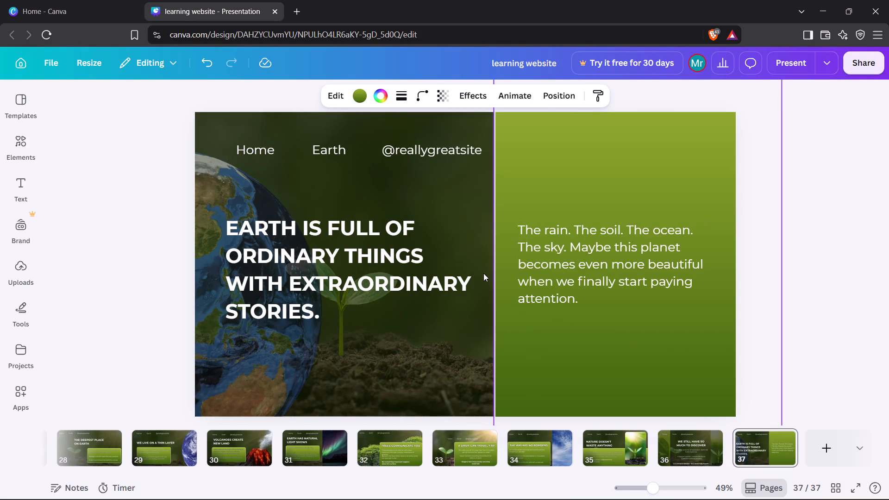
click(483, 273)
click(446, 249)
click(465, 353)
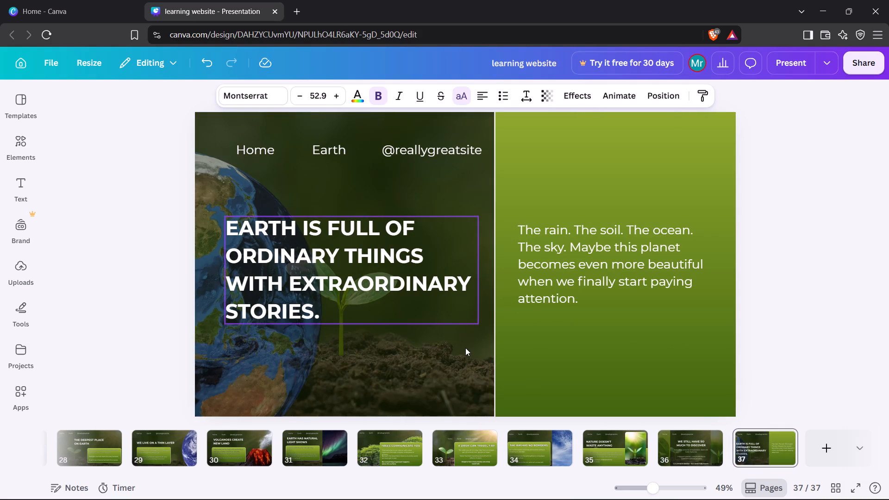
click(465, 348)
triple_click(426, 348)
click(425, 348)
click(430, 199)
click(601, 302)
click(603, 343)
click(603, 340)
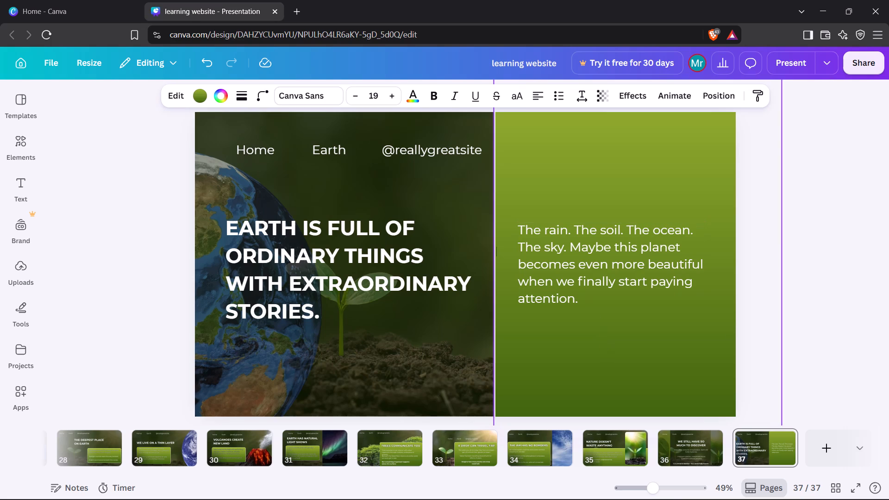
Delete the green gradient panel behind slide 37's body text.
click(492, 259)
drag(494, 260, 521, 267)
drag(681, 193, 655, 260)
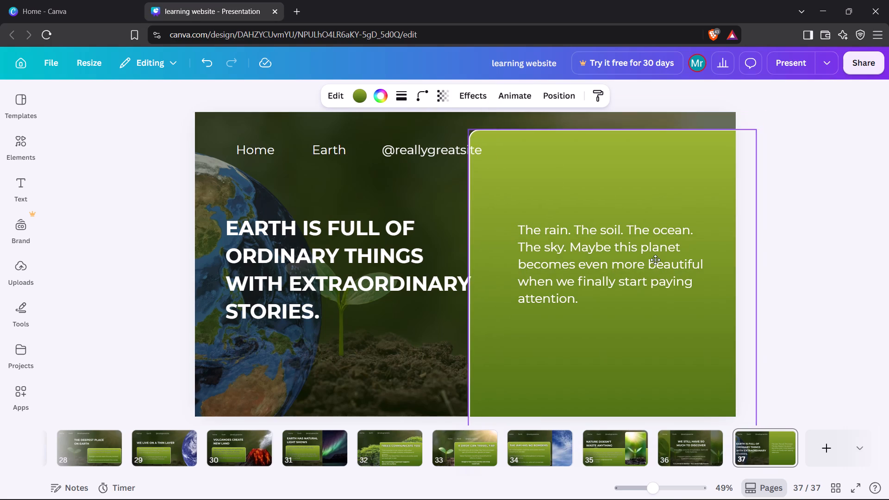
drag(655, 260, 485, 0)
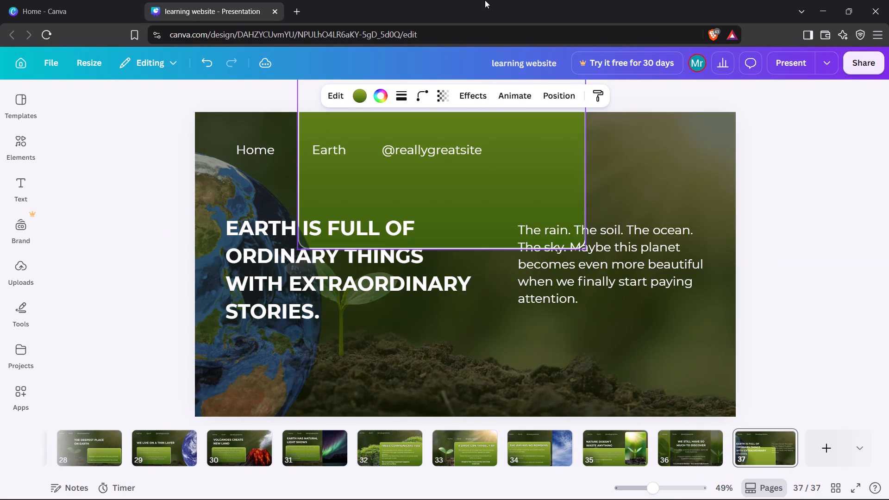
drag(485, 0, 474, 53)
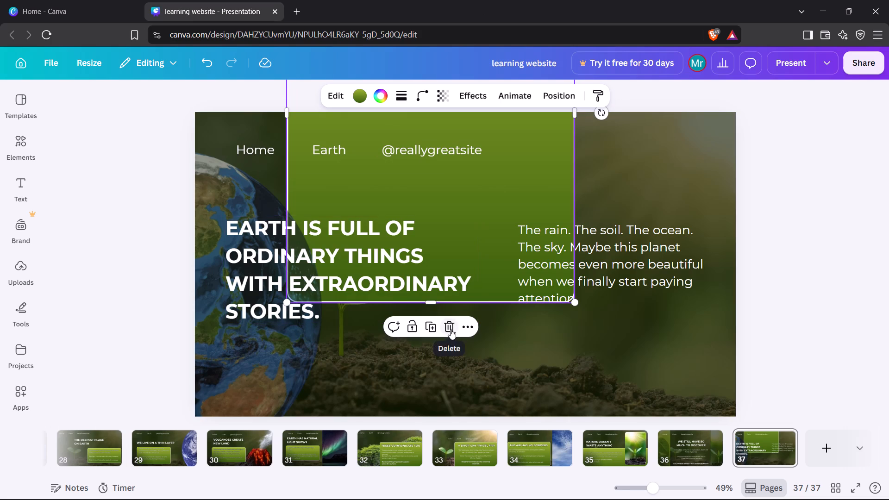
click(451, 329)
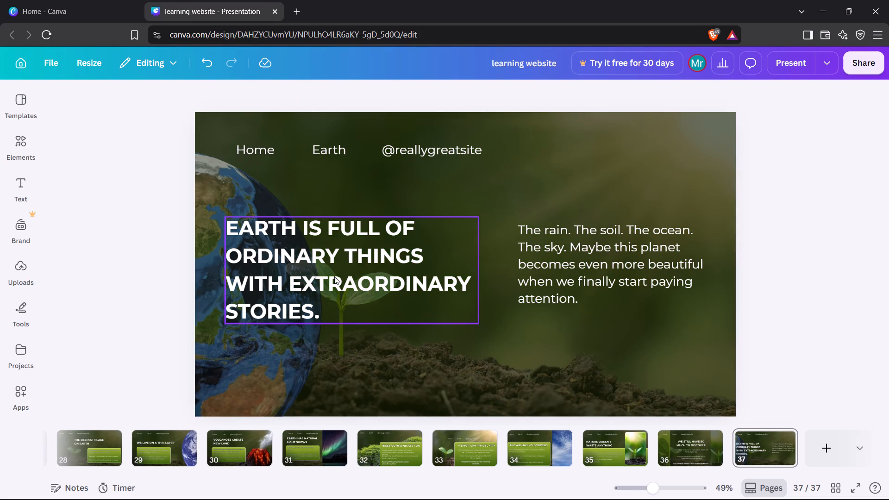
Shift slide 37's Earth globe image left and slightly down, so its edge overlaps only the start of the heading.
click(262, 362)
drag(261, 362, 262, 372)
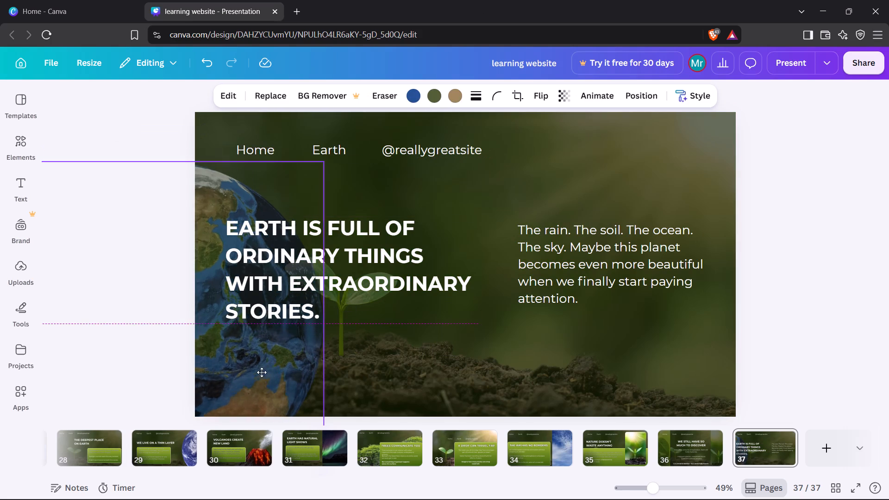
drag(262, 372, 208, 369)
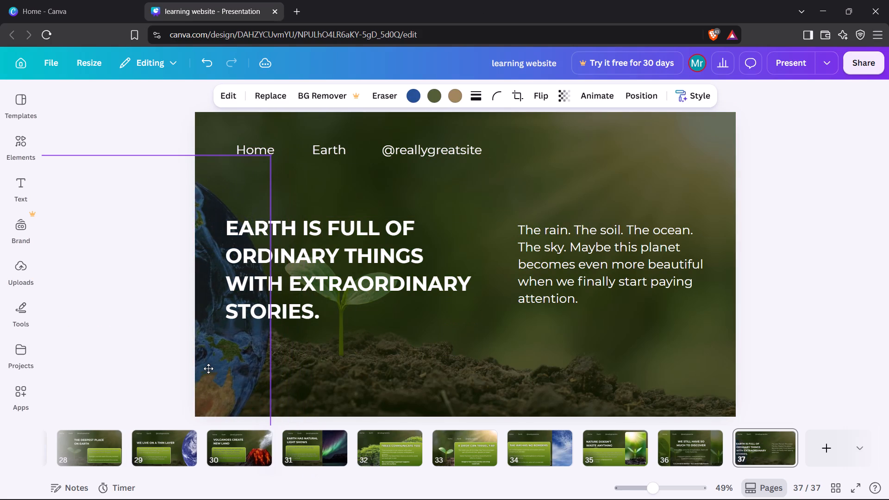
drag(208, 369, 208, 368)
drag(208, 367, 226, 367)
click(118, 307)
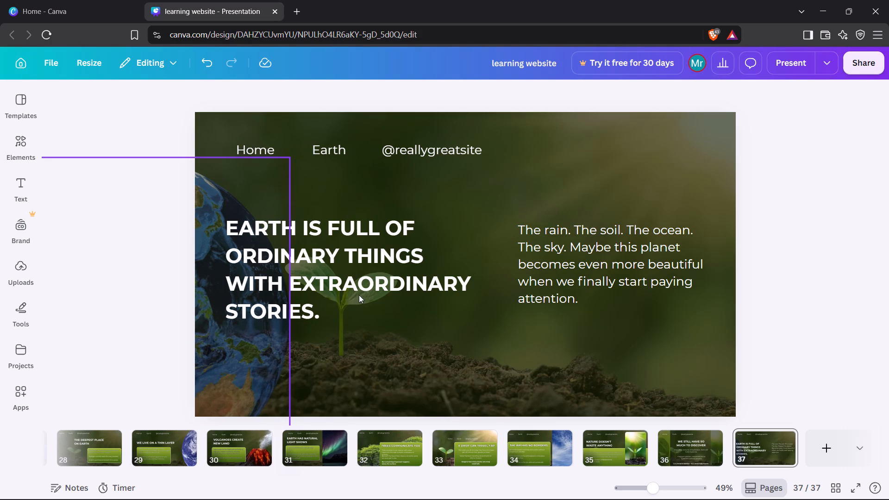
Move slide 37's heading and body text each slightly down and right.
drag(331, 287, 351, 301)
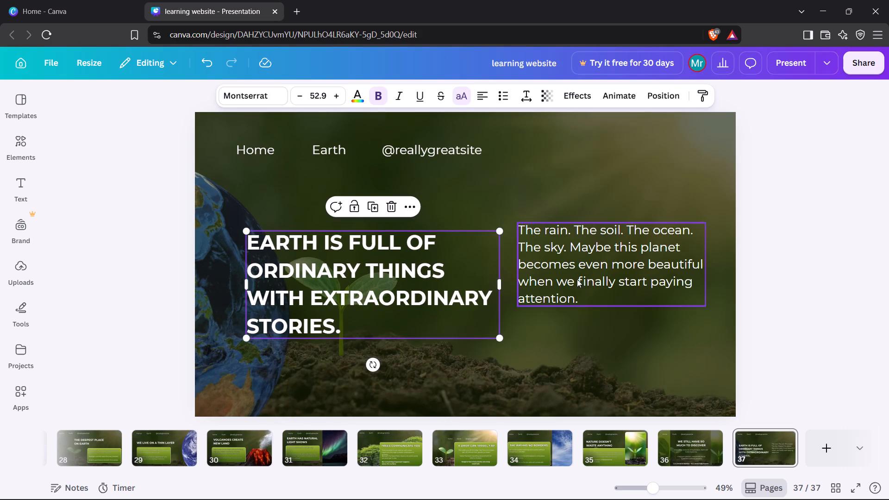
drag(577, 279, 584, 295)
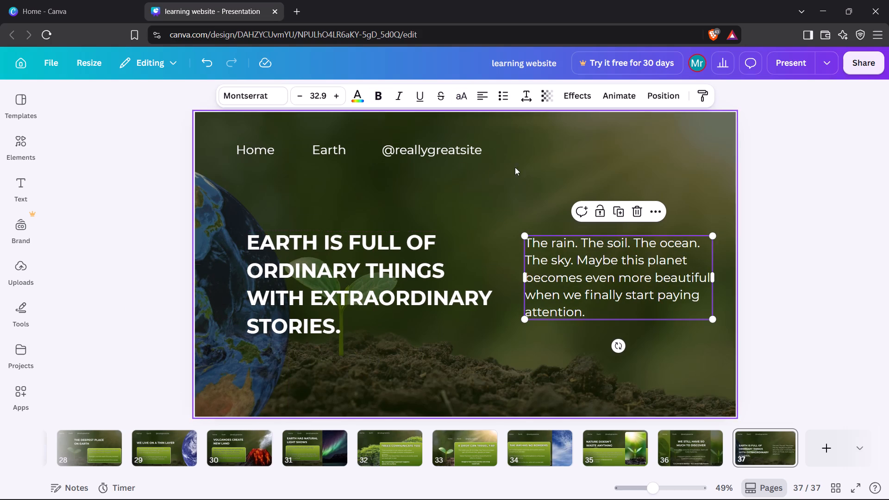
drag(526, 167, 133, 113)
drag(306, 149, 366, 163)
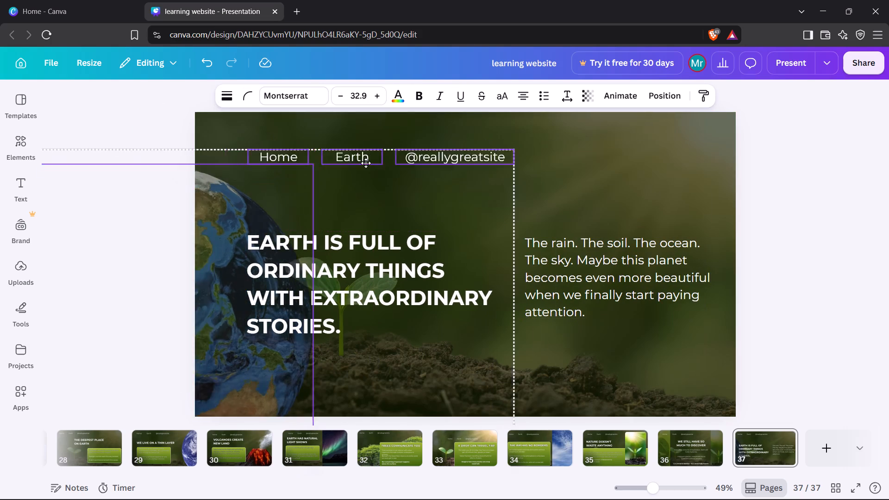
drag(366, 163, 363, 146)
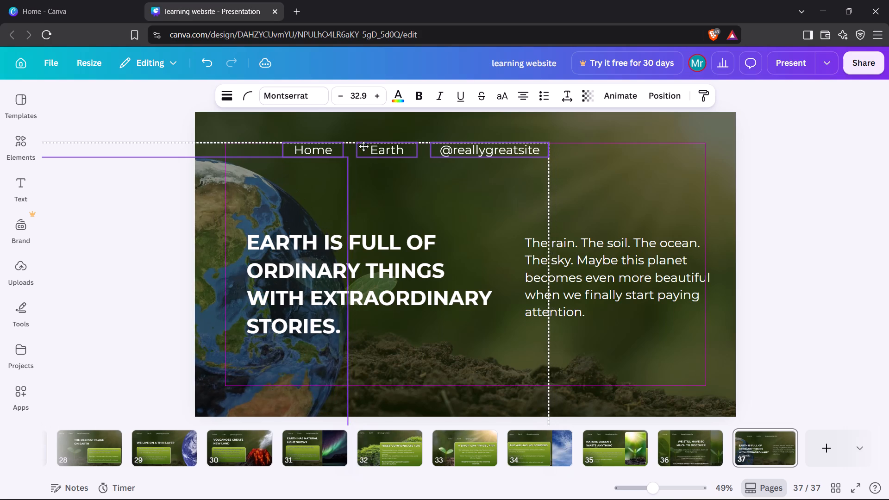
drag(363, 146, 340, 139)
click(144, 125)
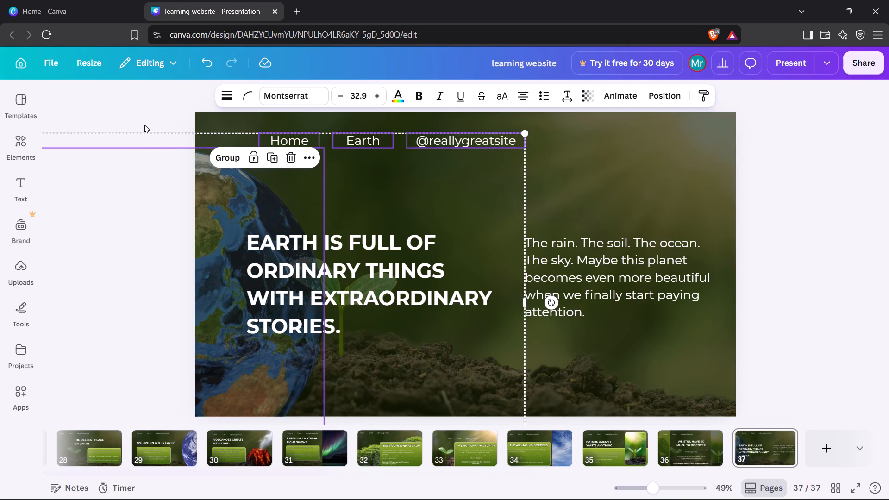